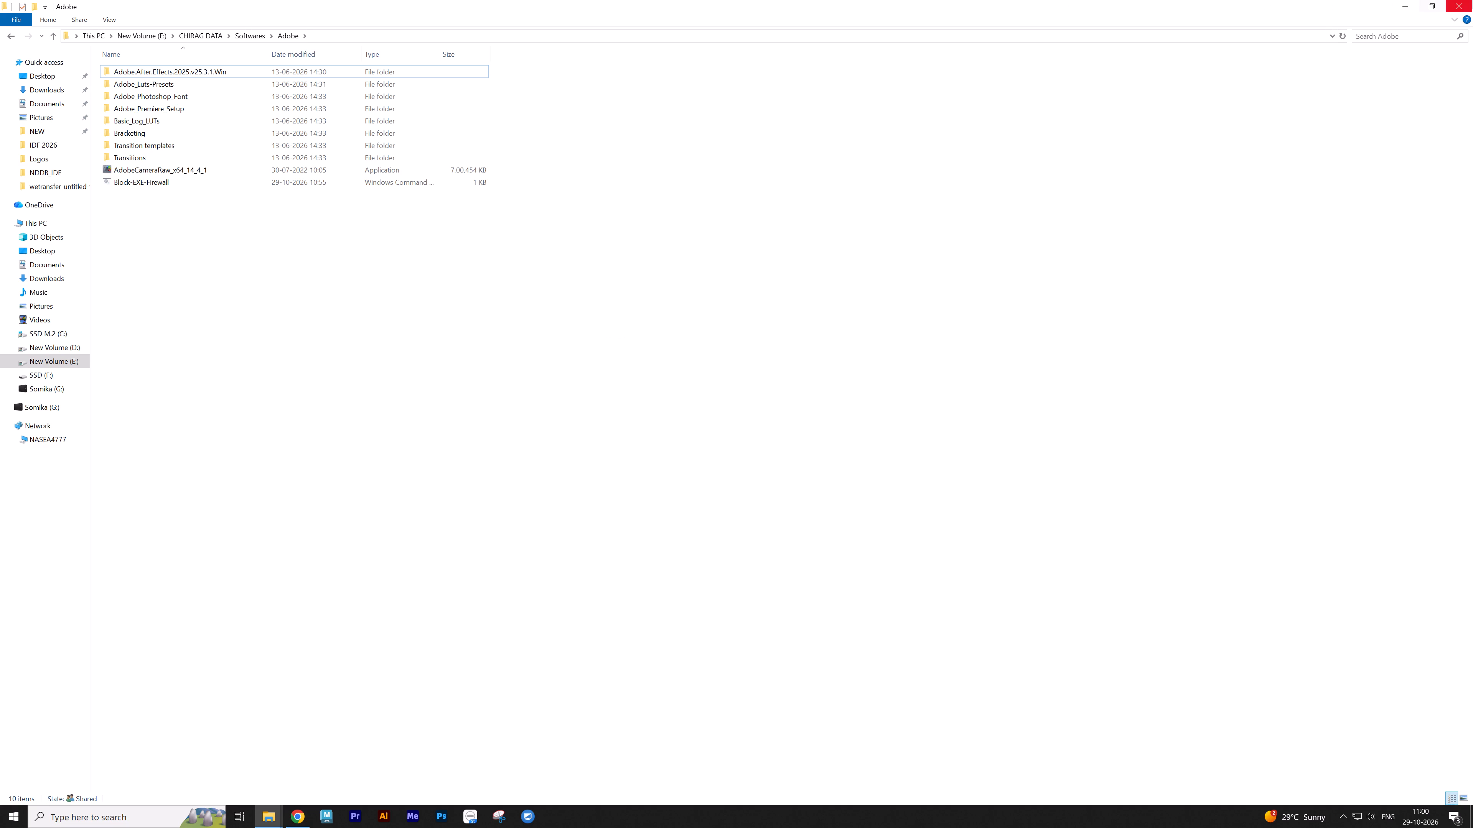
# Close the Adobe software folder and the After Effects 2026 installer folder windows.
pyautogui.click(1472, 0)
pyautogui.click(670, 182)
pyautogui.click(1465, 0)
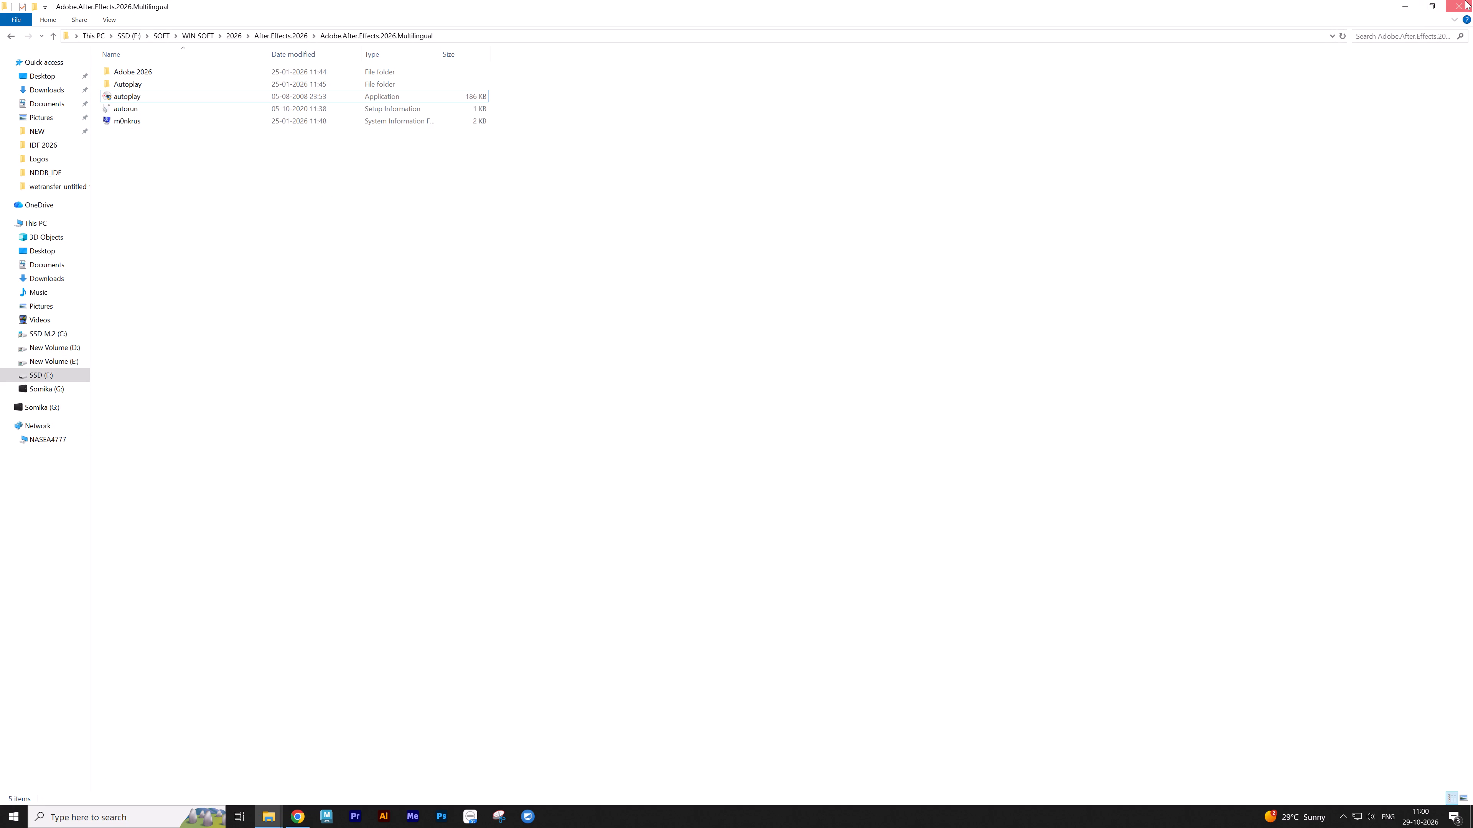
# Open the project NDDB_IDF_2026_v6 from the NDDB_IDF folder with Adobe After Effects 2026.
pyautogui.rightClick(288, 355)
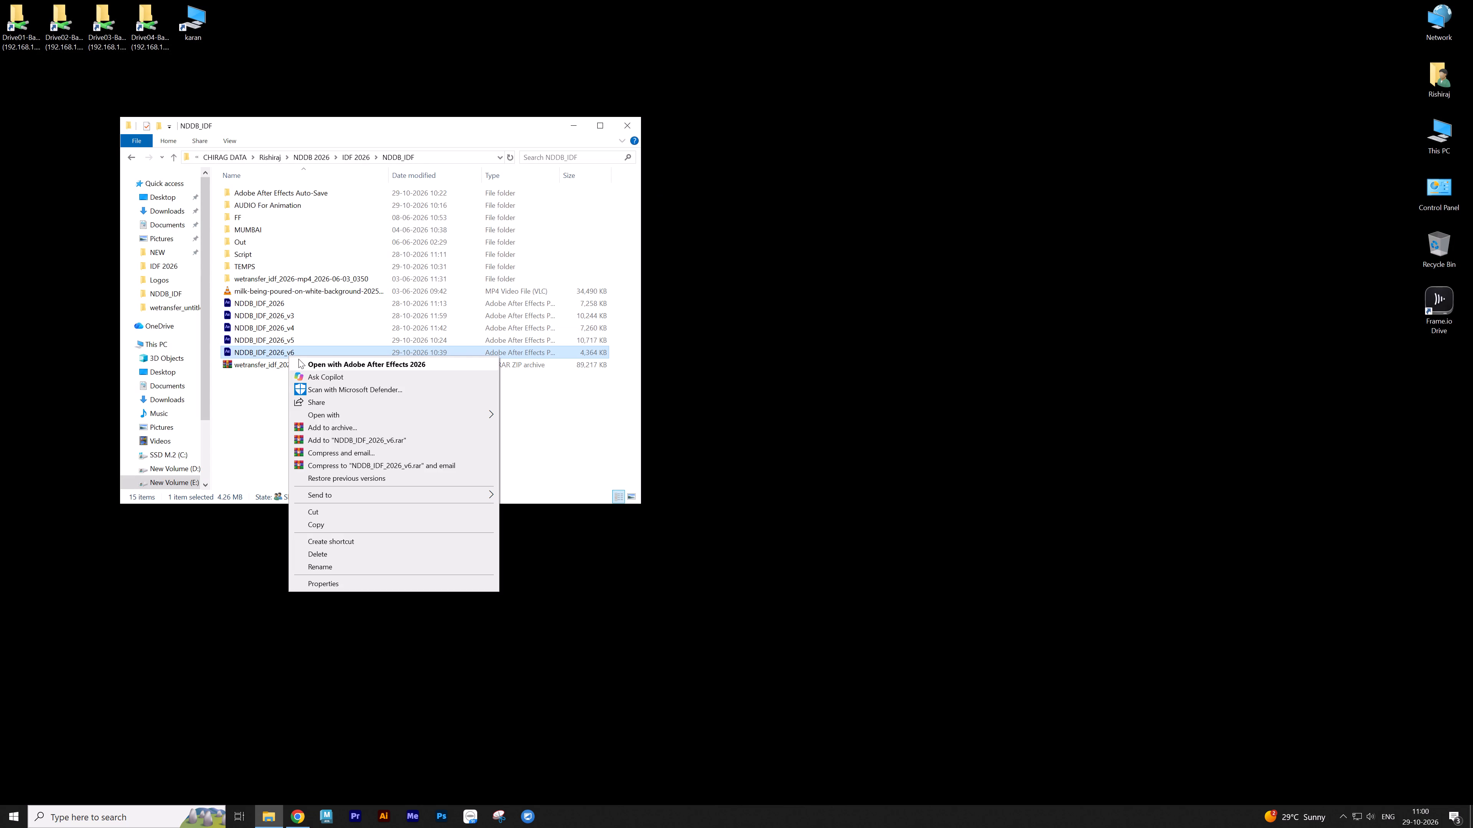
pyautogui.click(448, 367)
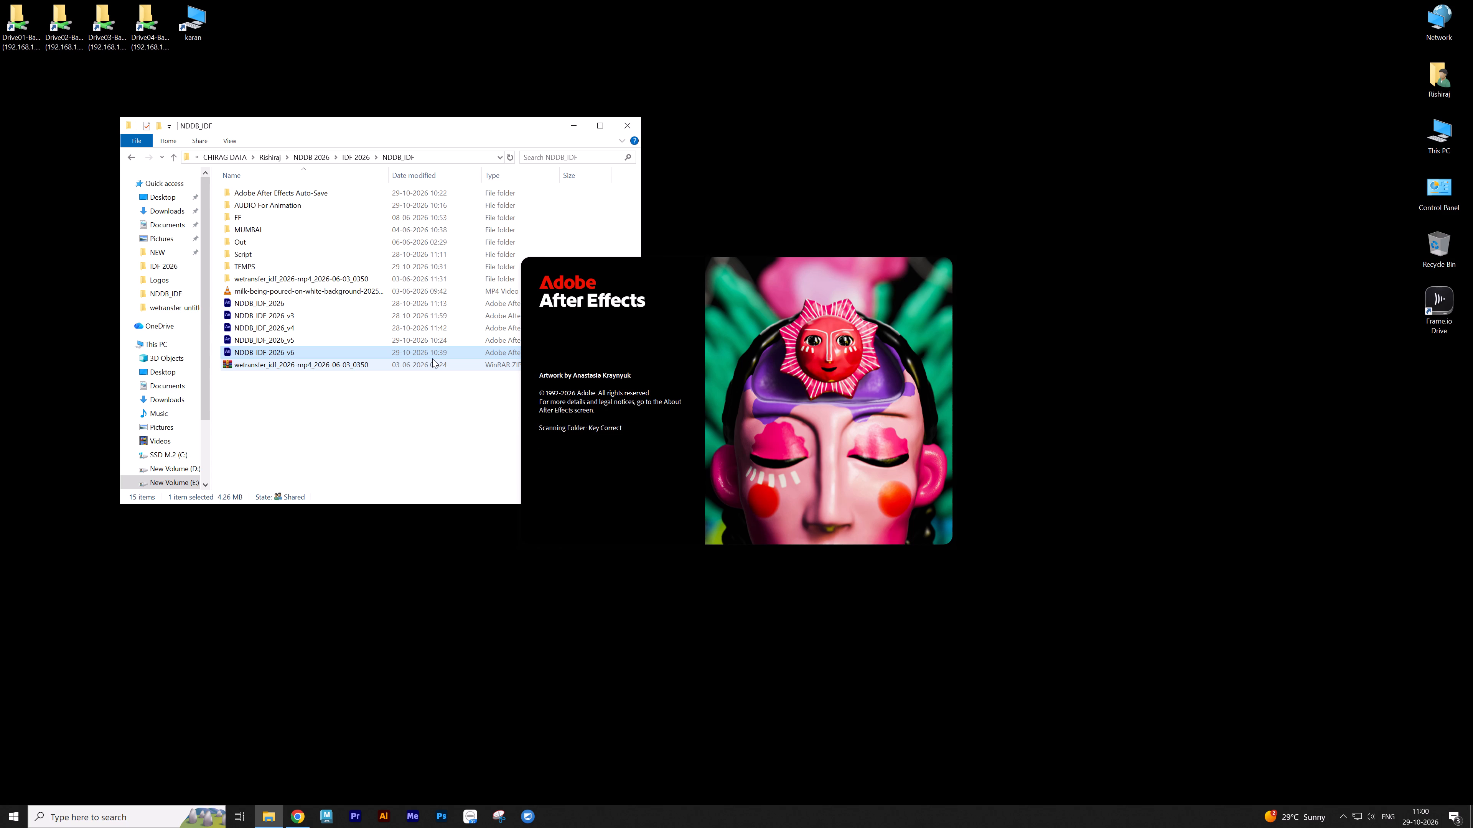
# Permanently delete everything in the Windows Temp folder, skipping all items in use, and close the folder.
pyautogui.press('super+r')
pyautogui.press('Return')
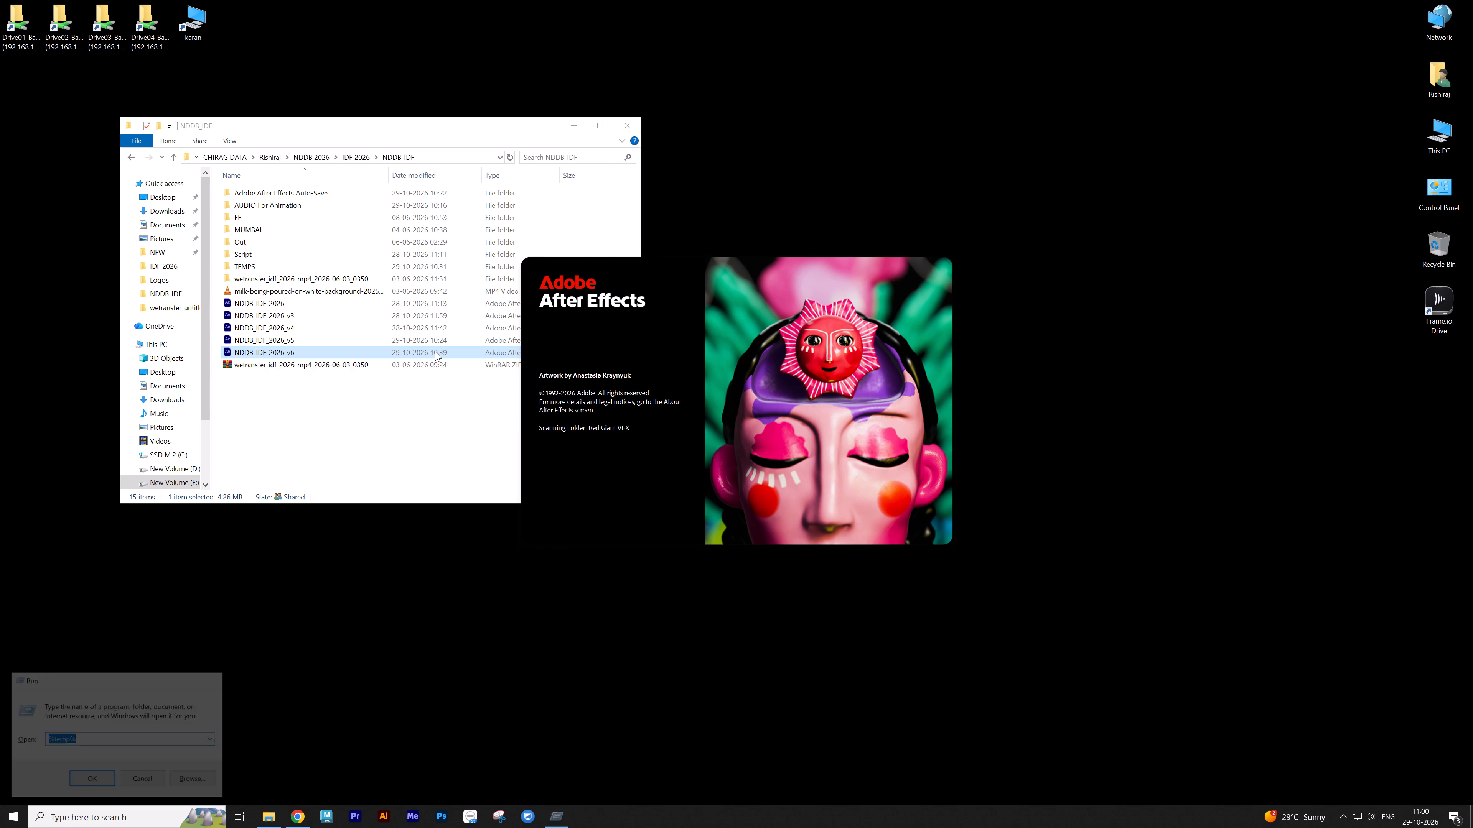
pyautogui.hotkey('ctrl', 'a')
pyautogui.hotkey('shift', 'Delete')
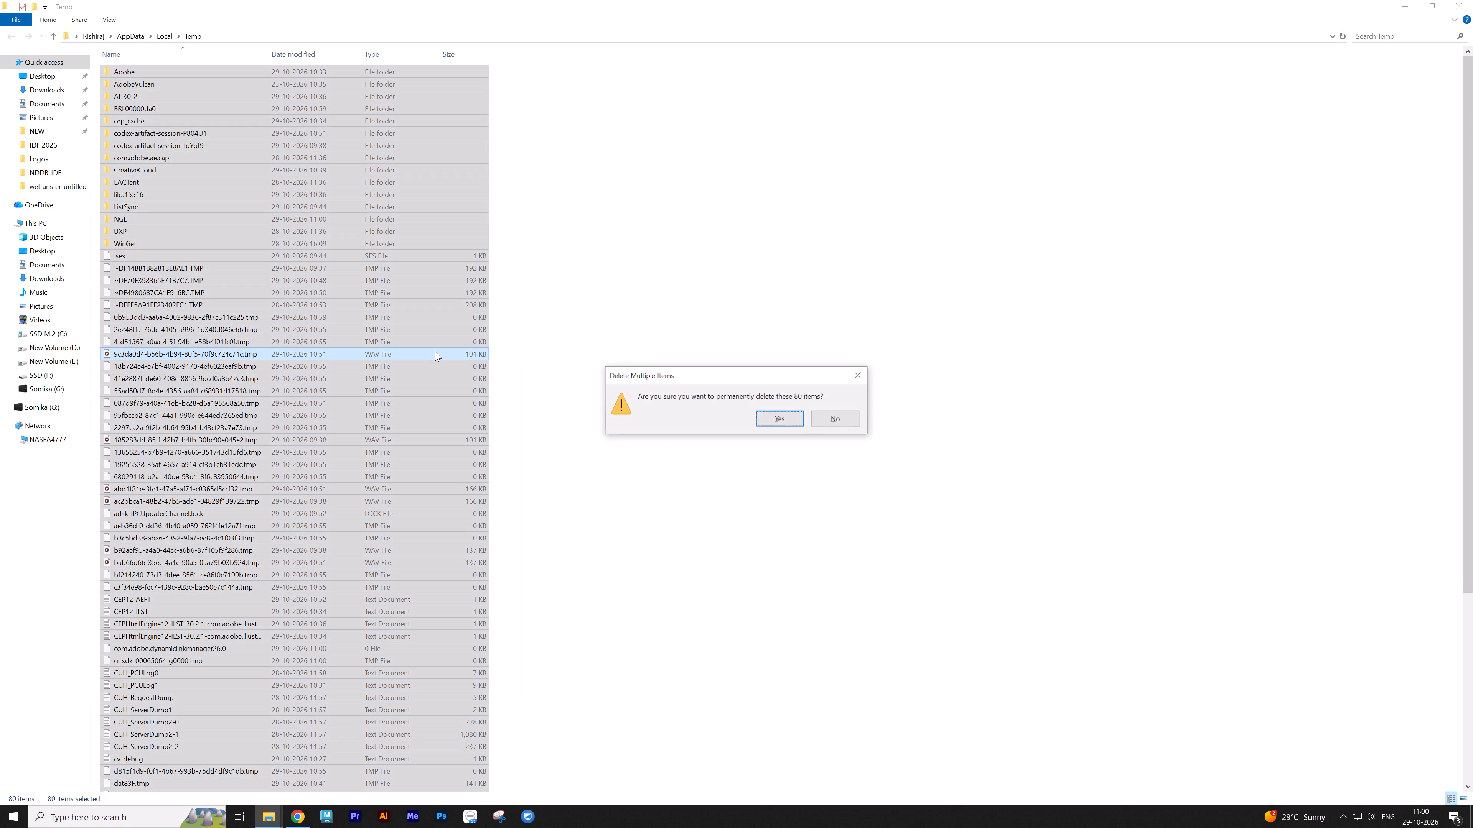
pyautogui.press('Return')
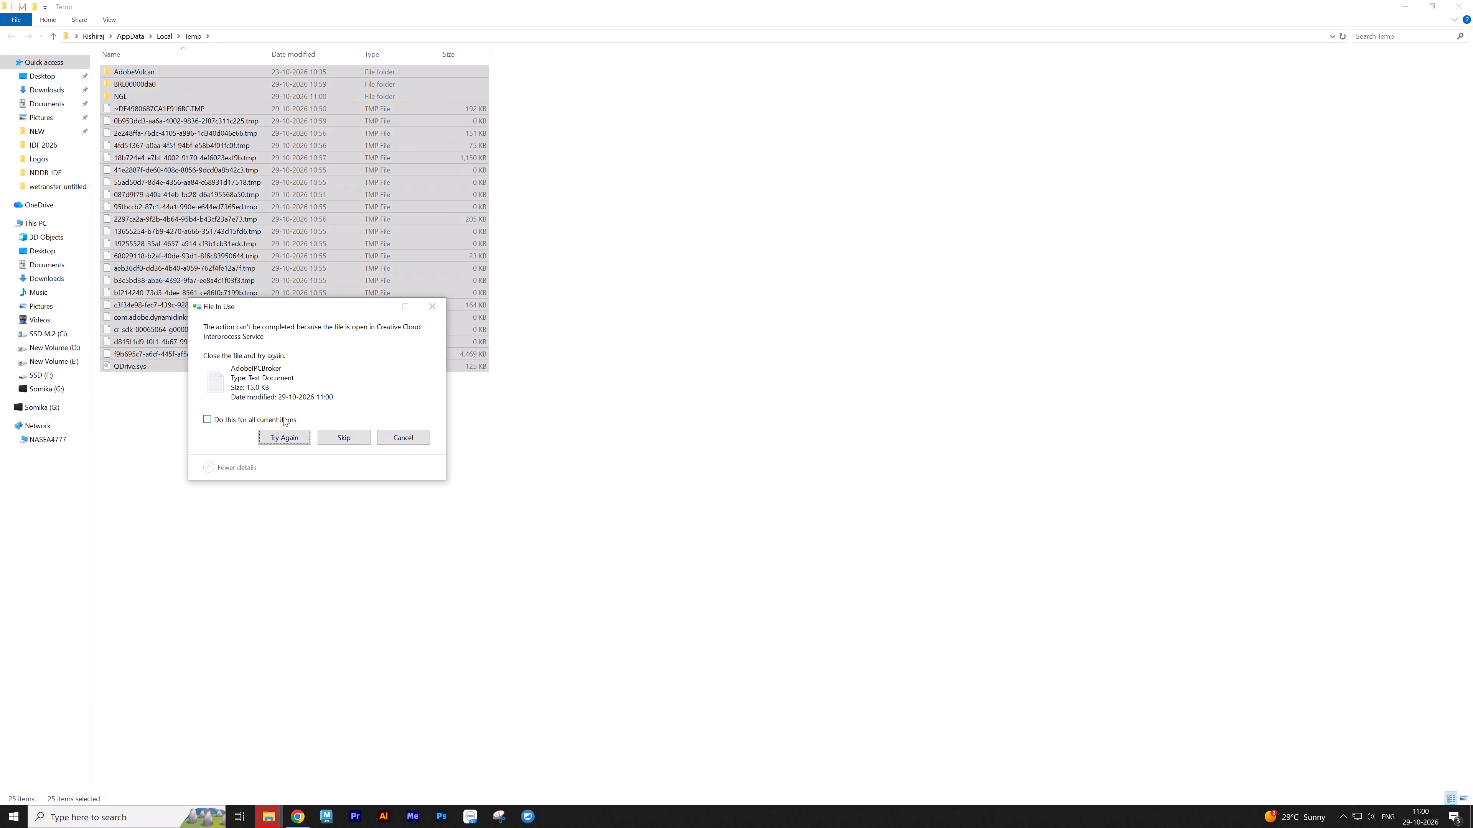
pyautogui.click(283, 417)
pyautogui.click(345, 434)
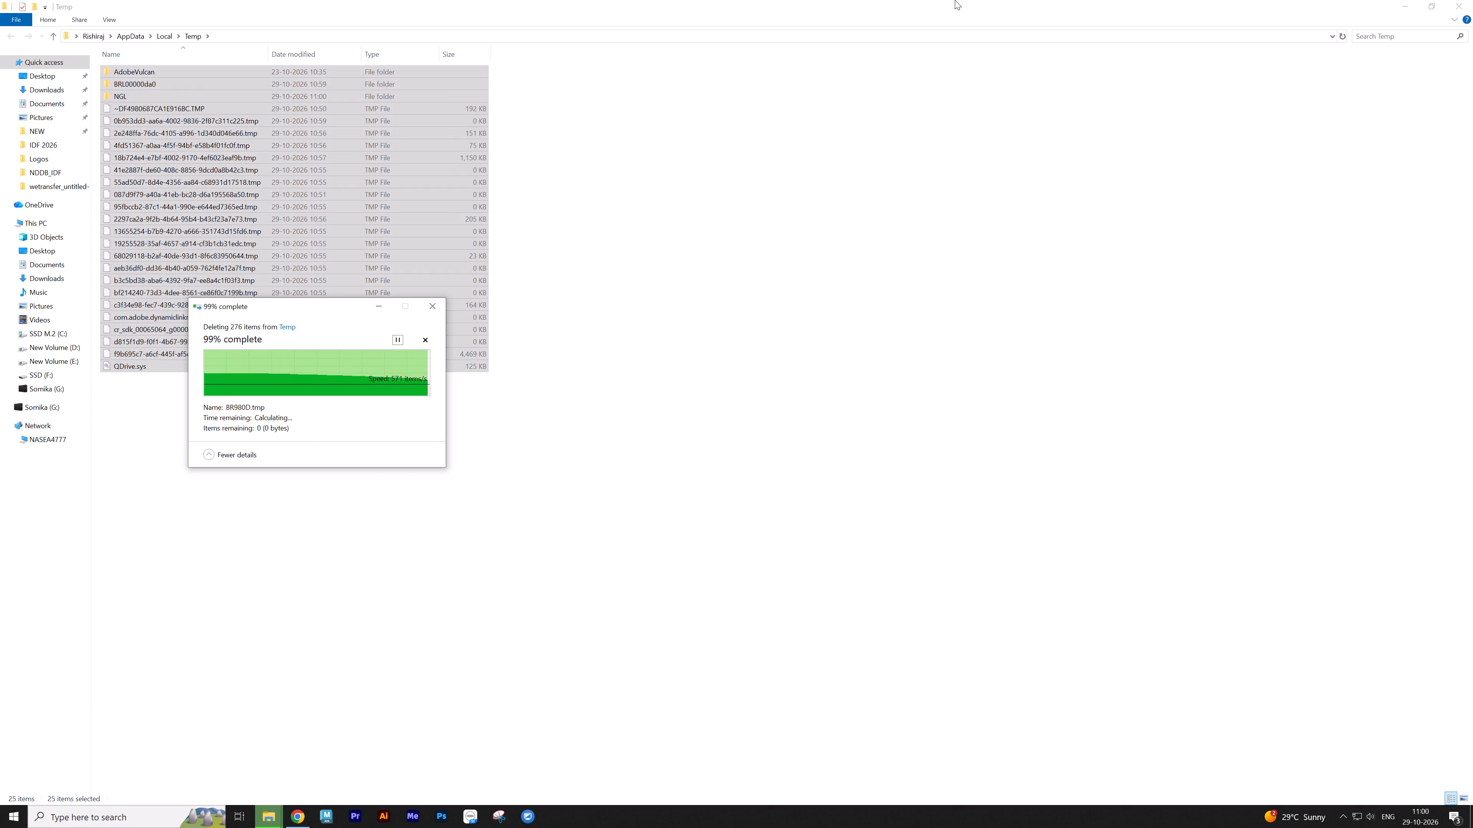
pyautogui.click(1472, 0)
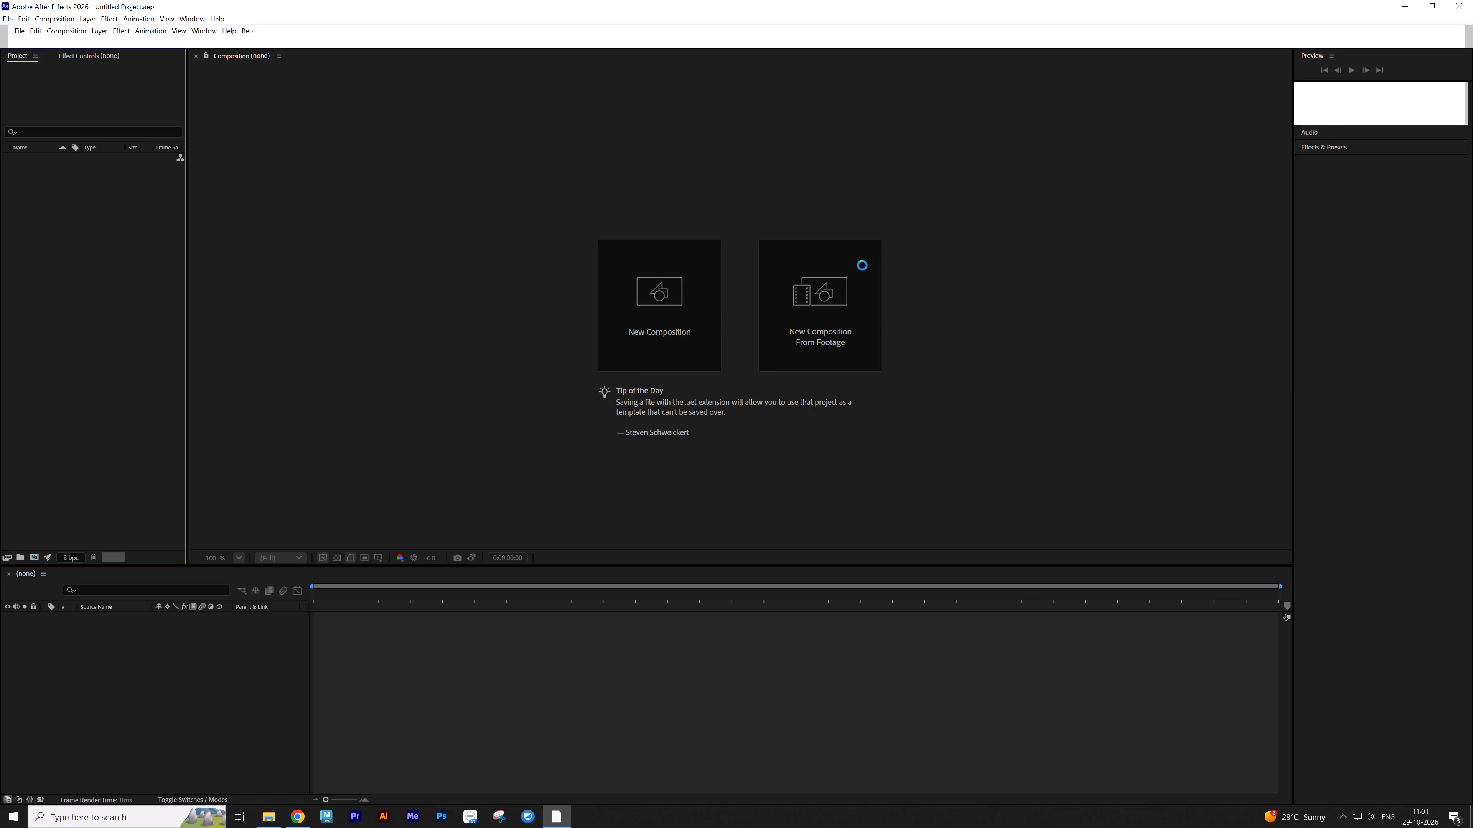
# Empty the After Effects disk cache for all versions from the Disk preferences.
pyautogui.click(827, 463)
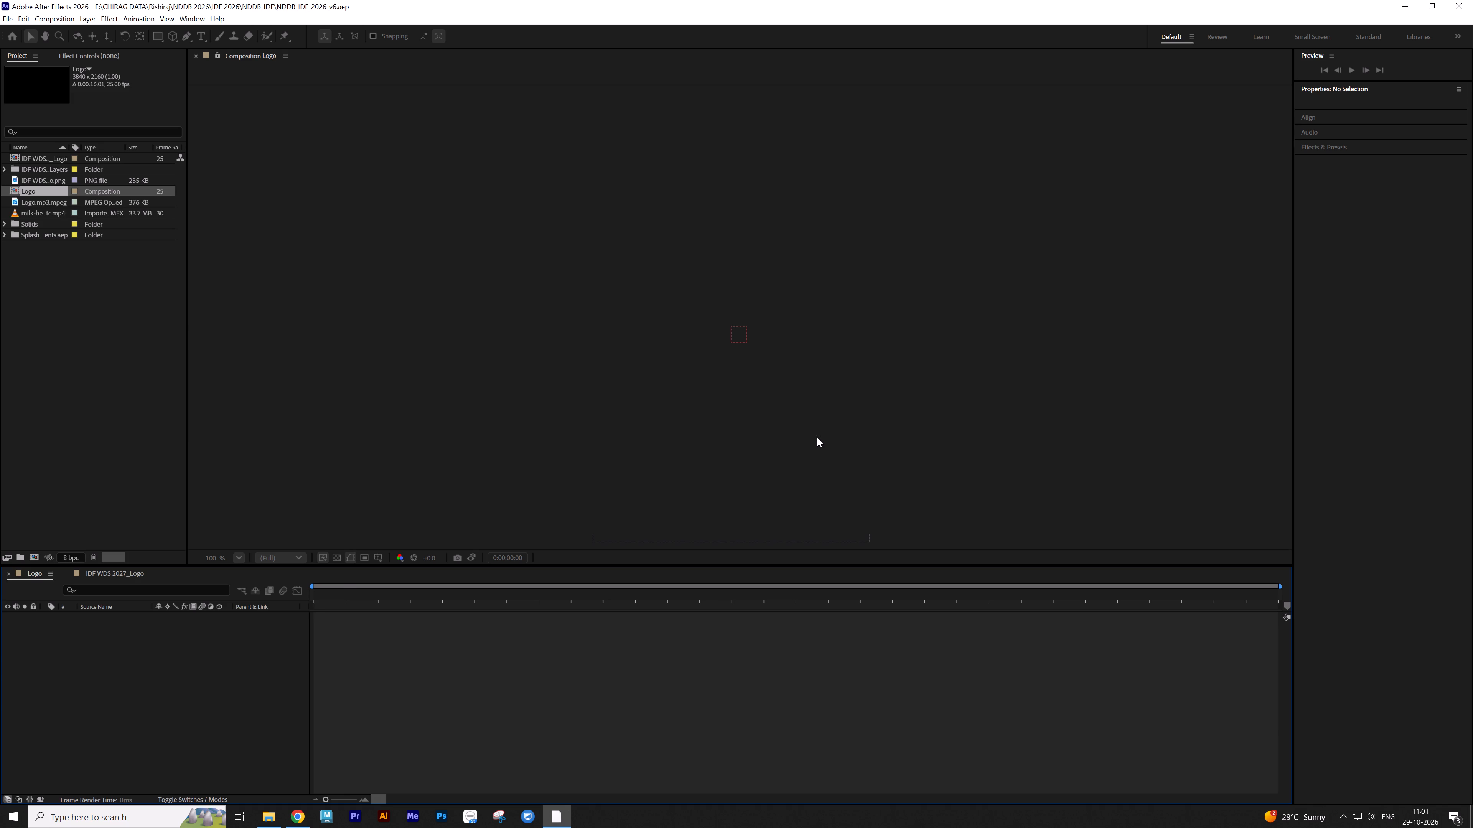
pyautogui.click(25, 20)
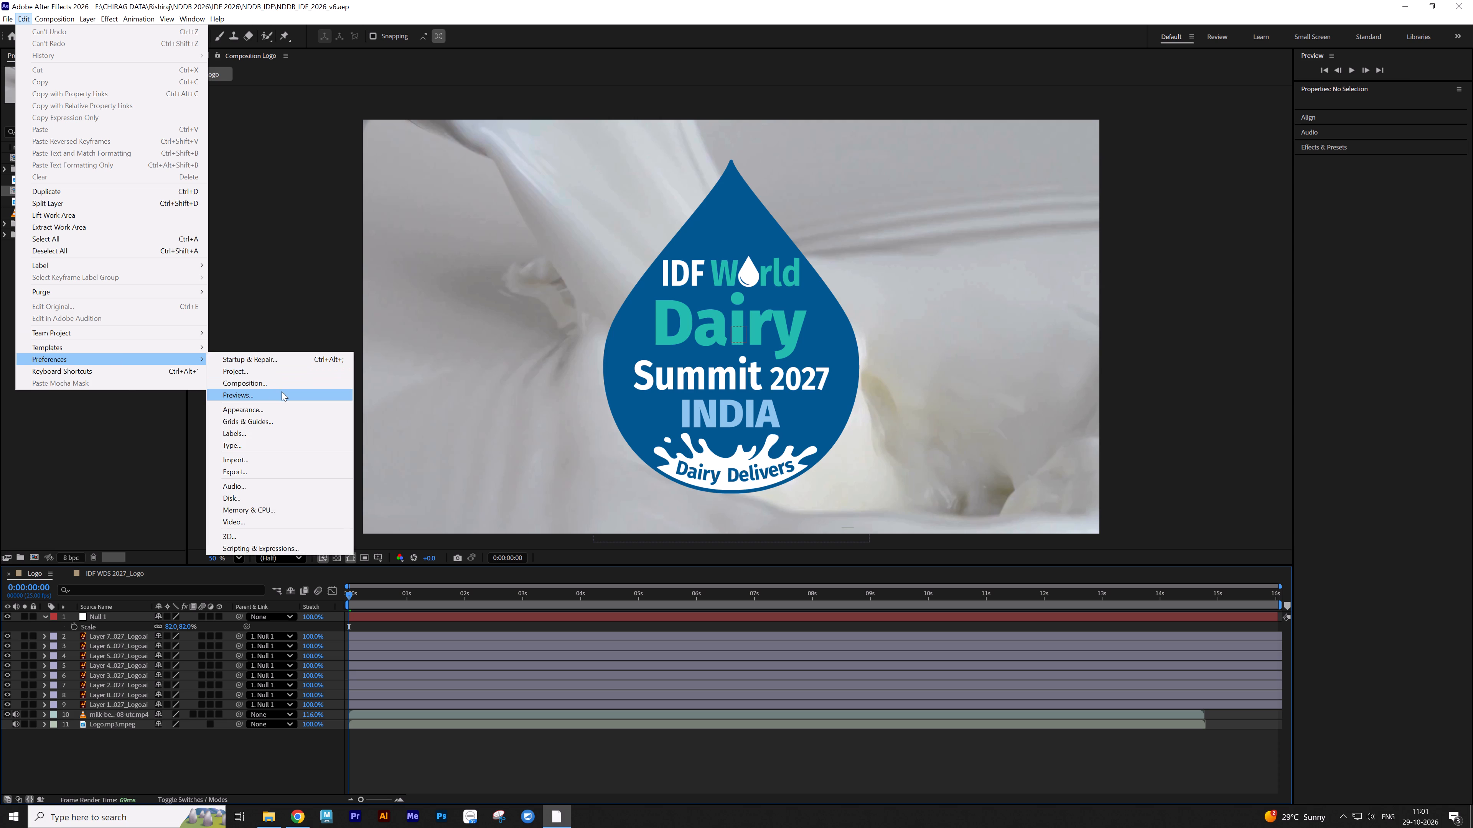
pyautogui.click(270, 495)
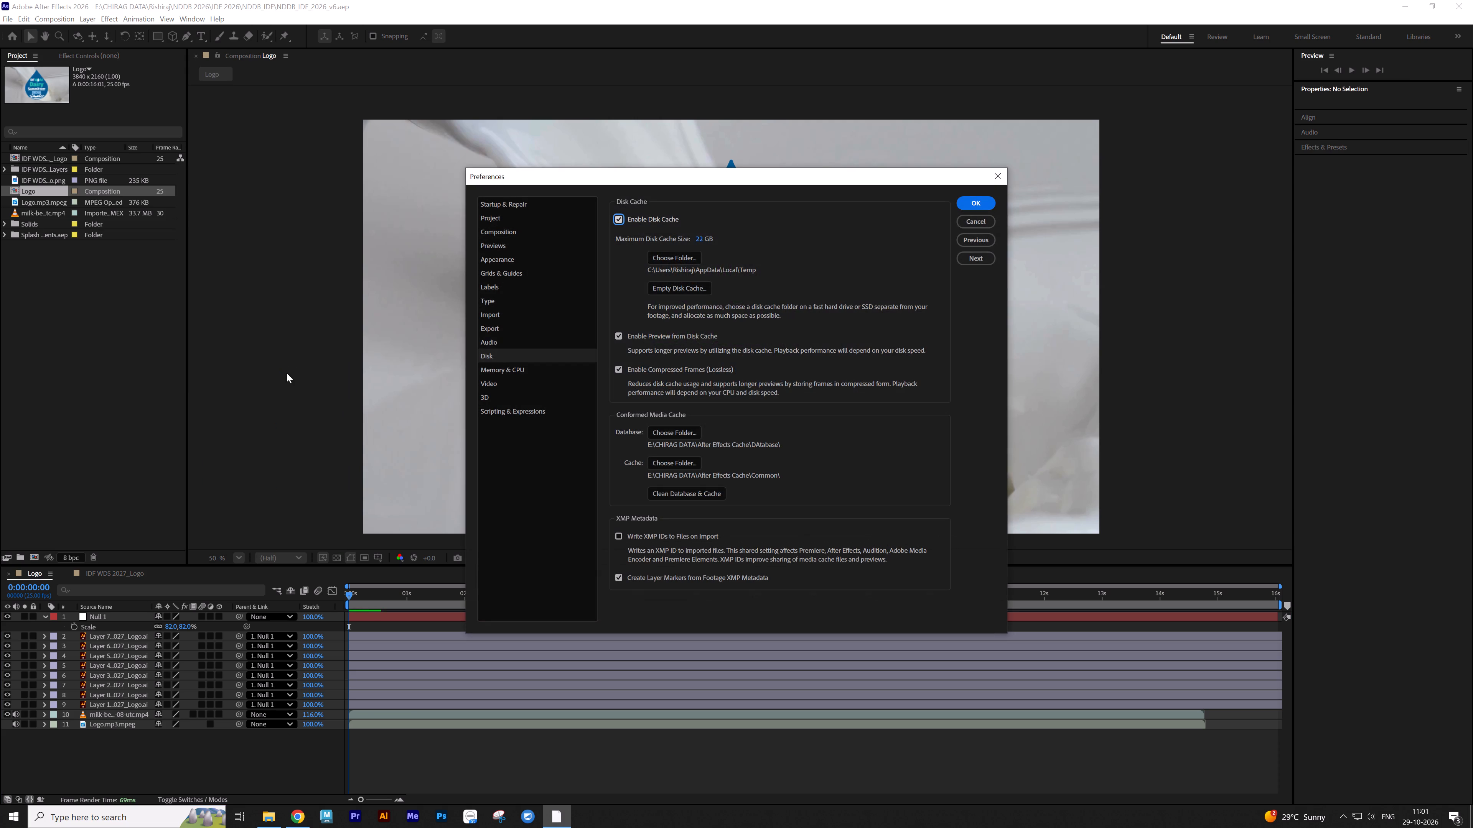
pyautogui.click(700, 285)
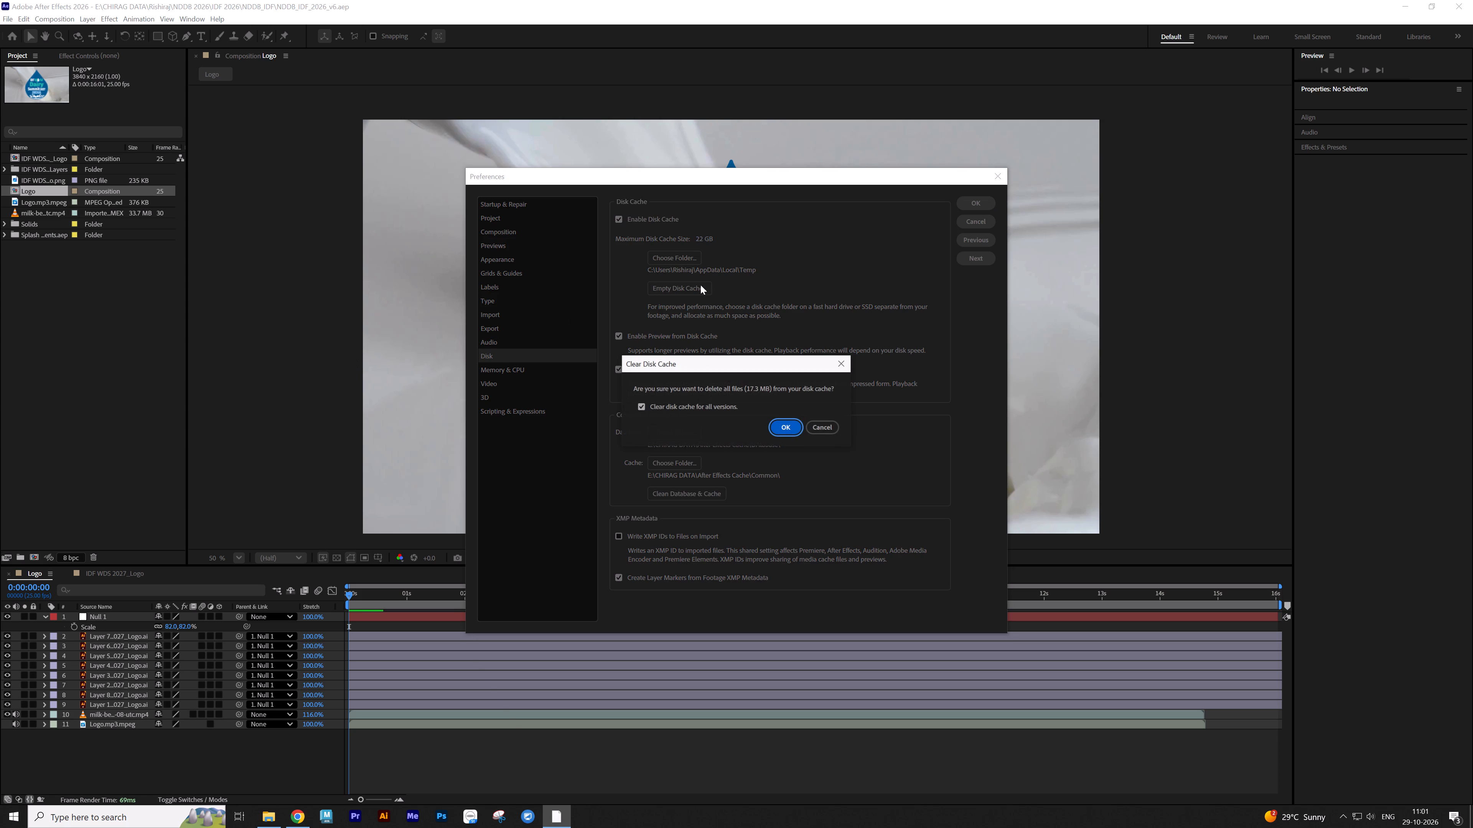
pyautogui.click(786, 422)
# Set the disk cache folder to ORIGINAL inside After Effects Cache in CHIRAG DATA on drive E.
pyautogui.click(690, 259)
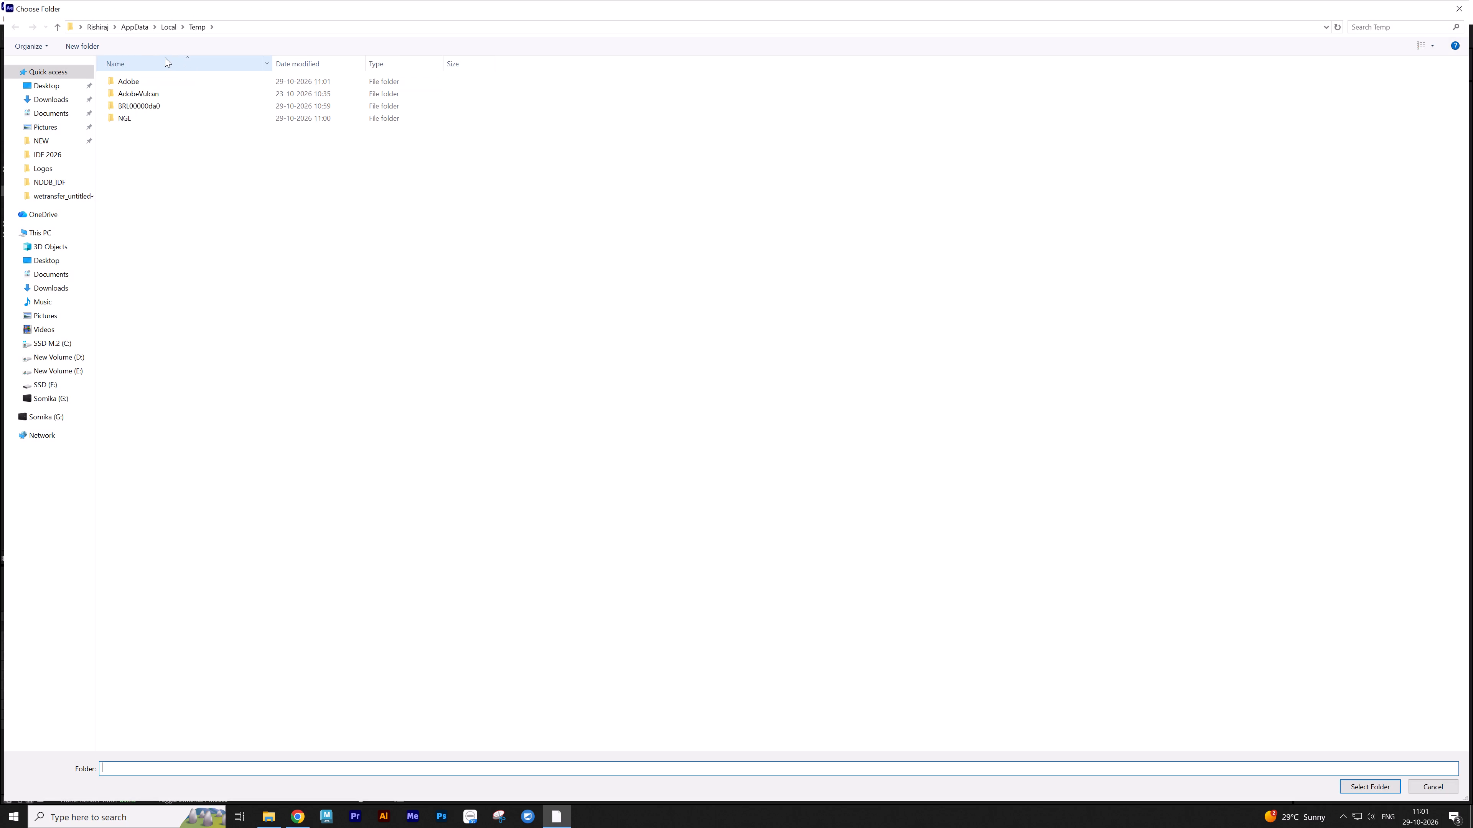
pyautogui.click(54, 228)
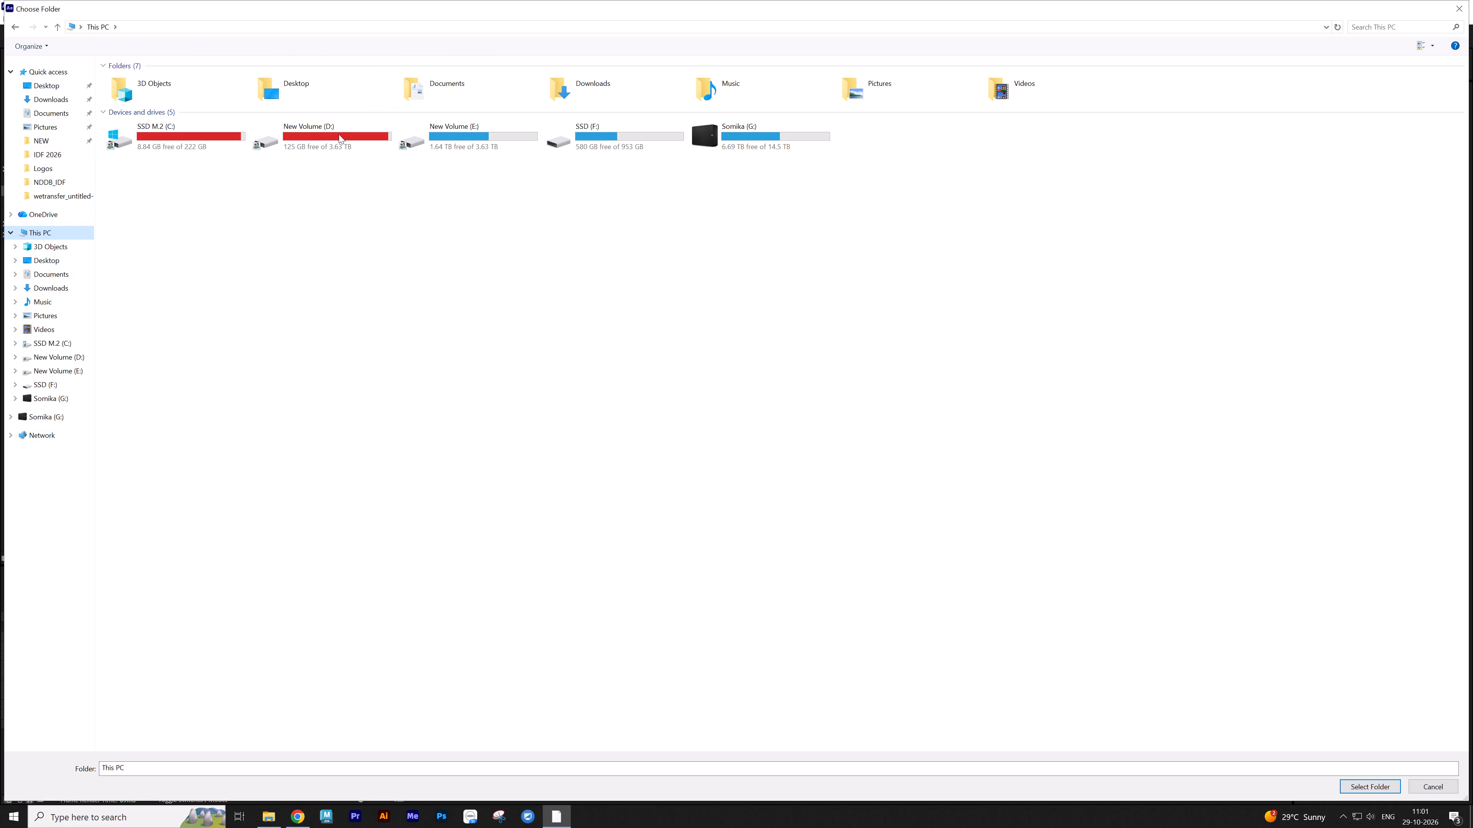
pyautogui.doubleClick(439, 136)
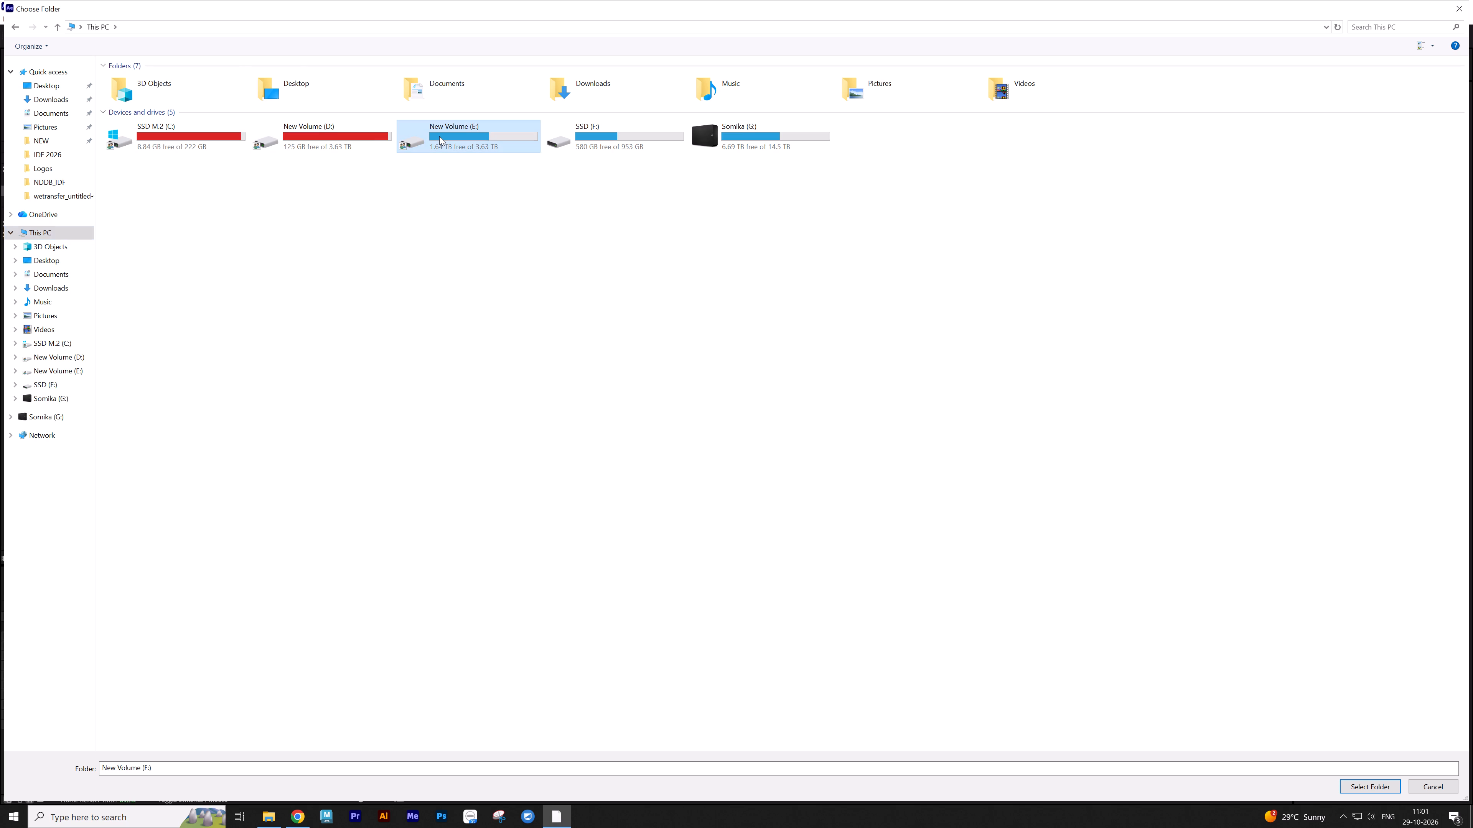
pyautogui.doubleClick(117, 97)
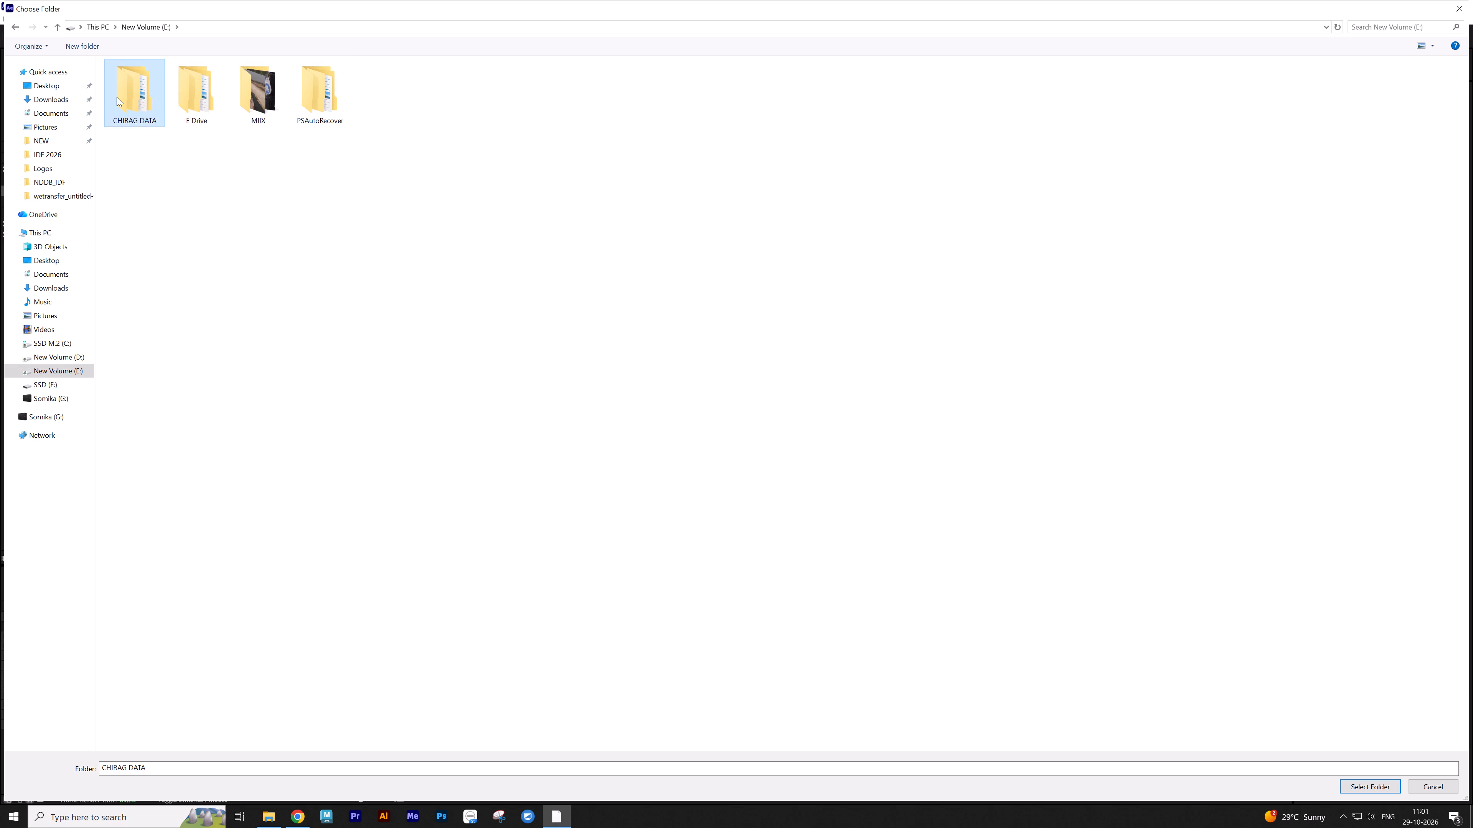
pyautogui.doubleClick(136, 84)
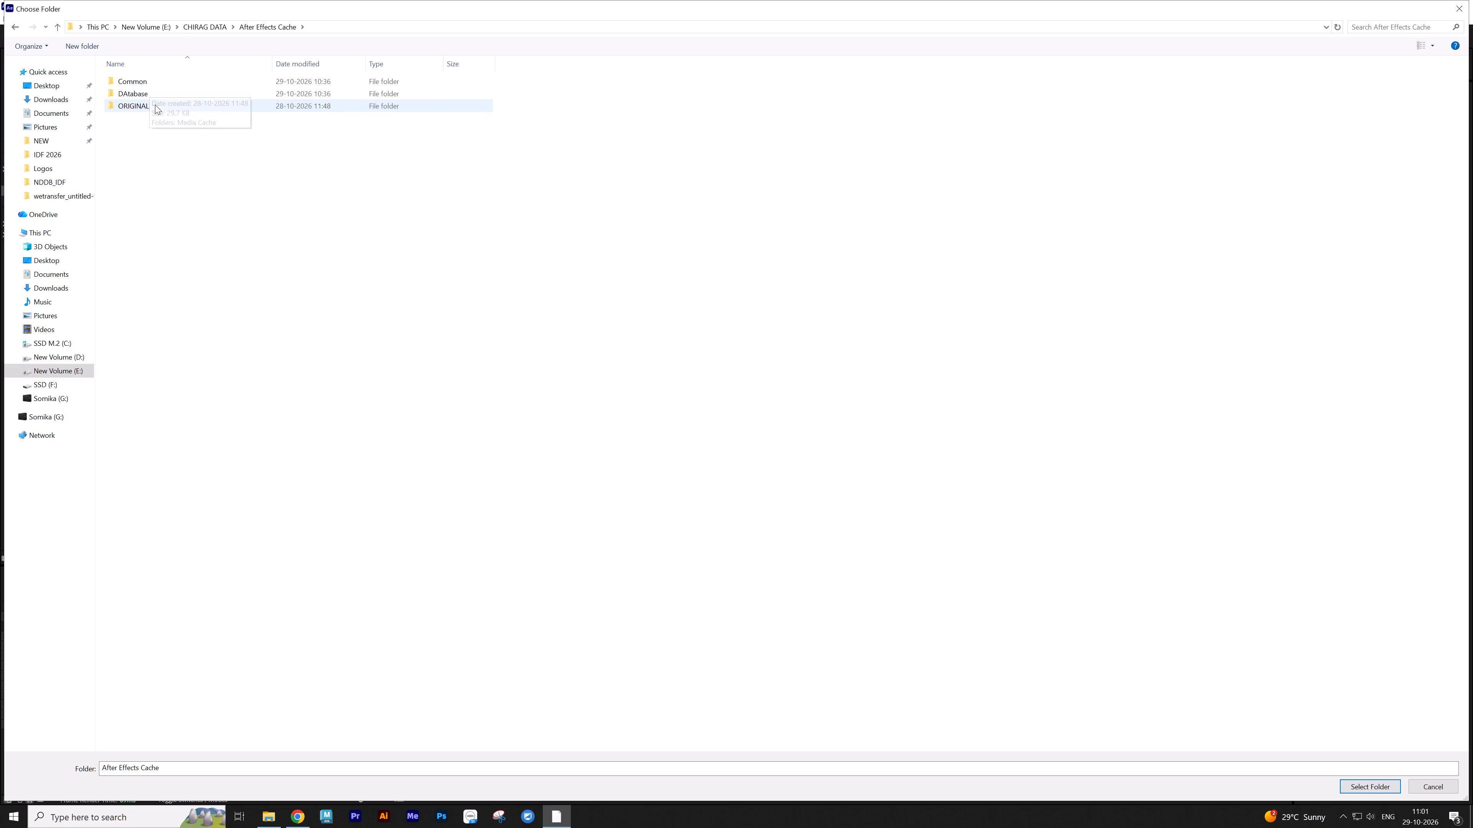
pyautogui.doubleClick(155, 105)
pyautogui.click(1381, 784)
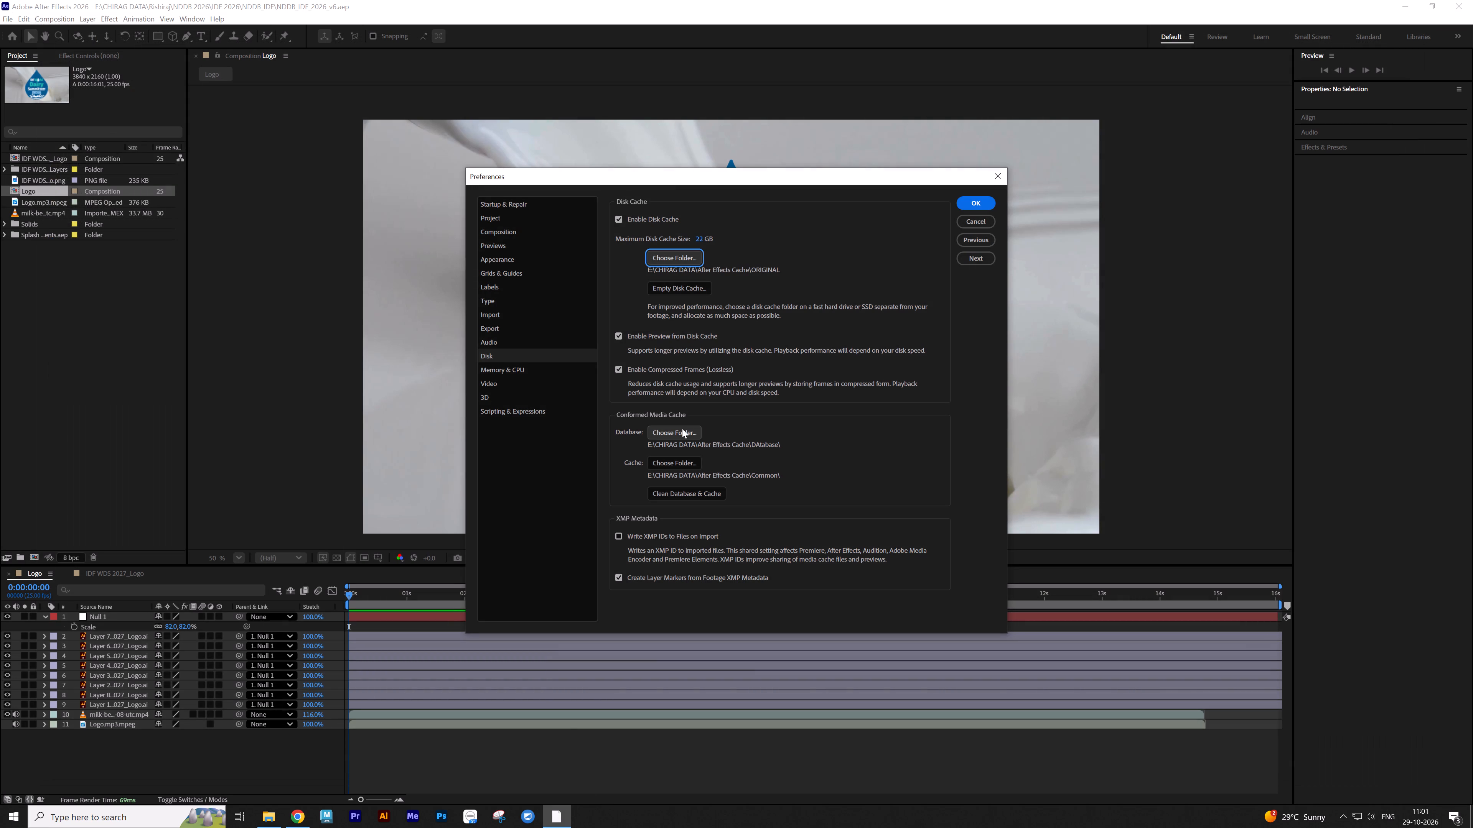
# Set the conformed media database folder to After Effects Cache\DAtabase on drive E, moving the existing database there.
pyautogui.click(682, 429)
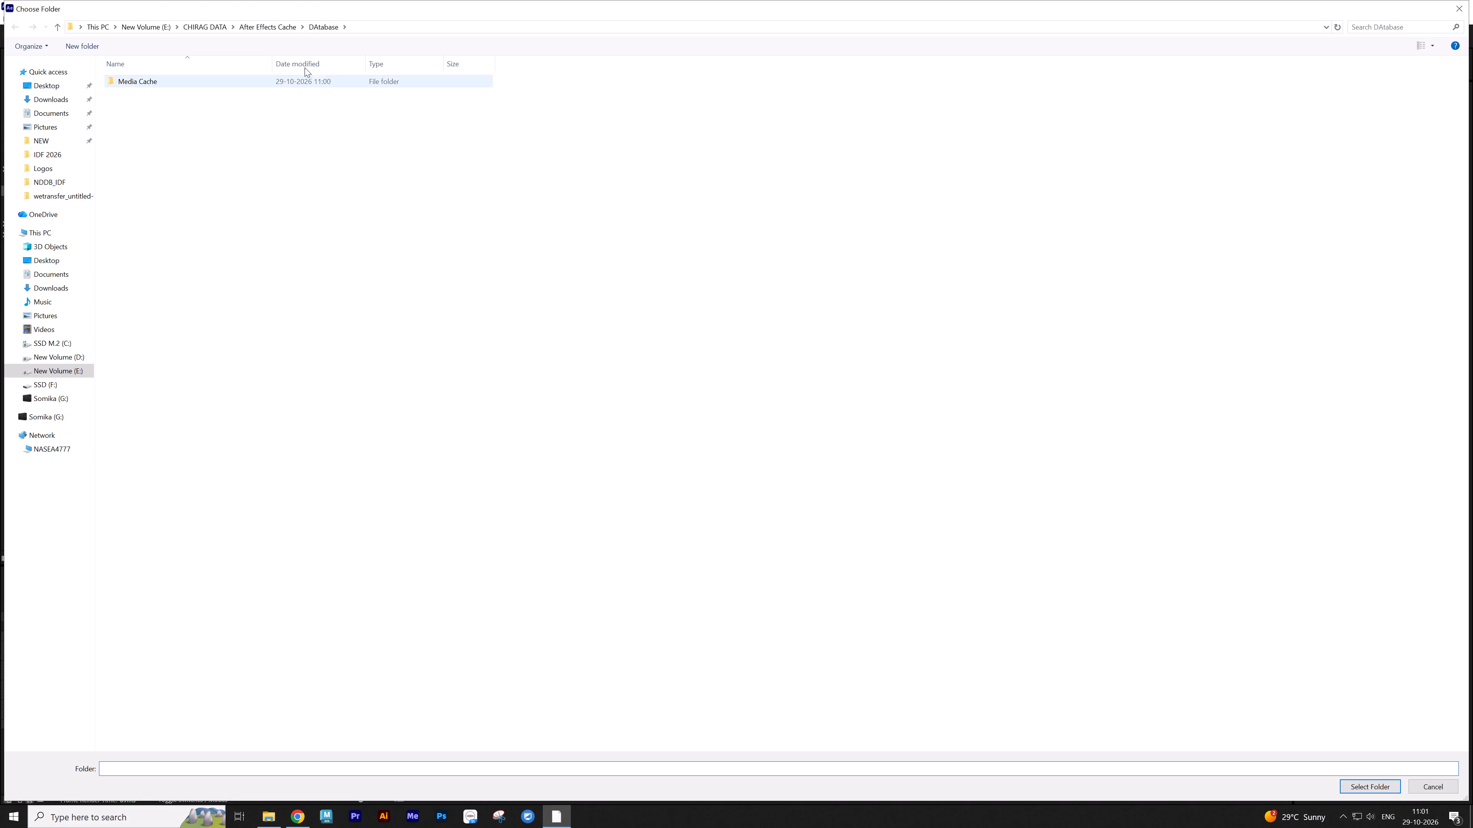
pyautogui.click(58, 234)
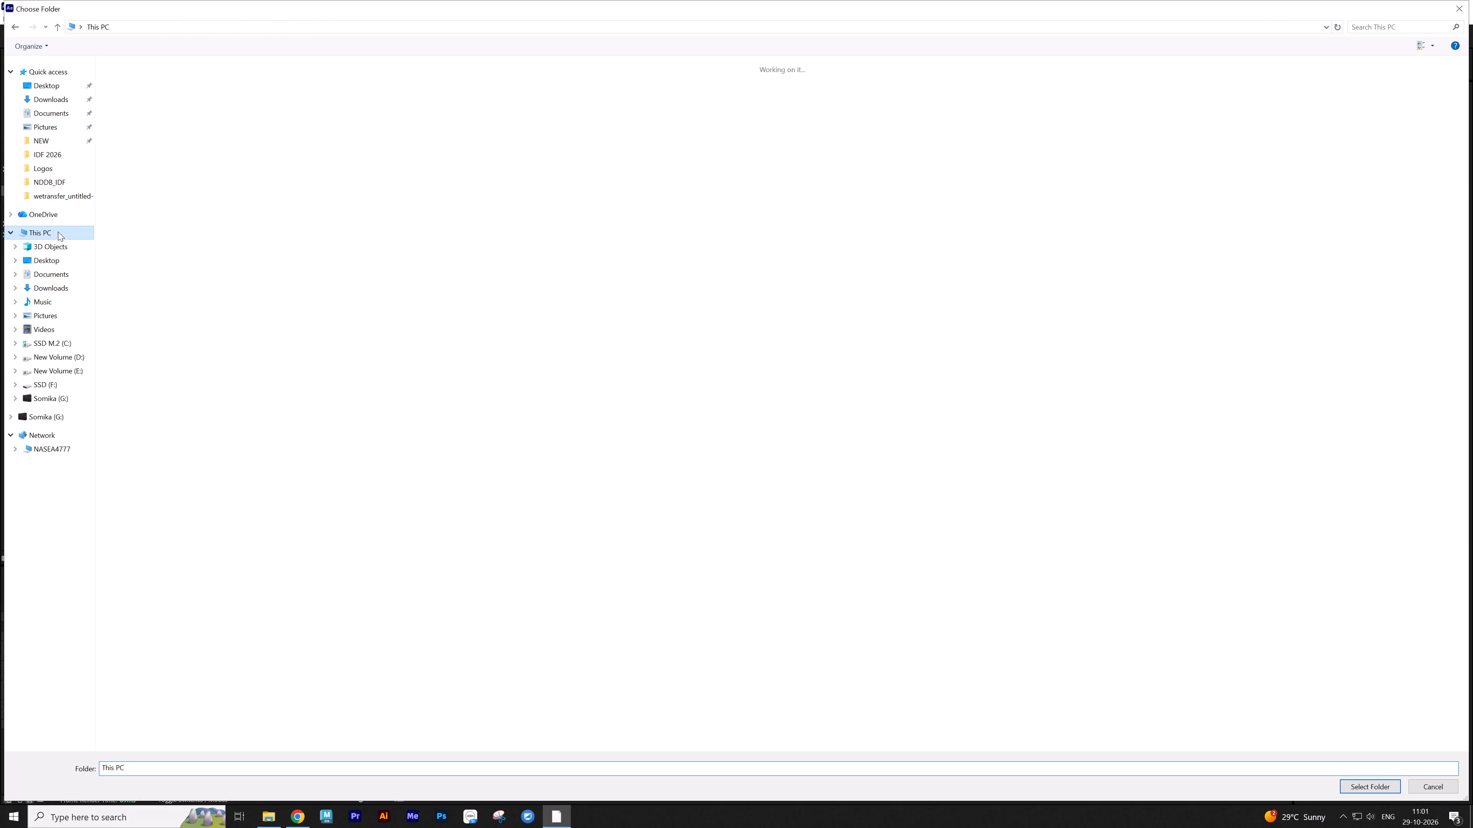
pyautogui.doubleClick(448, 132)
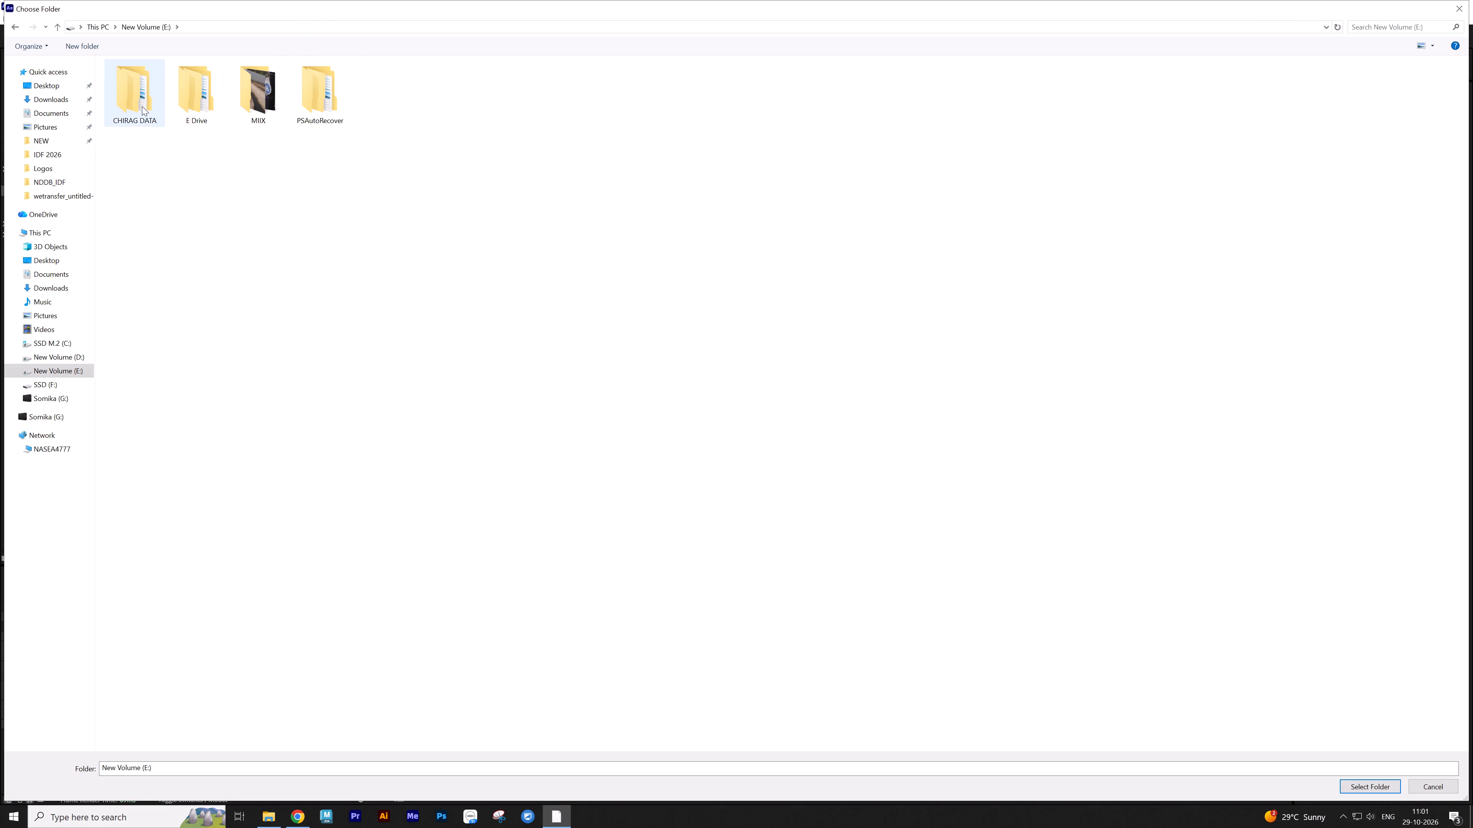
pyautogui.doubleClick(142, 106)
pyautogui.doubleClick(166, 84)
pyautogui.doubleClick(165, 92)
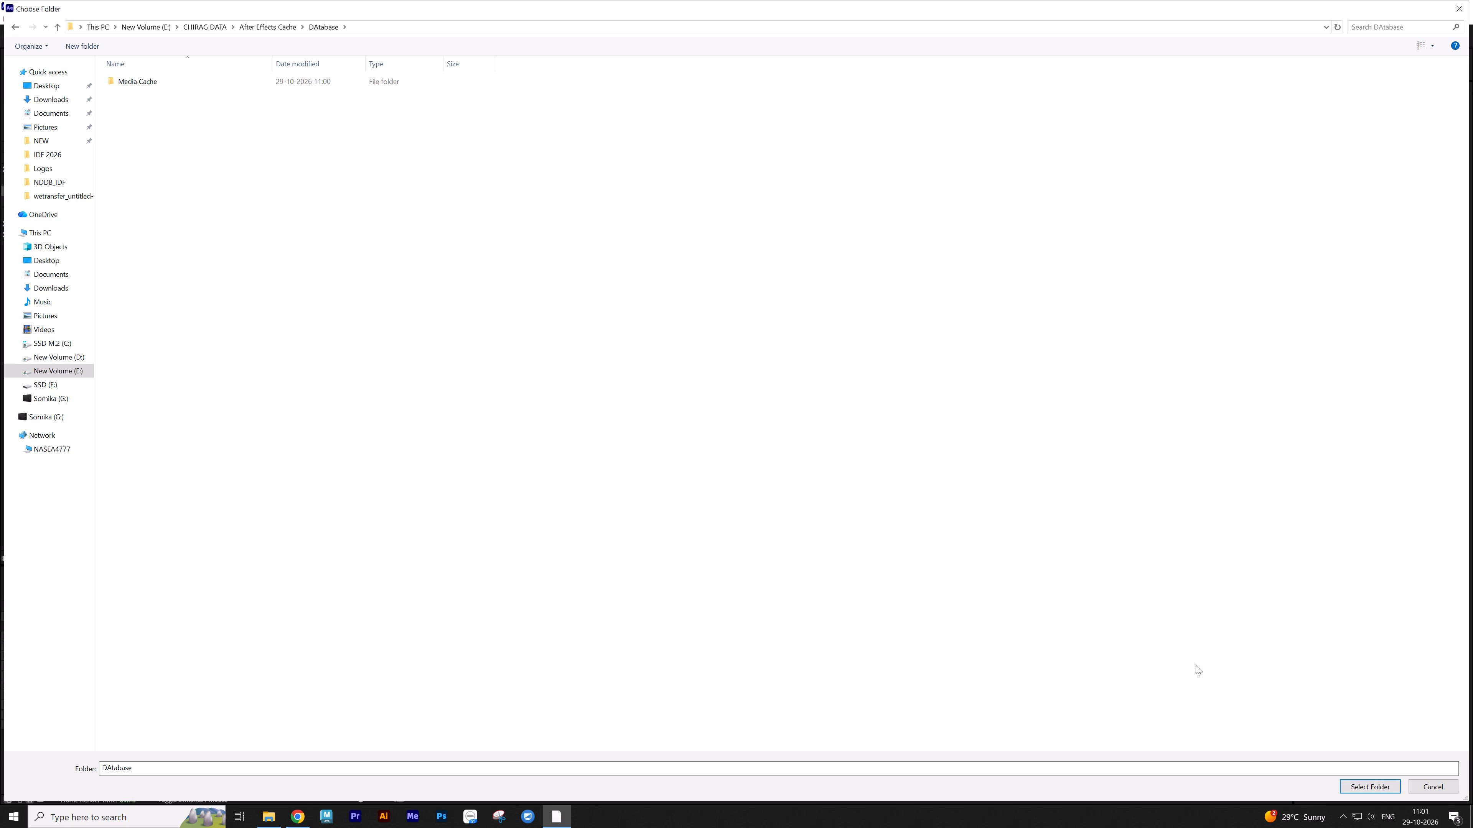
pyautogui.click(1375, 792)
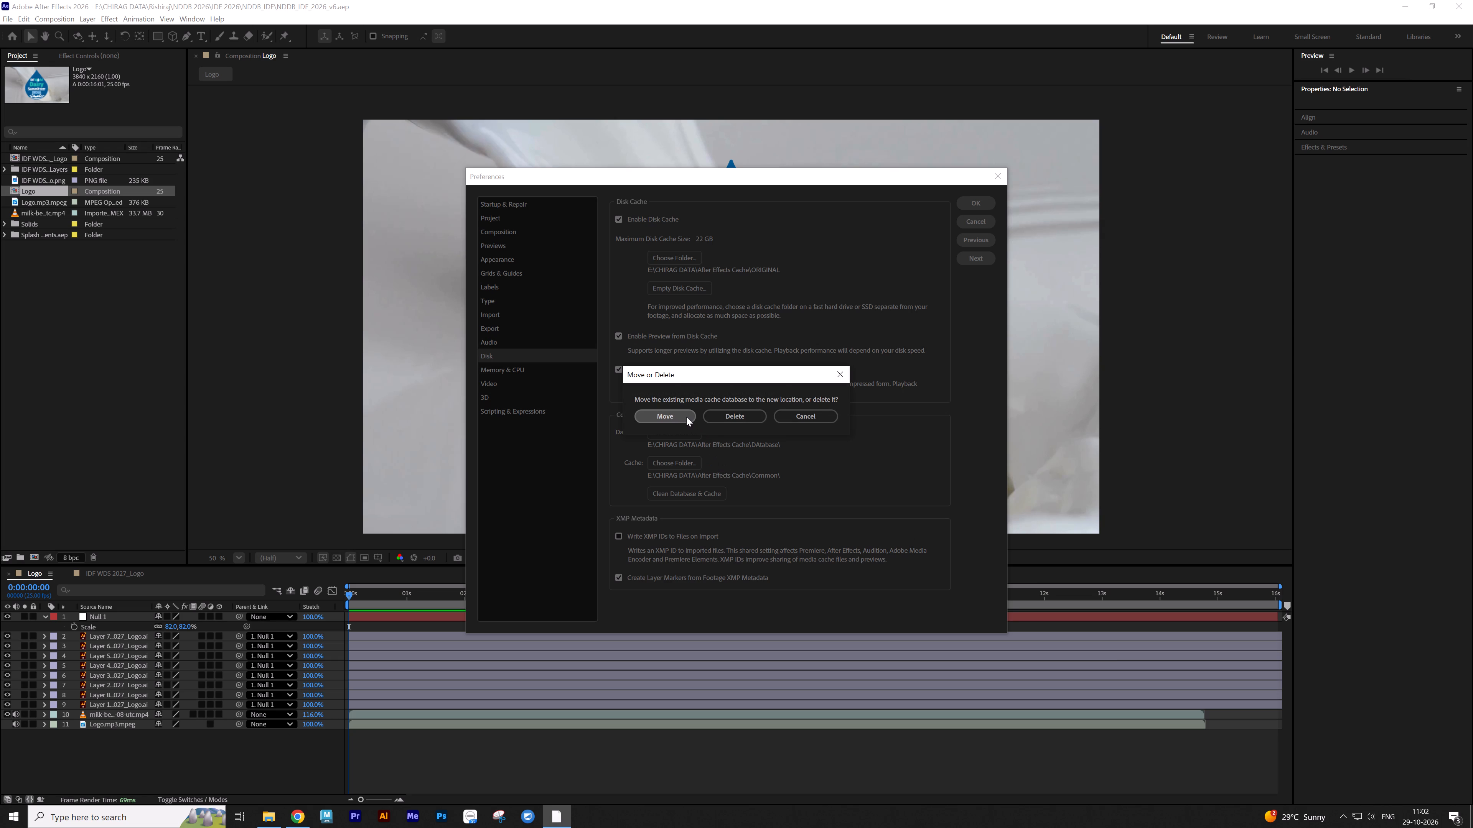
pyautogui.click(684, 417)
# Set the conformed media cache folder to After Effects Cache\Common on drive E.
pyautogui.click(682, 464)
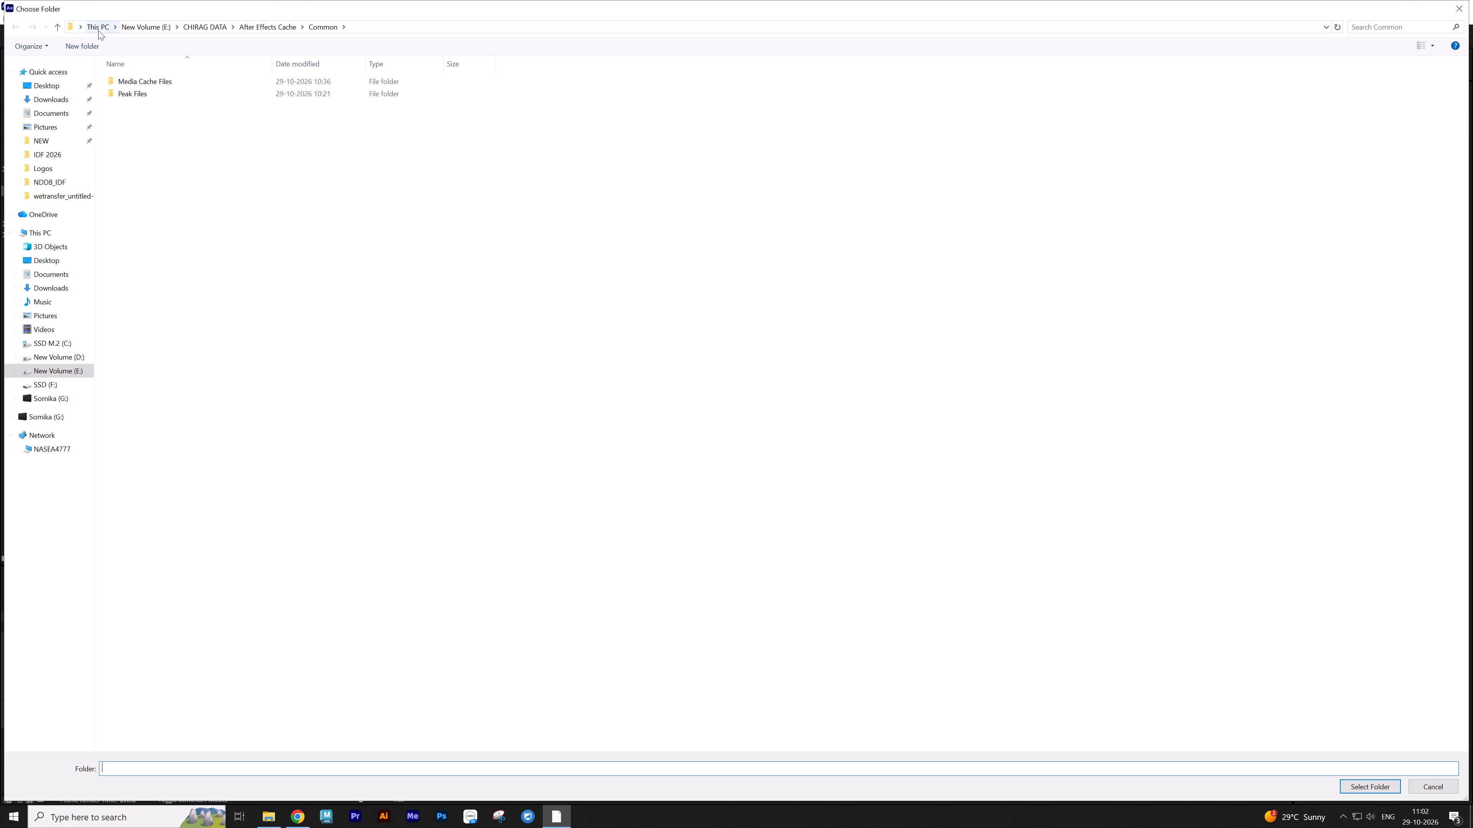
pyautogui.click(49, 232)
pyautogui.click(459, 141)
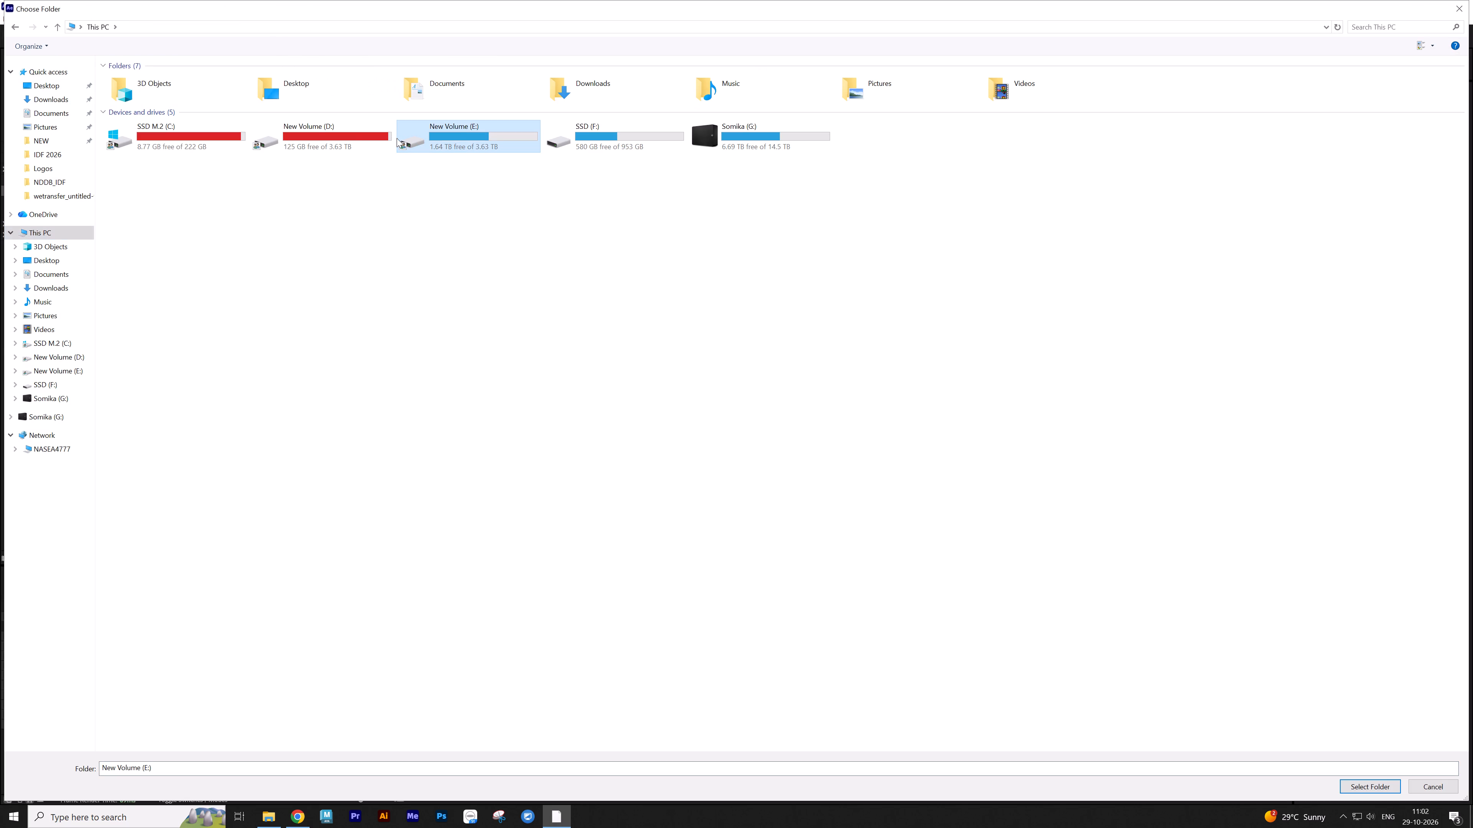
pyautogui.doubleClick(458, 133)
pyautogui.click(171, 88)
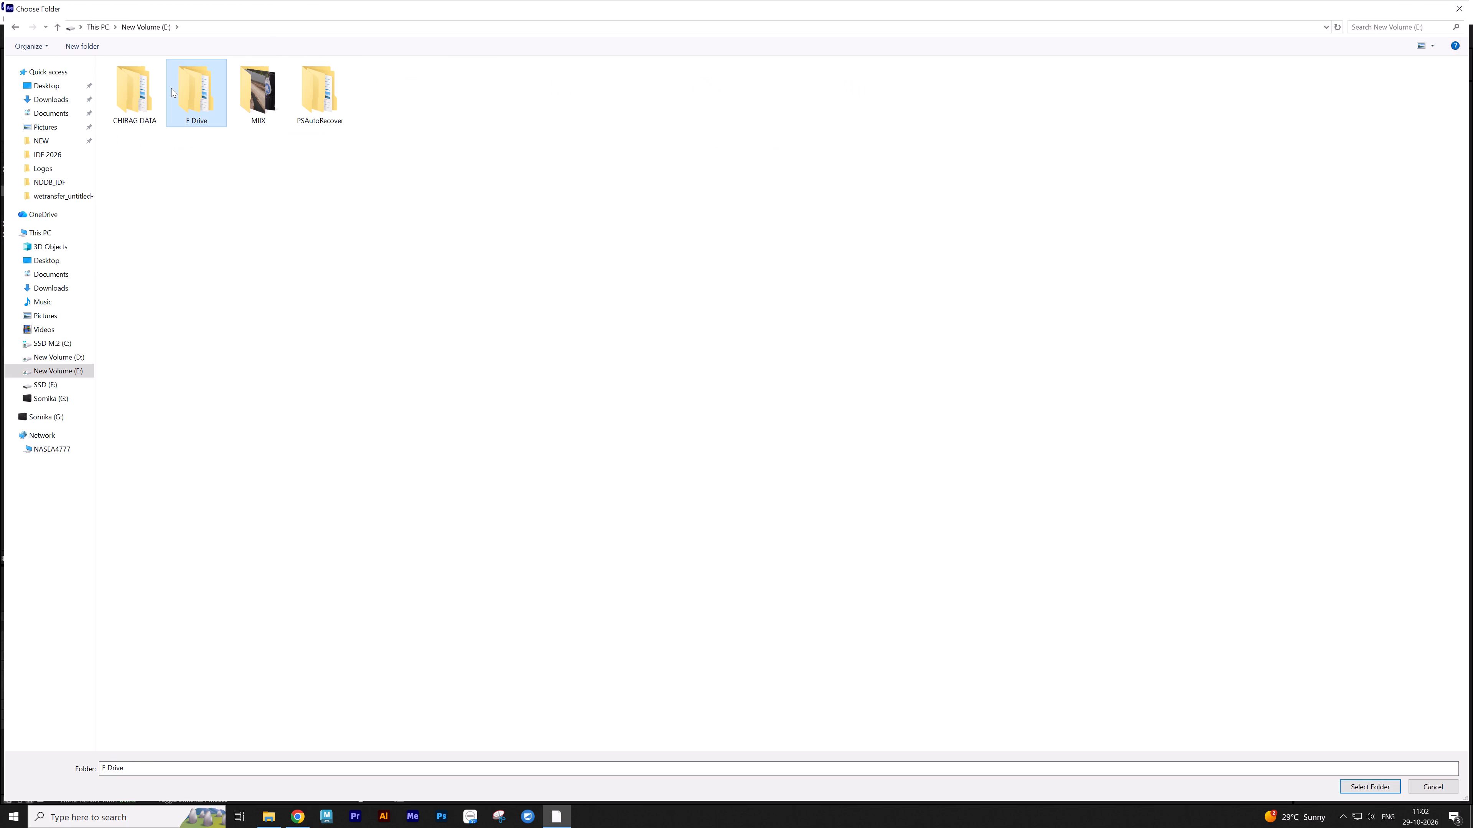
pyautogui.doubleClick(149, 89)
pyautogui.doubleClick(161, 85)
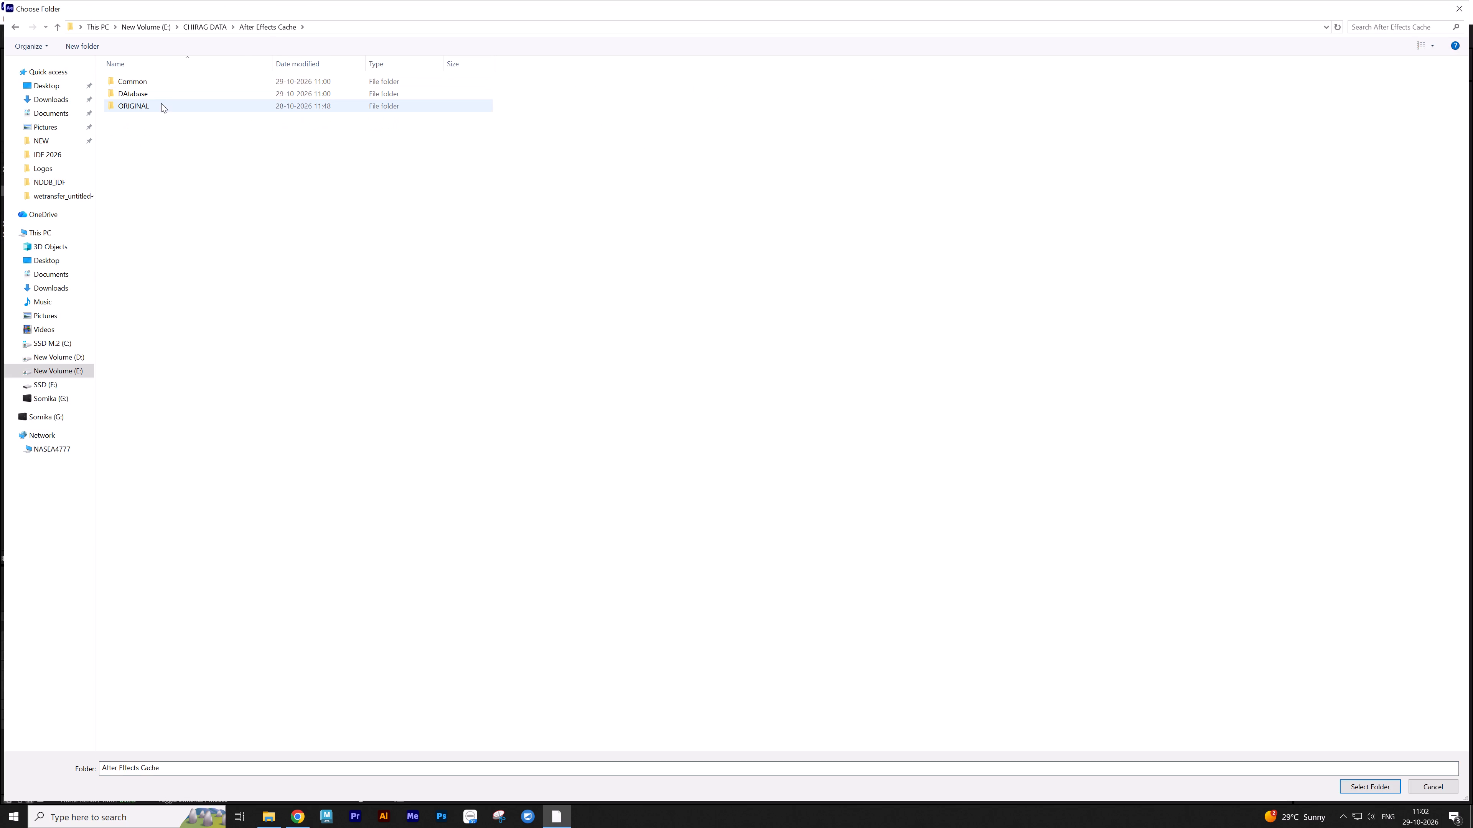
pyautogui.doubleClick(166, 85)
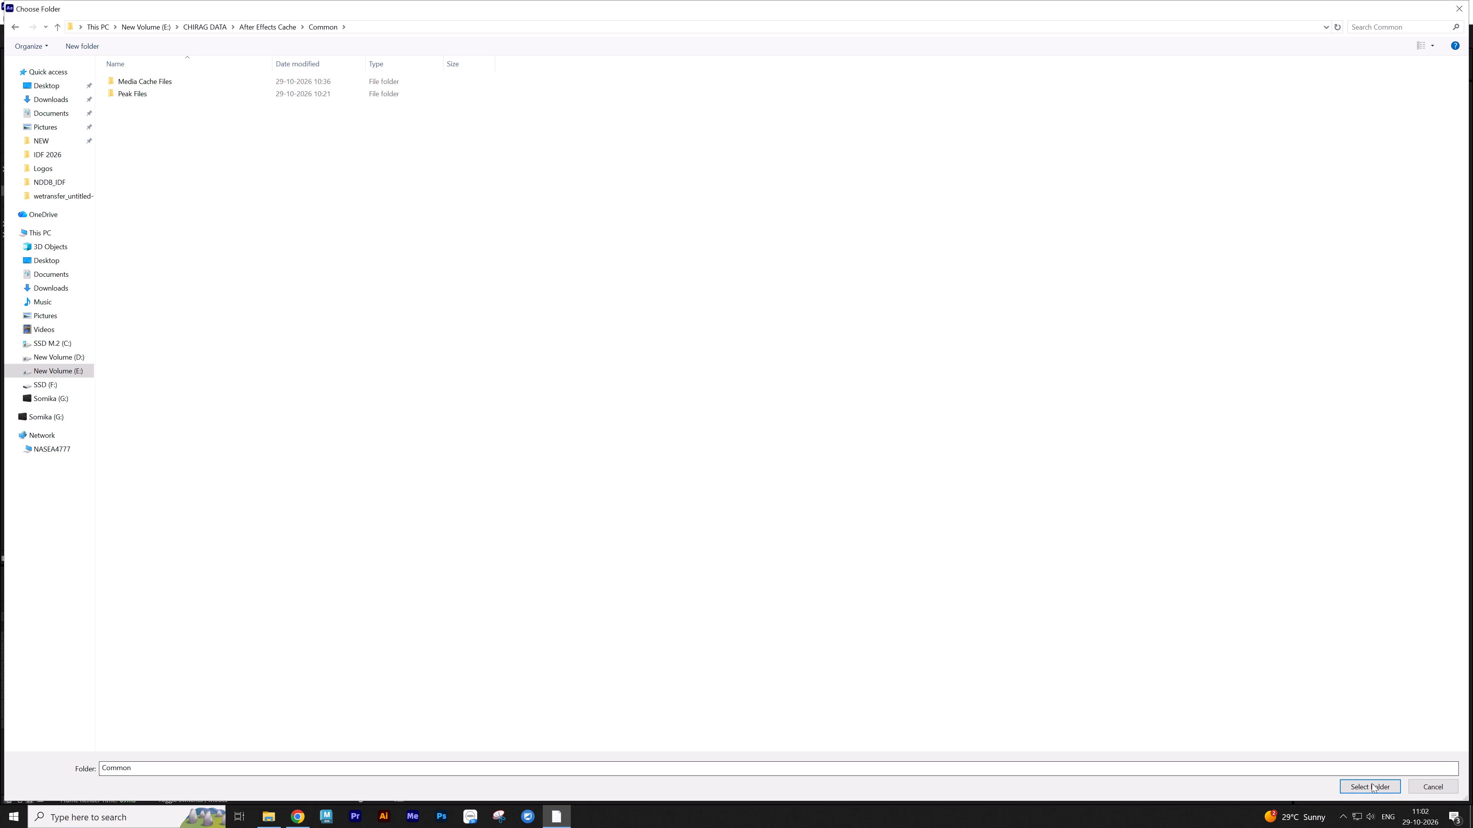
pyautogui.click(1372, 783)
pyautogui.click(778, 452)
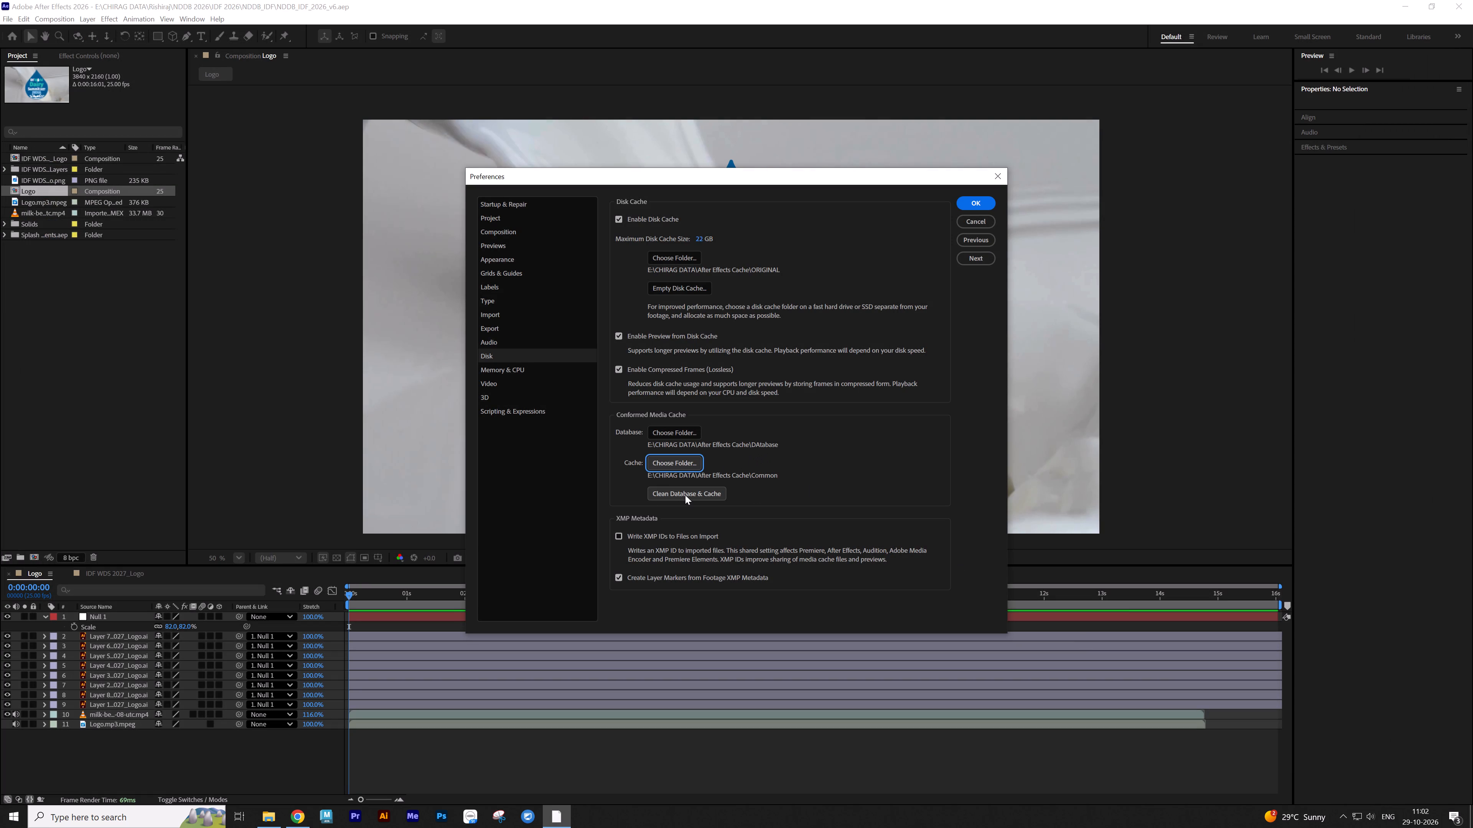
# Clean the conformed media database and cache.
pyautogui.click(725, 495)
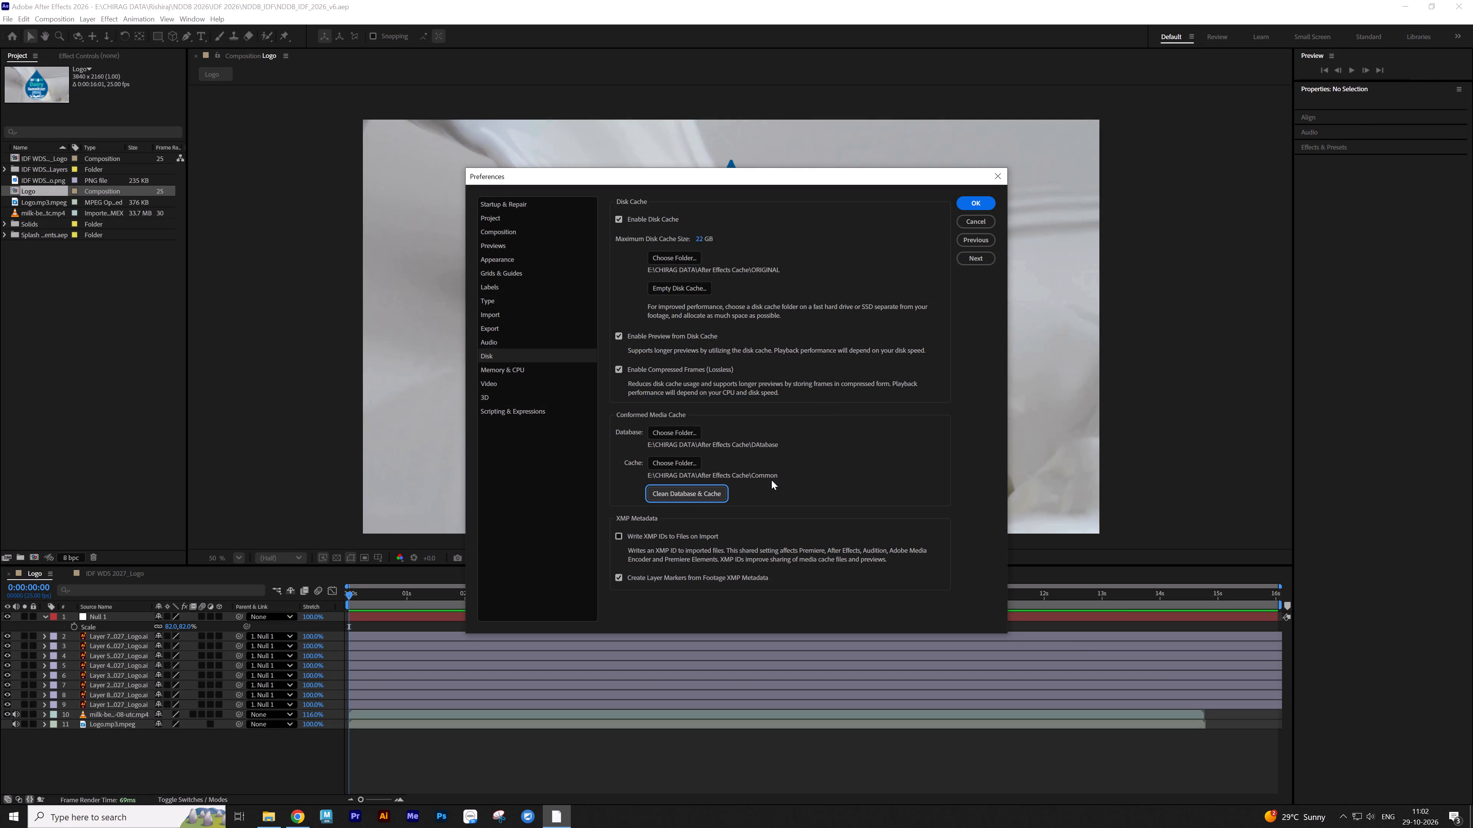
pyautogui.click(800, 467)
# Empty all After Effects caches from the Startup & Repair preferences.
pyautogui.click(571, 213)
pyautogui.click(571, 202)
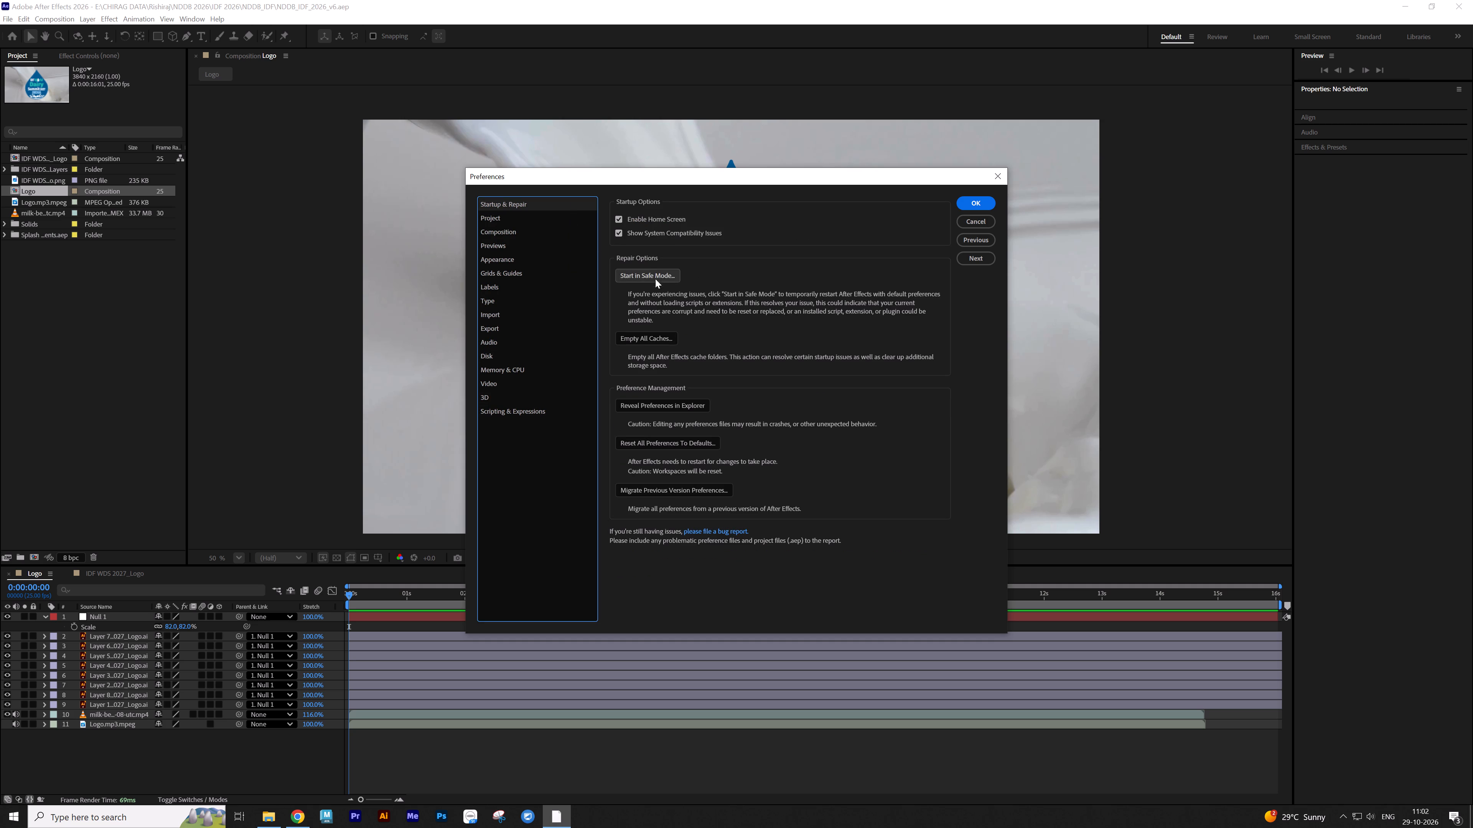
pyautogui.click(659, 335)
pyautogui.click(777, 425)
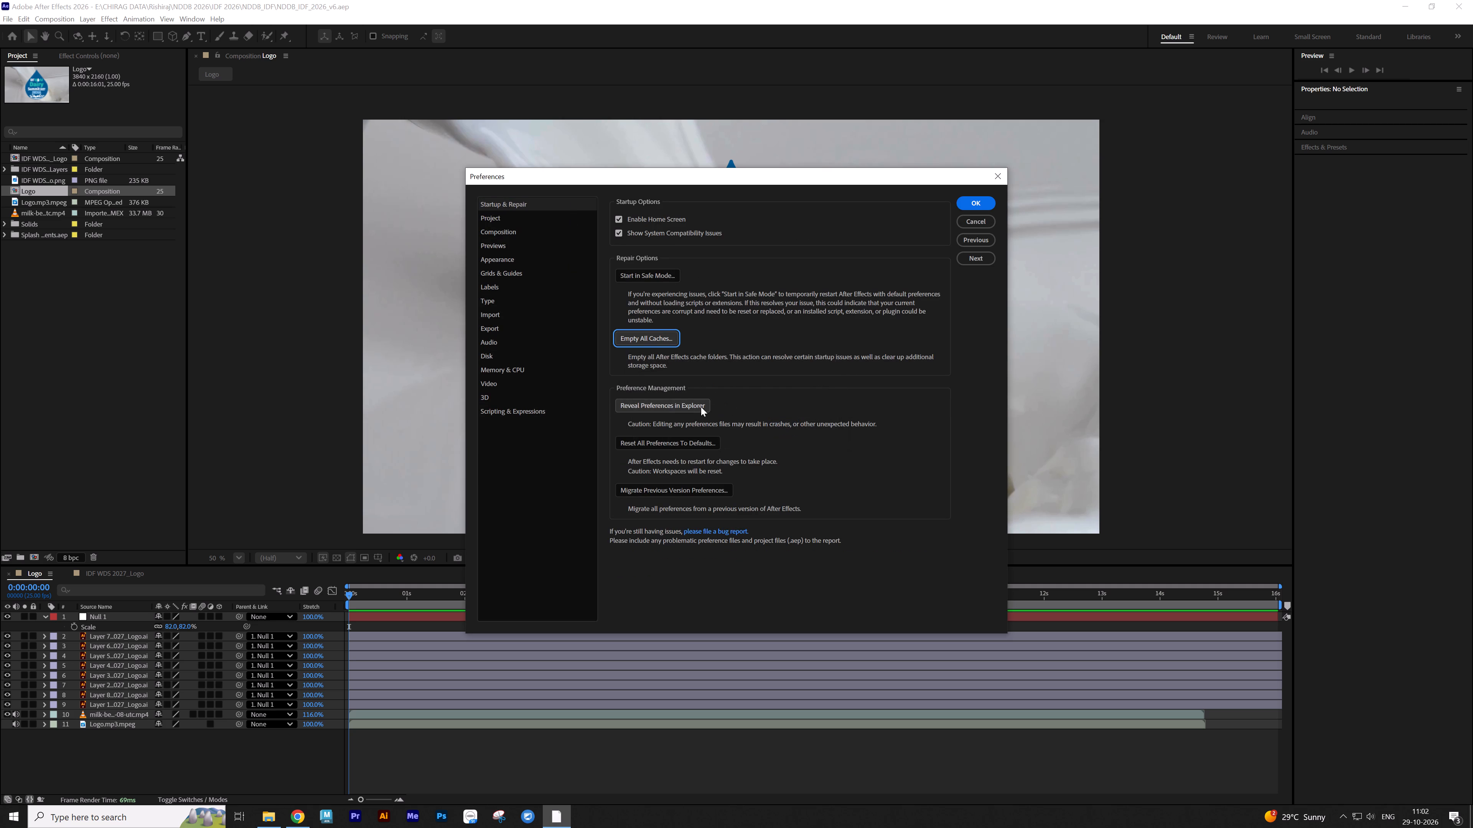
# Set the adaptive resolution priority in the Previews preferences fully toward Quality.
pyautogui.click(545, 234)
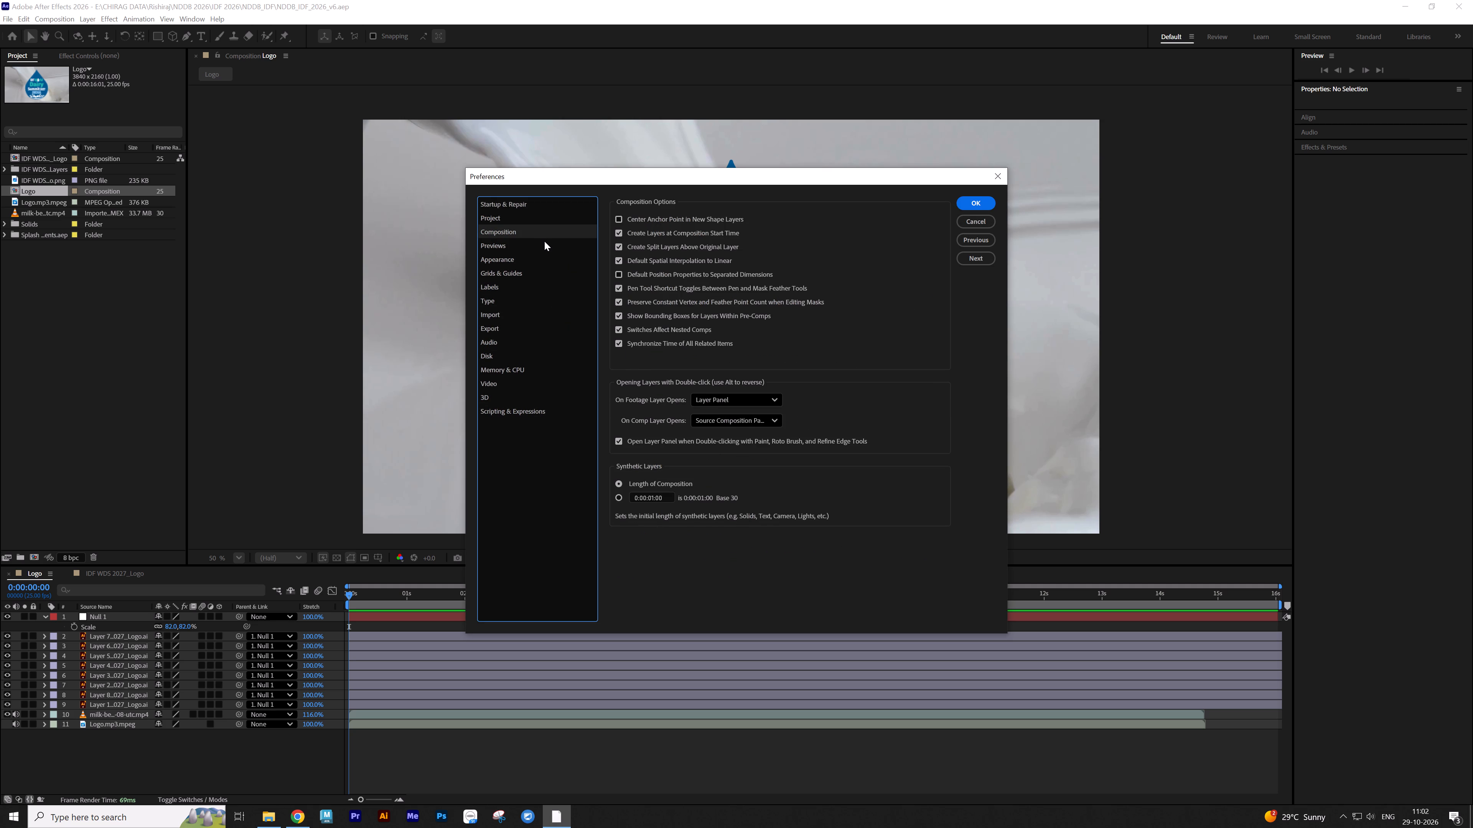
pyautogui.click(545, 246)
pyautogui.moveTo(838, 219); pyautogui.dragTo(860, 217)
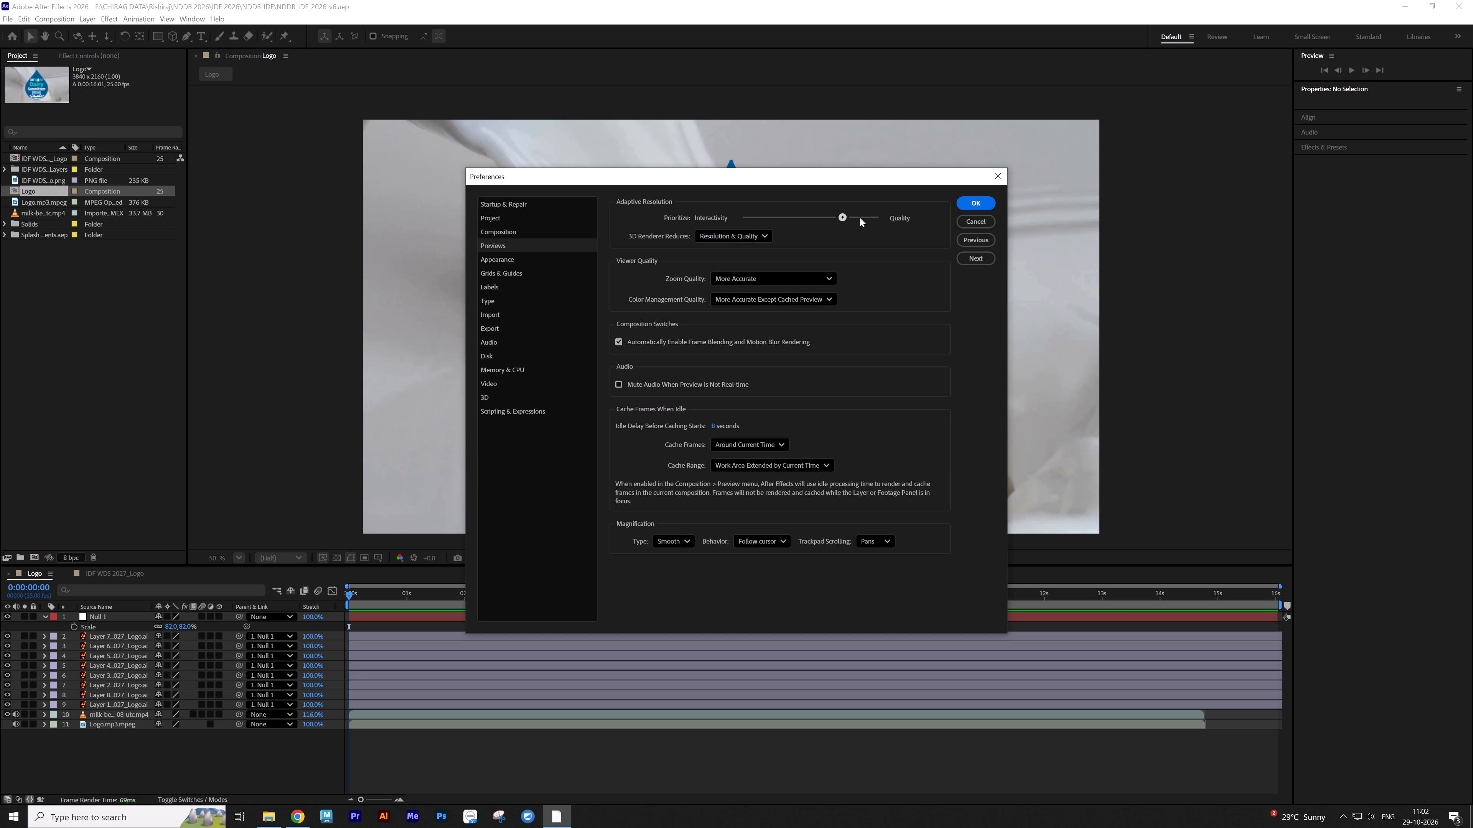
pyautogui.moveTo(860, 217); pyautogui.dragTo(924, 220)
# Set the viewer's Zoom Quality and Color Management Quality preferences to Faster.
pyautogui.click(806, 271)
pyautogui.click(805, 277)
pyautogui.click(806, 300)
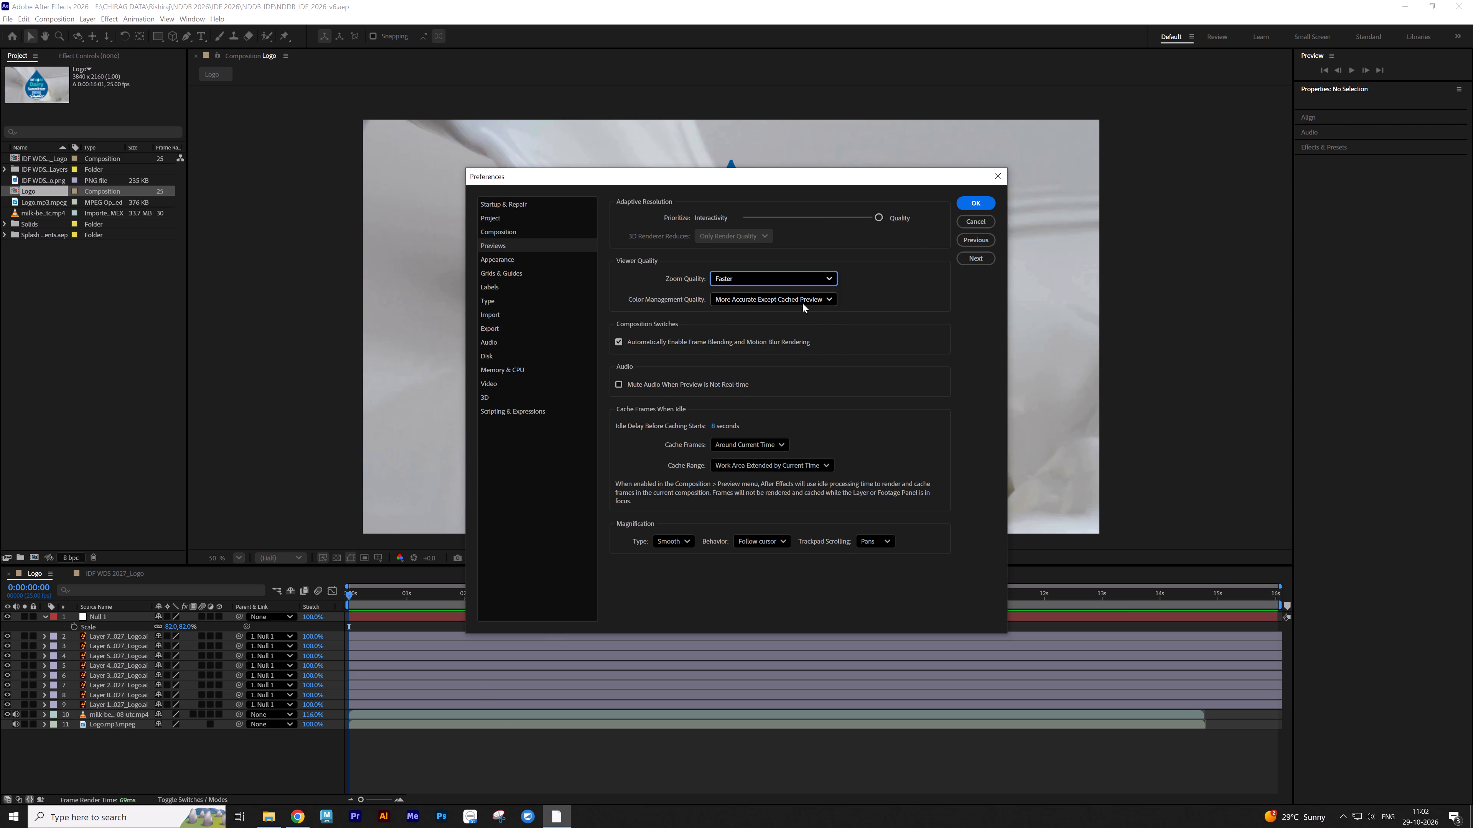
pyautogui.click(801, 304)
pyautogui.click(795, 310)
pyautogui.click(793, 314)
pyautogui.click(886, 312)
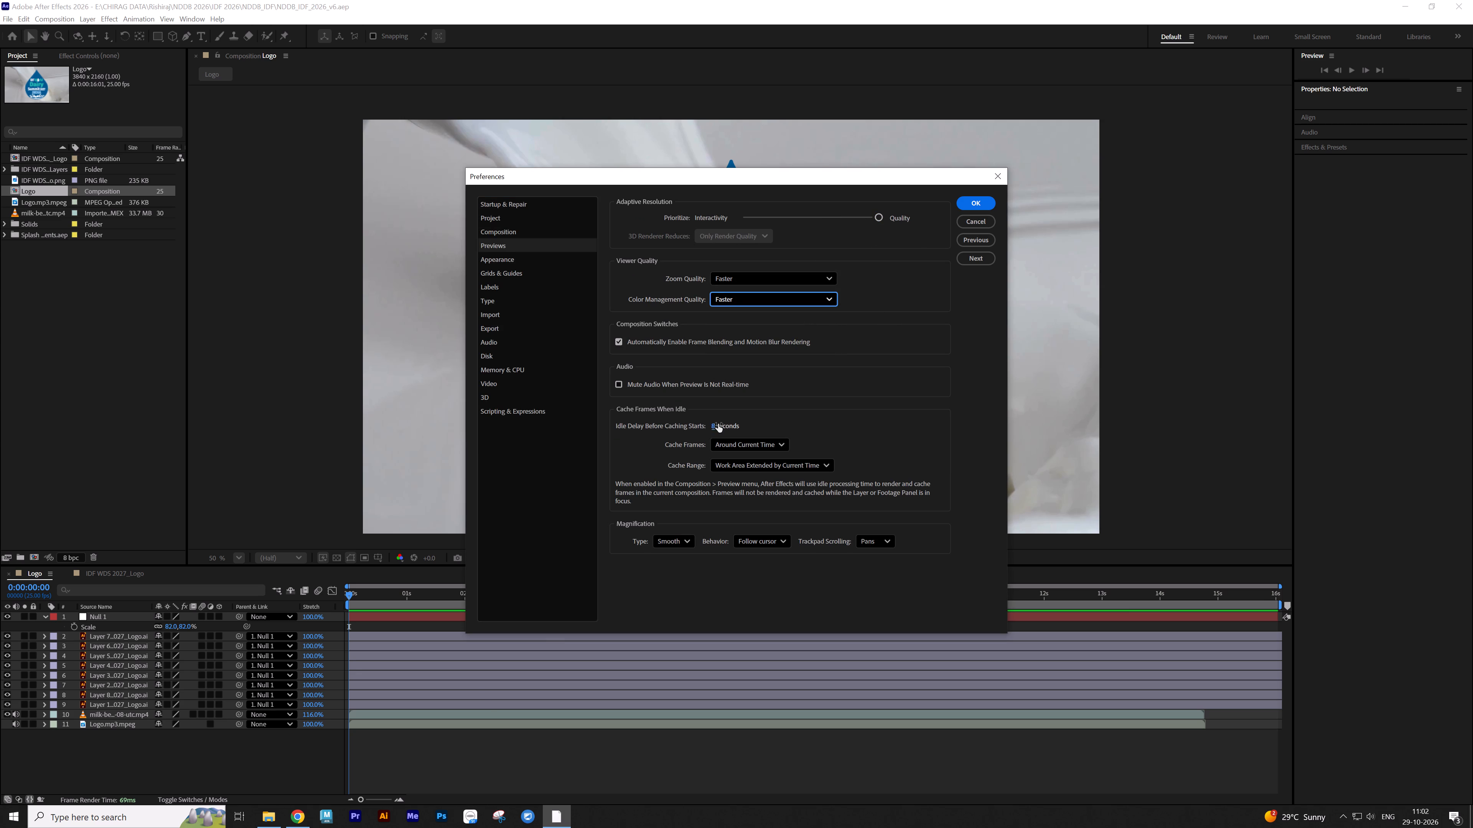
# Reduce the idle delay before frame caching starts in the Previews preferences.
pyautogui.moveTo(717, 424); pyautogui.dragTo(650, 424)
pyautogui.click(744, 404)
# Set the default frame rate for imported sequence footage to 25 frames per second.
pyautogui.click(557, 260)
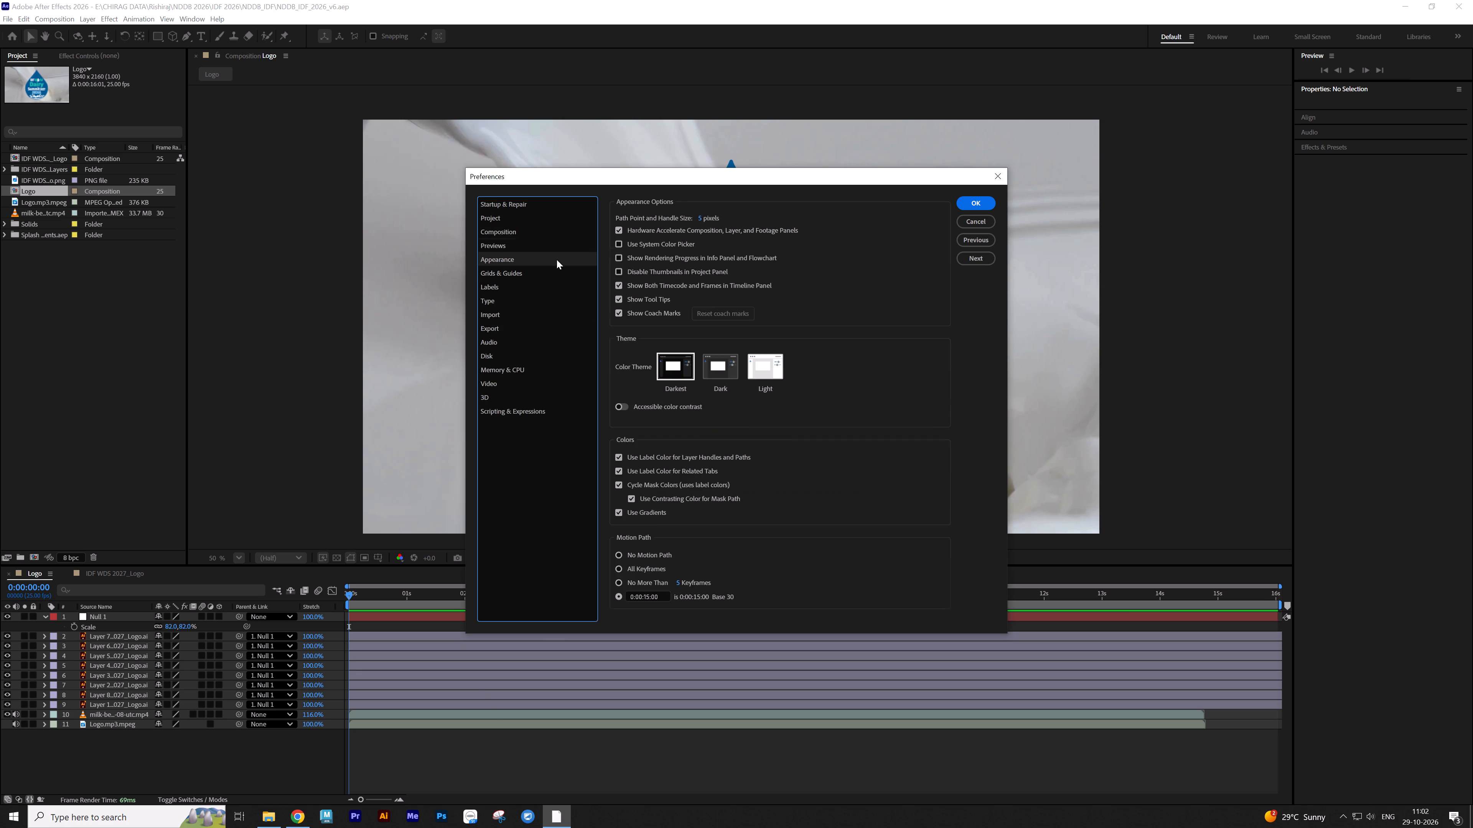
pyautogui.click(548, 273)
pyautogui.click(548, 287)
pyautogui.click(545, 298)
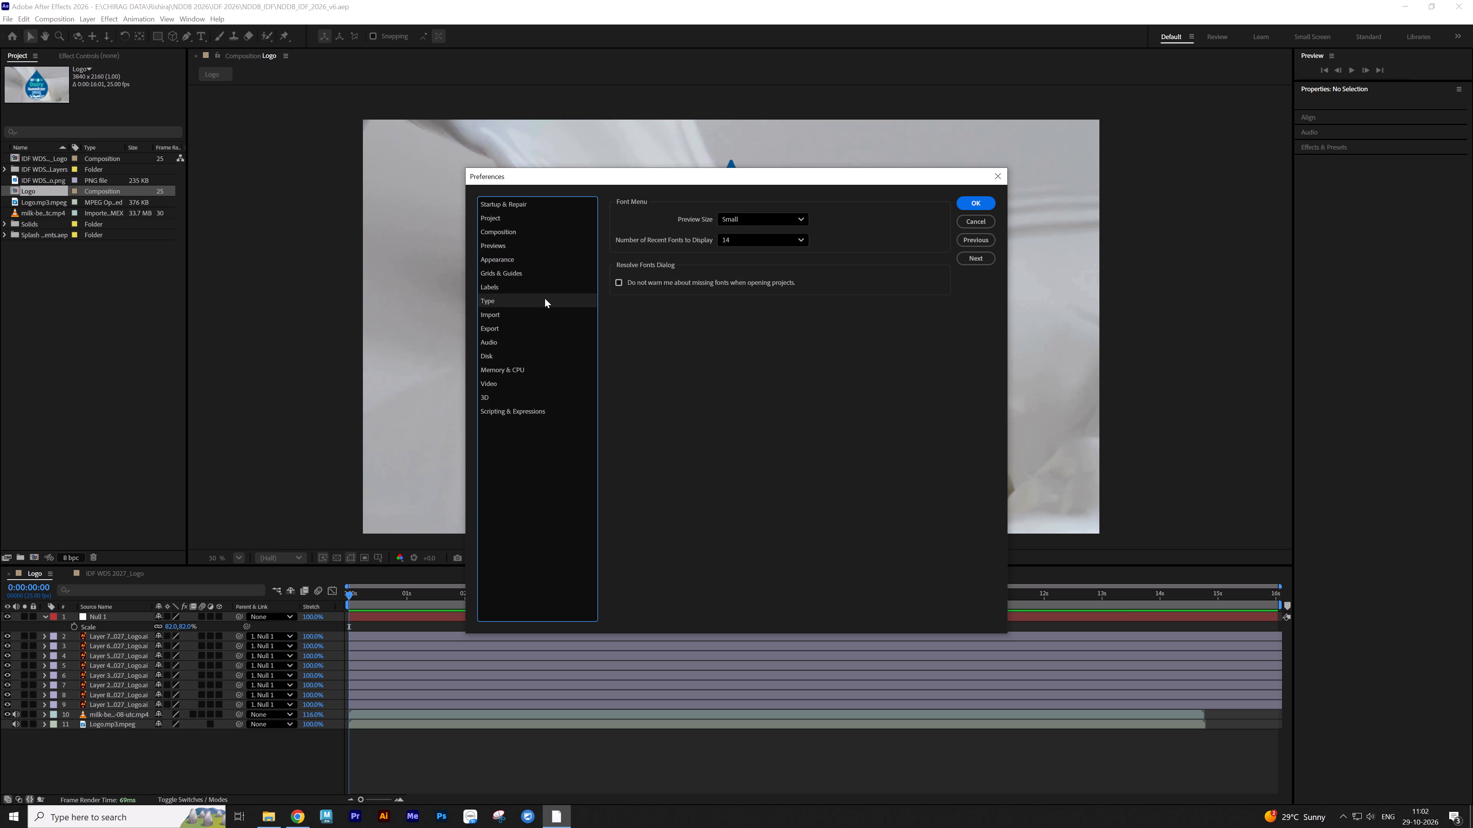
pyautogui.click(541, 312)
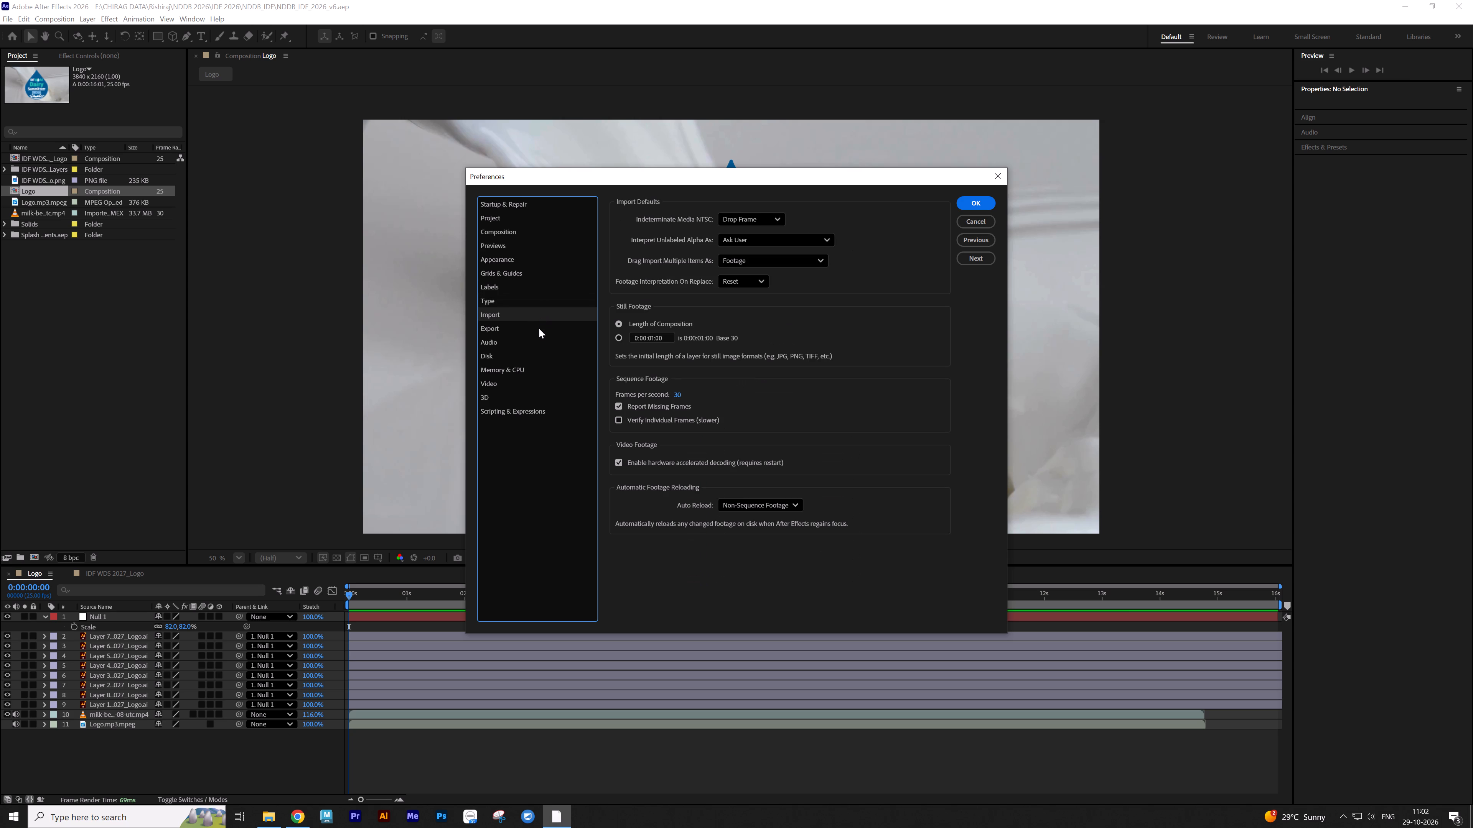
pyautogui.click(681, 395)
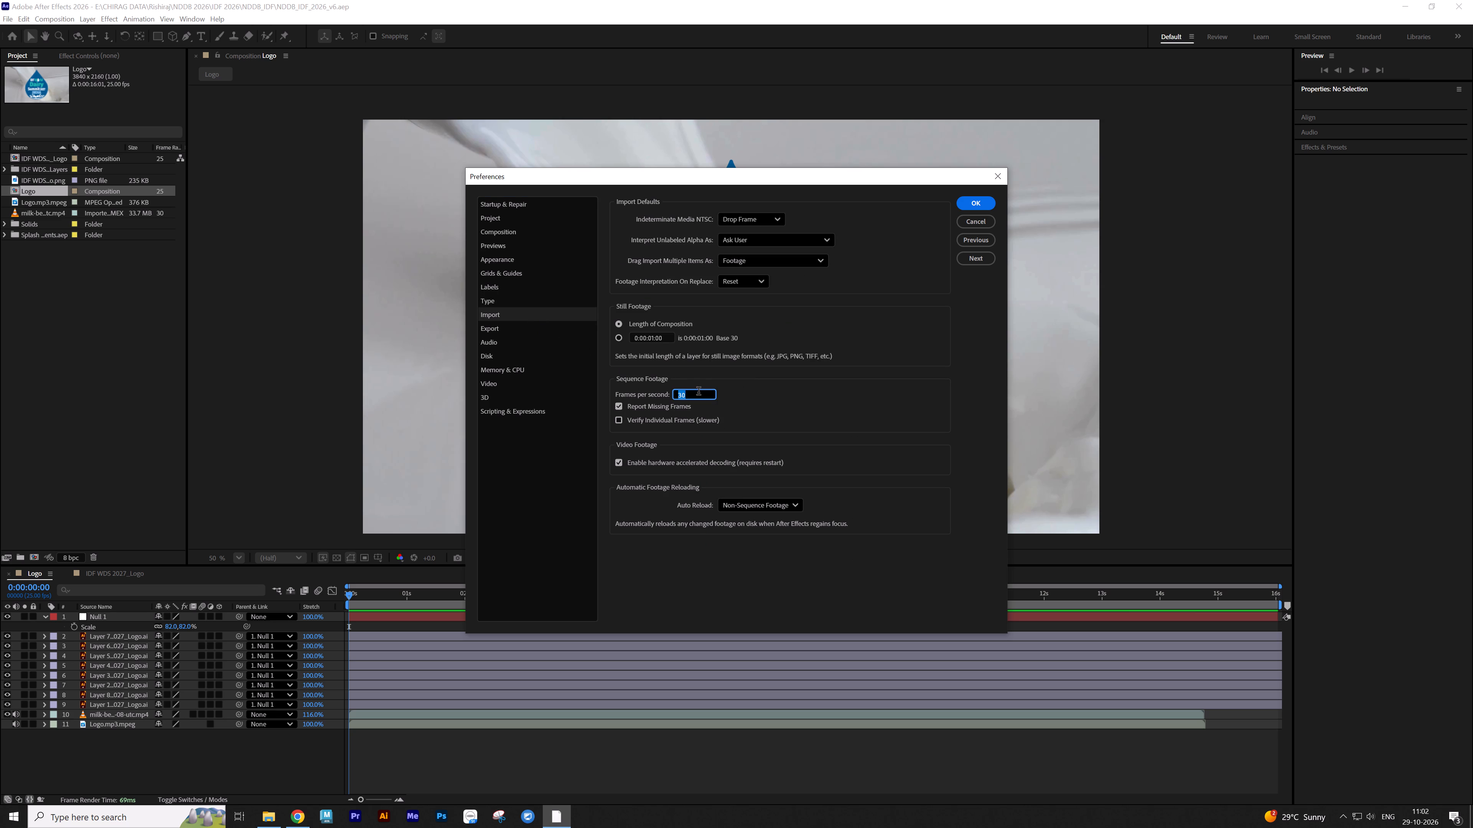
pyautogui.write('25')
# Set the maximum disk cache size to 200 GB in the Disk preferences.
pyautogui.click(499, 329)
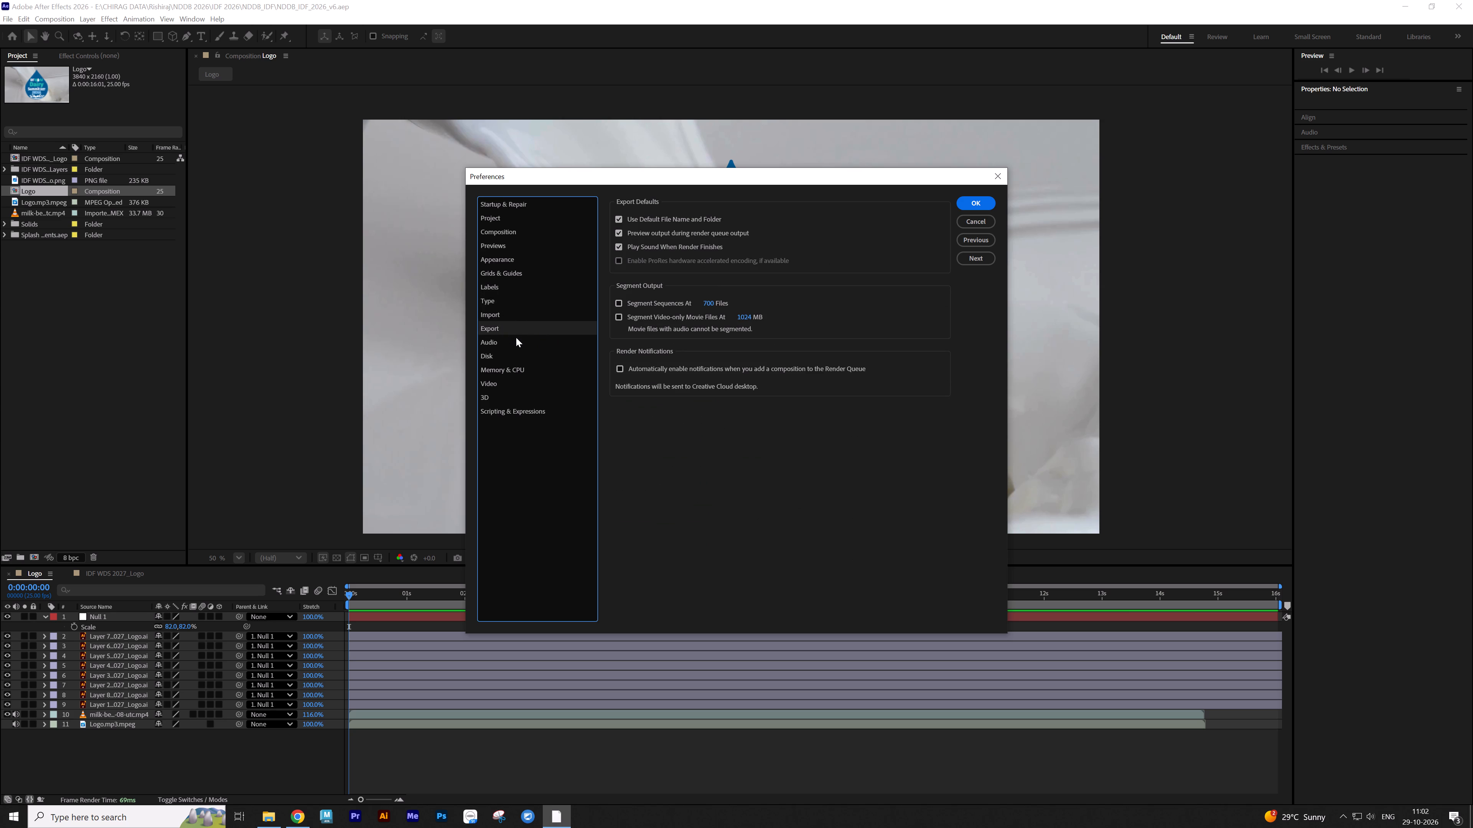
pyautogui.click(516, 337)
pyautogui.click(516, 354)
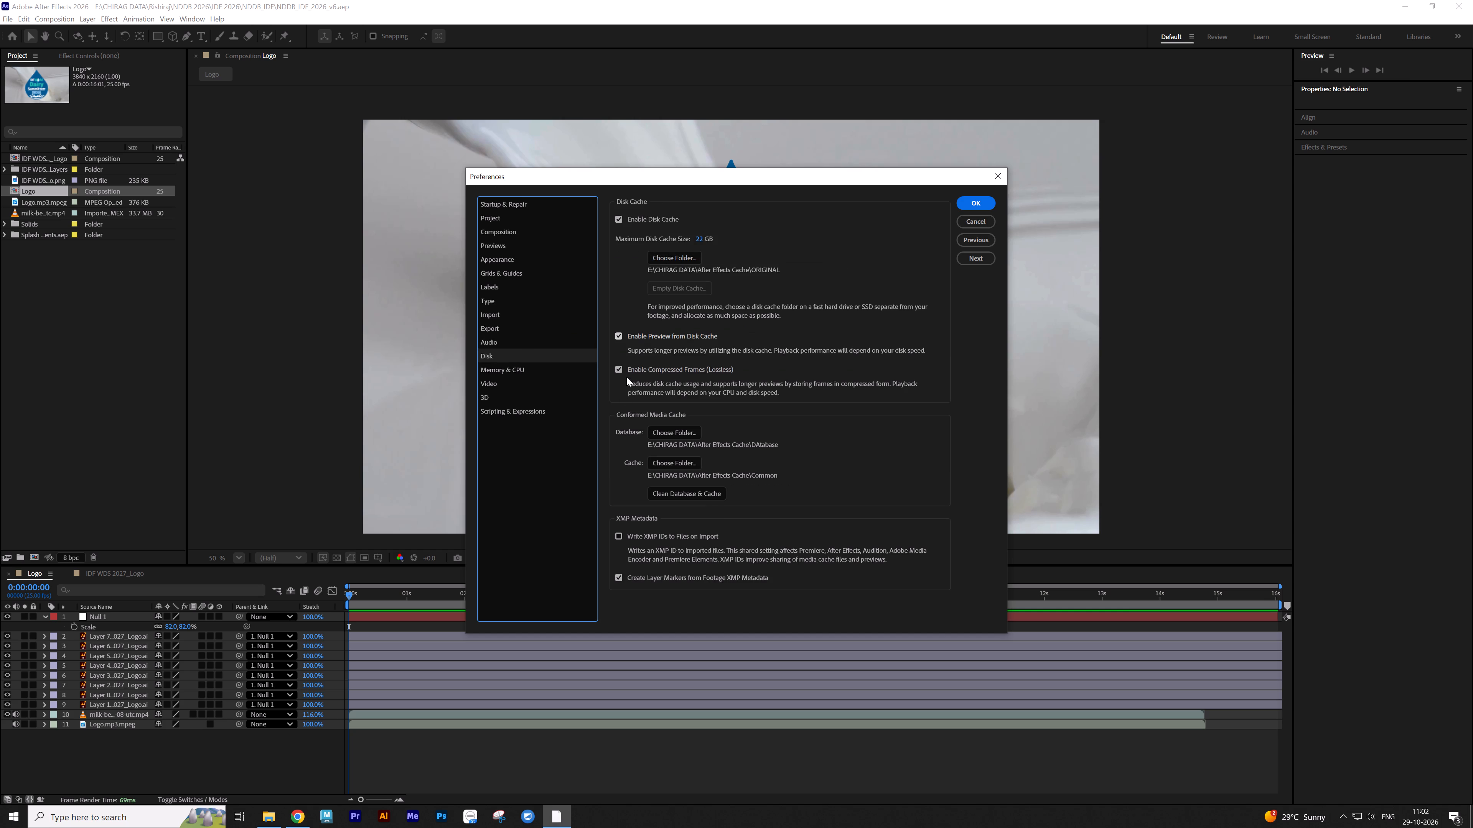
pyautogui.click(696, 238)
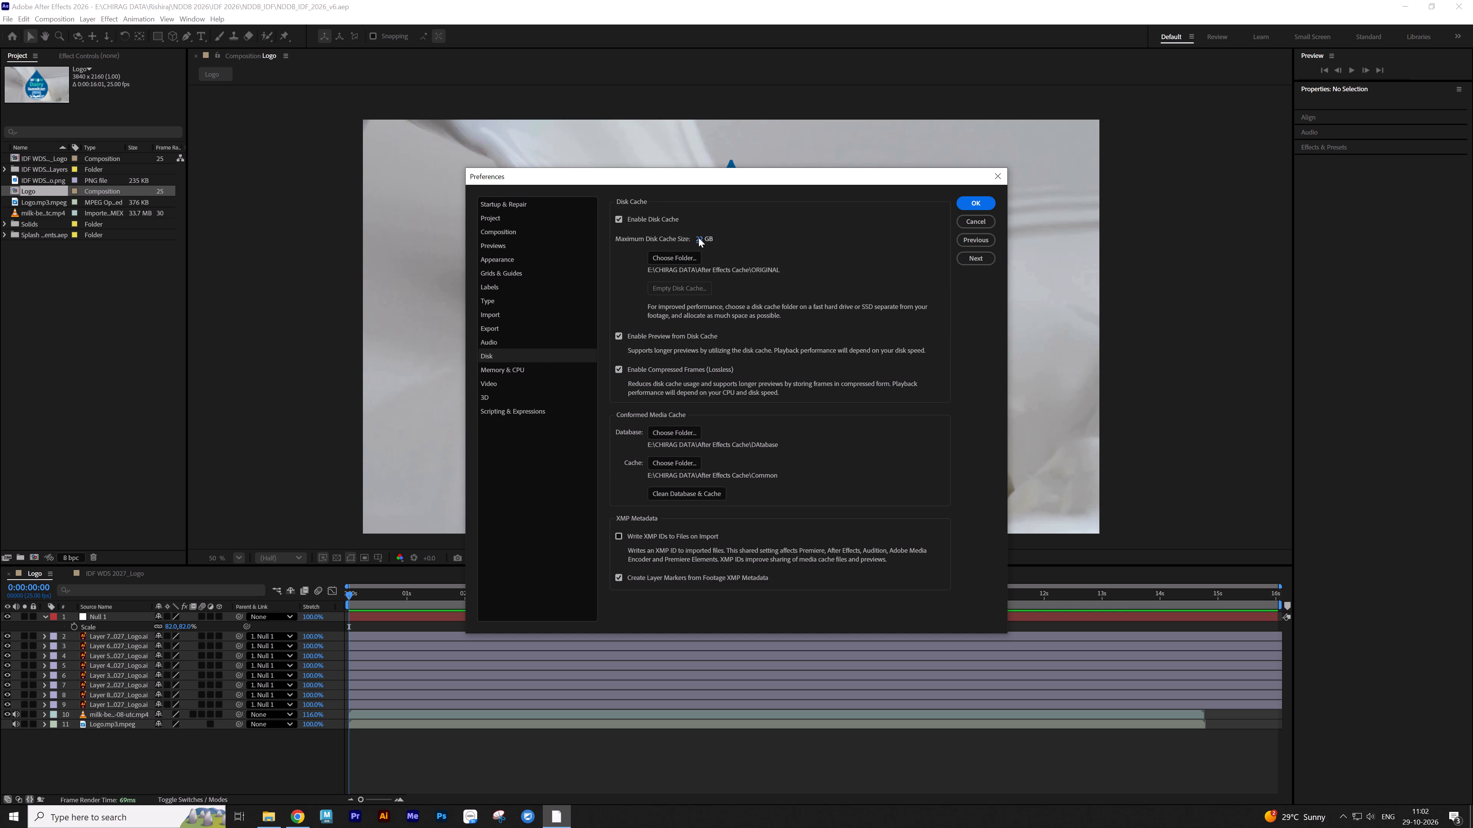
pyautogui.write('200')
pyautogui.click(845, 266)
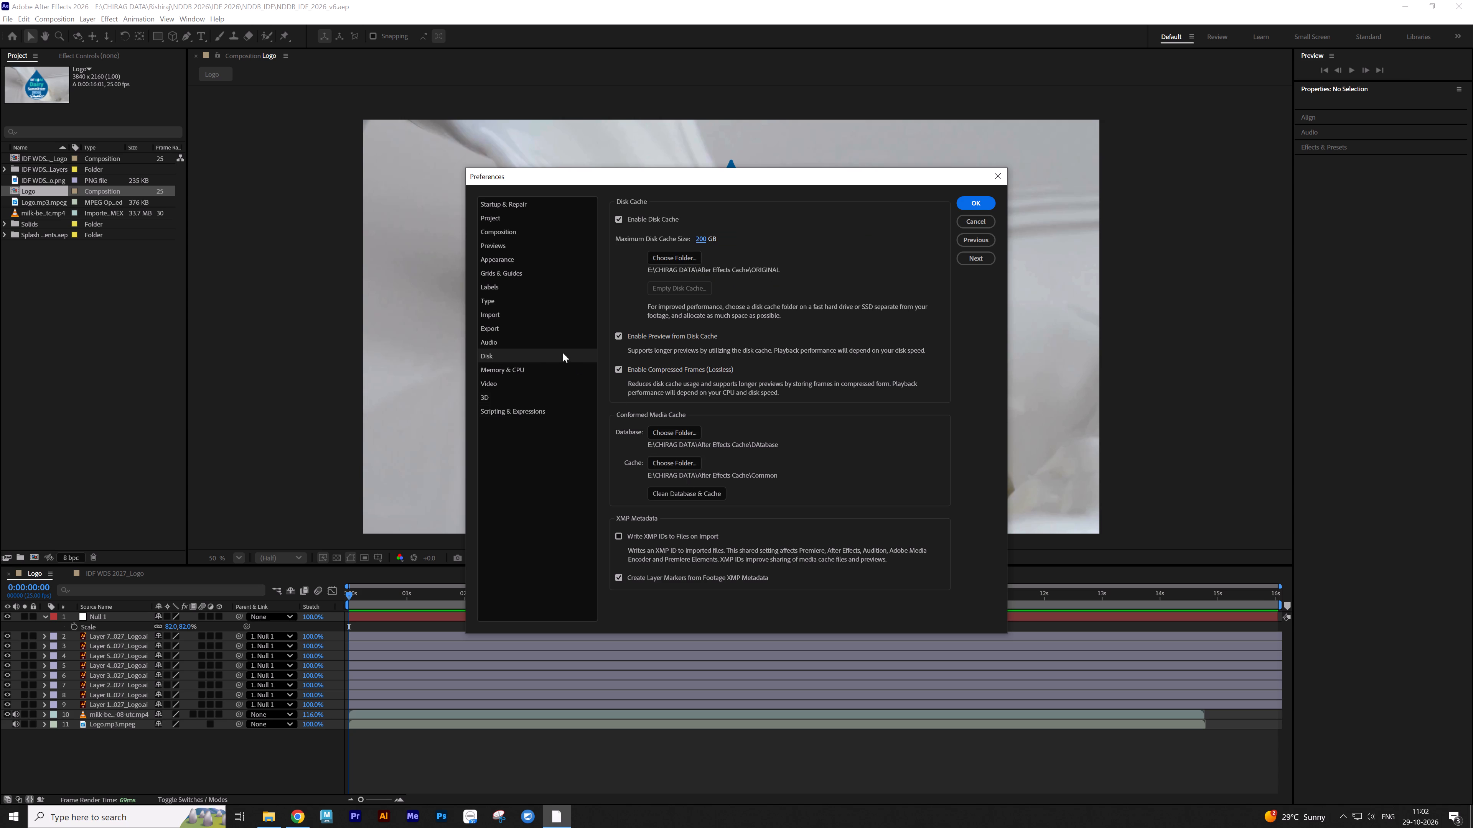
# Set auto-save to every 1 minute with a maximum of 11 project versions, and apply the preferences.
pyautogui.click(537, 372)
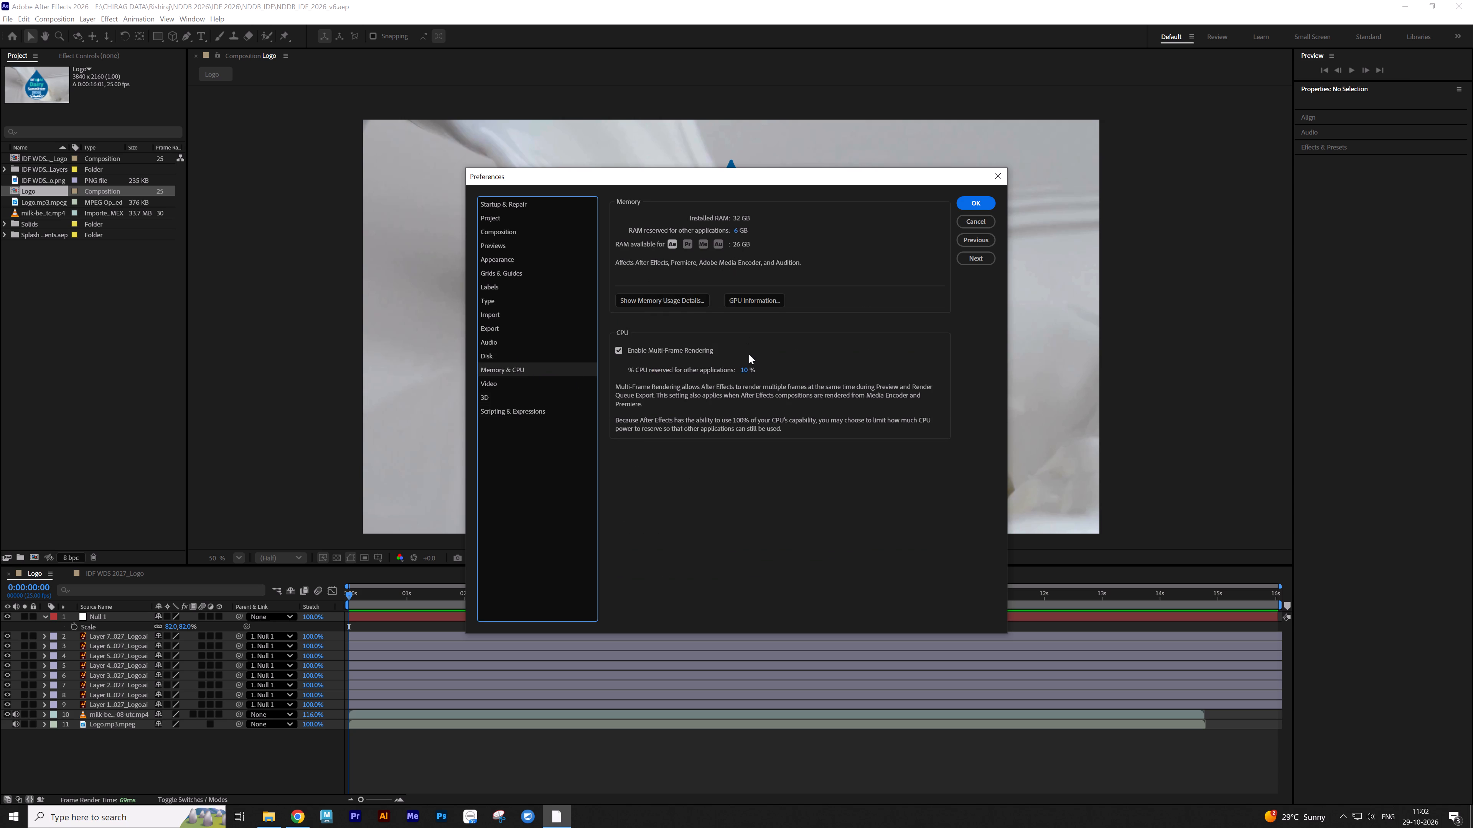
pyautogui.click(536, 382)
pyautogui.click(537, 400)
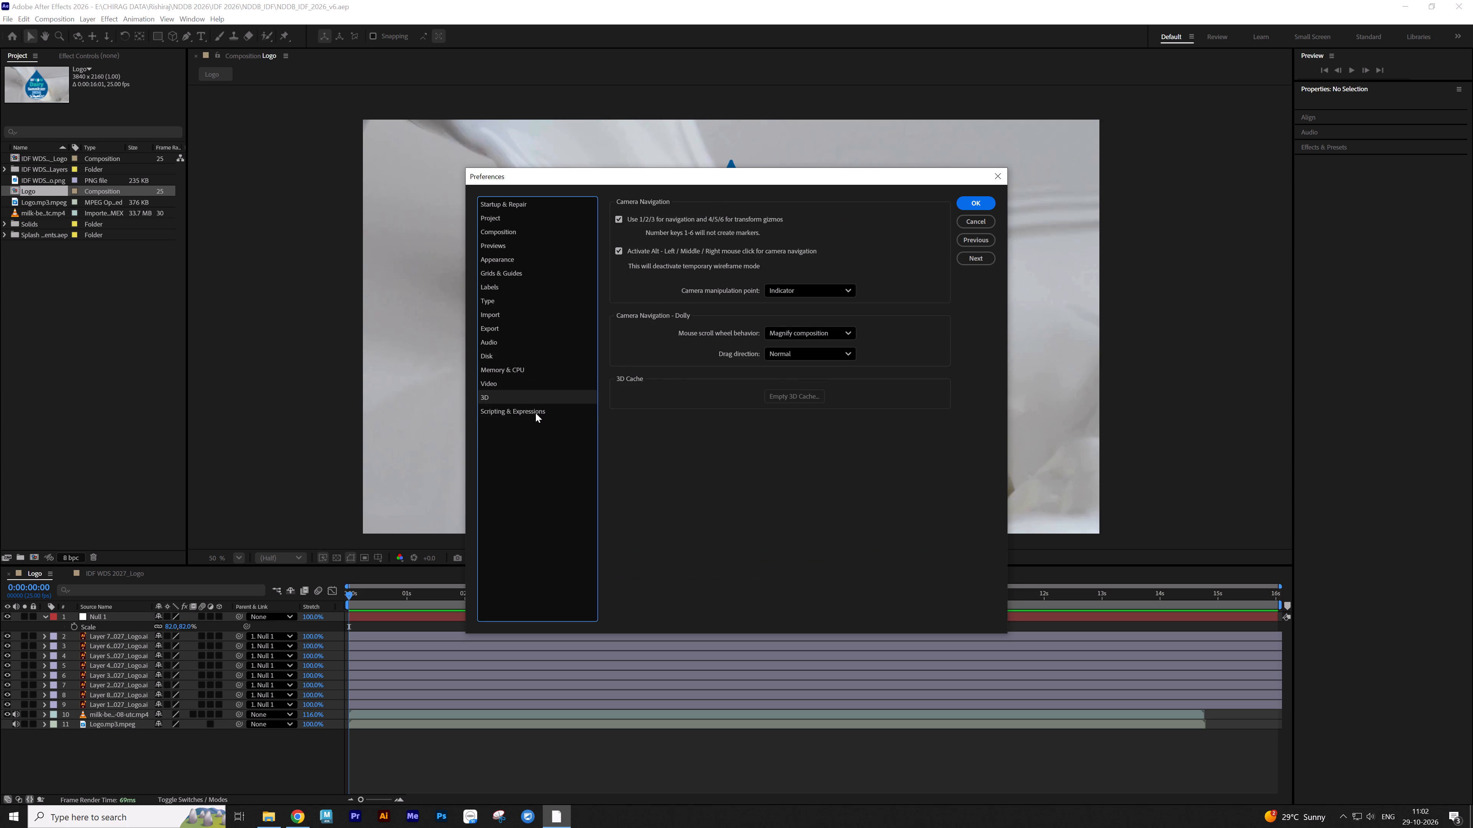
pyautogui.click(535, 413)
pyautogui.click(554, 207)
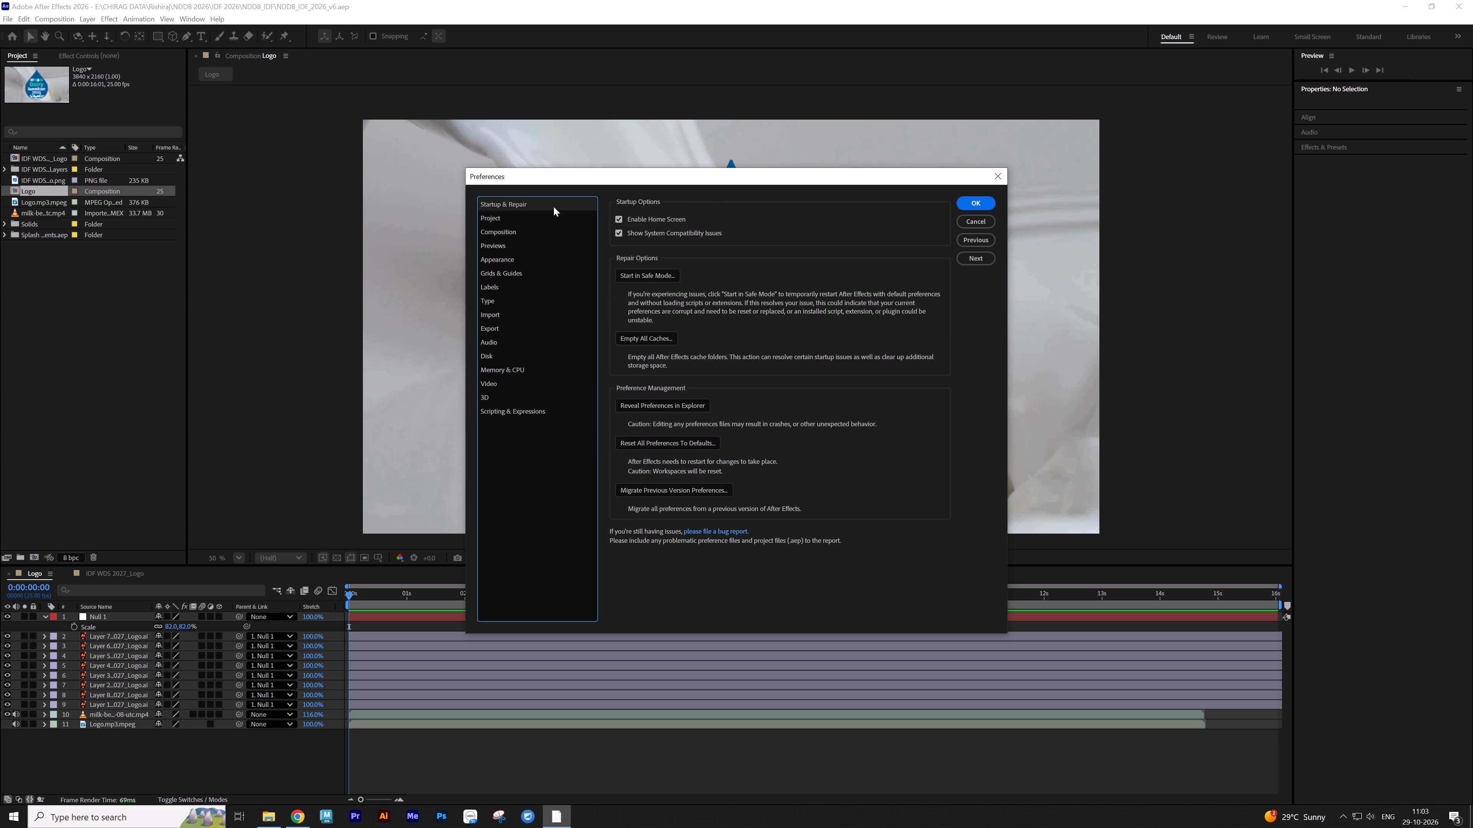
pyautogui.click(554, 213)
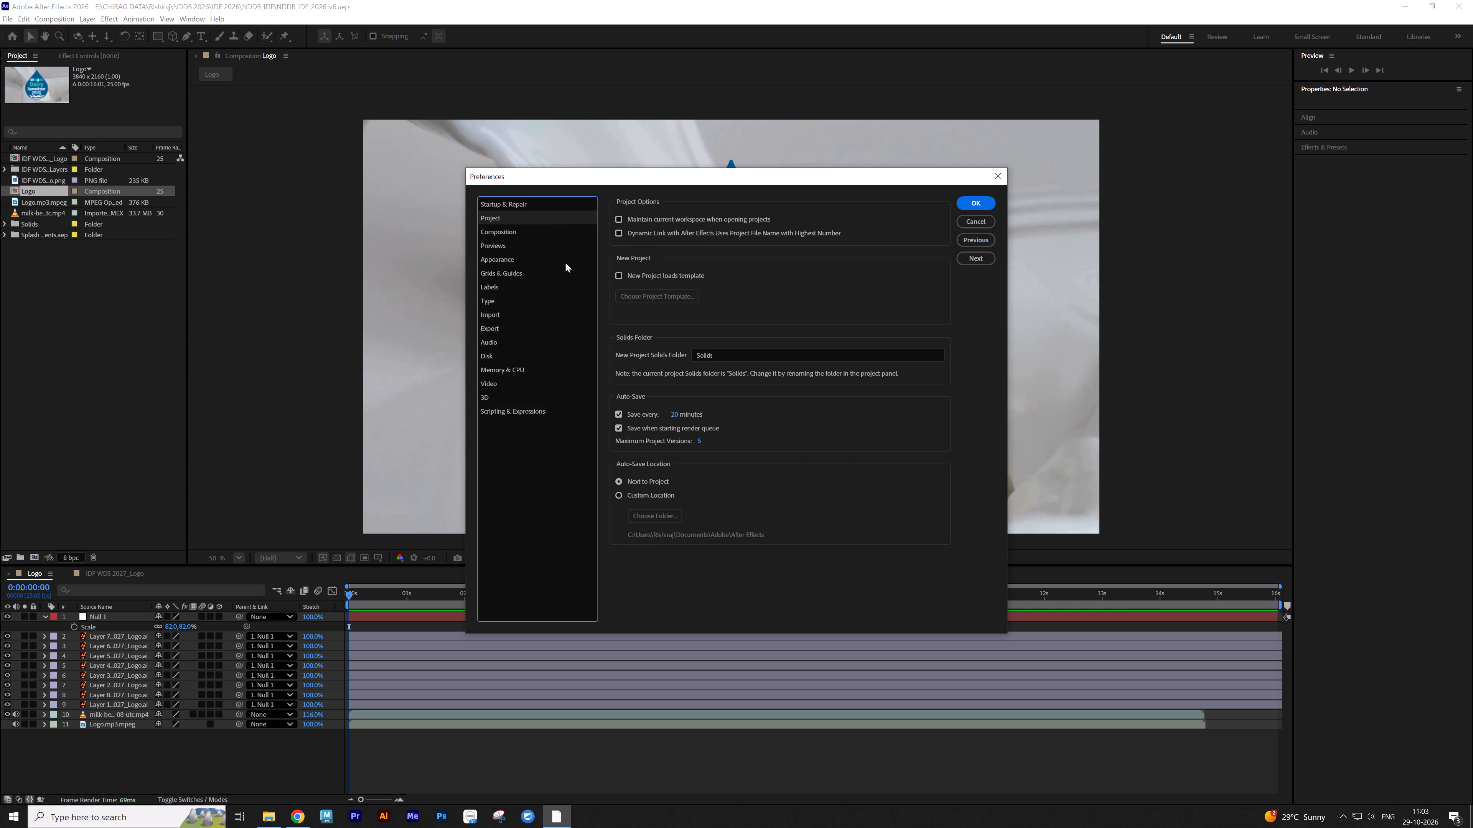
pyautogui.moveTo(676, 416); pyautogui.dragTo(663, 421)
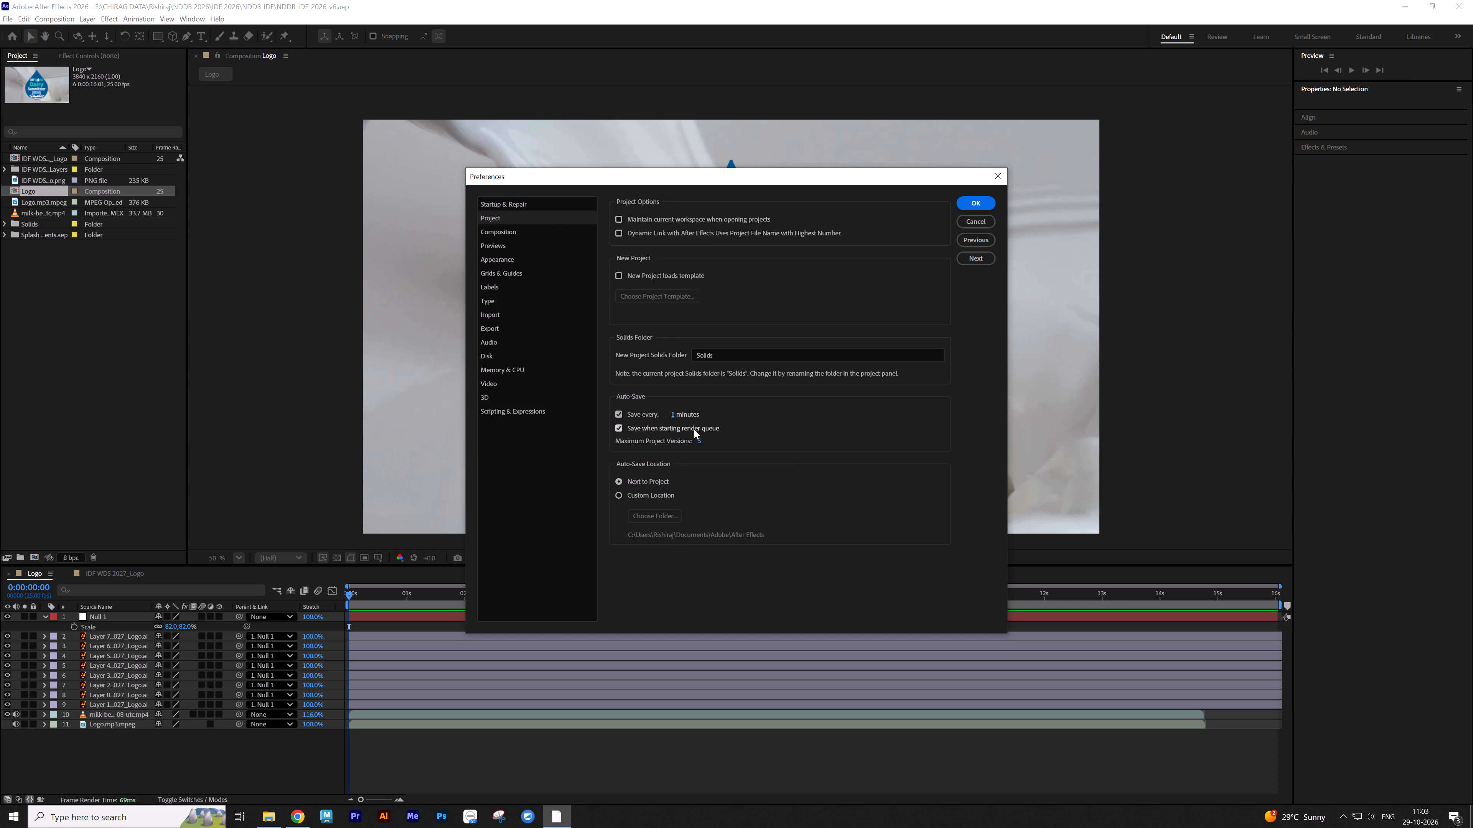
pyautogui.moveTo(699, 440); pyautogui.dragTo(708, 447)
pyautogui.moveTo(708, 447); pyautogui.dragTo(711, 447)
pyautogui.click(757, 428)
pyautogui.click(984, 210)
# Save the project.
pyautogui.click(443, 754)
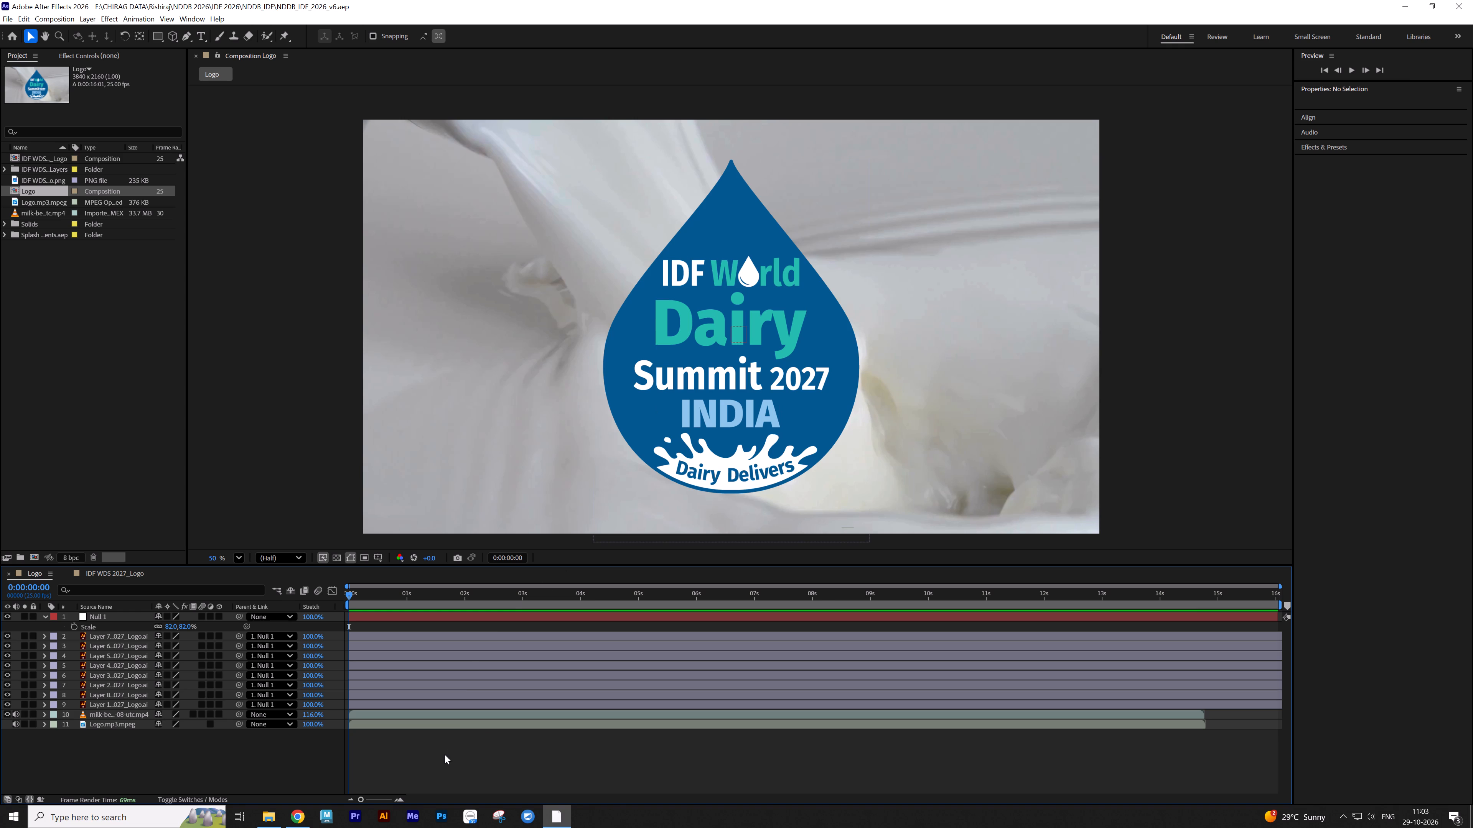
pyautogui.hotkey('ctrl', 's')
# Play a preview of the Logo composition while checking the system sound volume.
pyautogui.press('space')
pyautogui.click(1373, 820)
pyautogui.scroll(-6, 1373, 820)
pyautogui.scroll(2, 1361, 809)
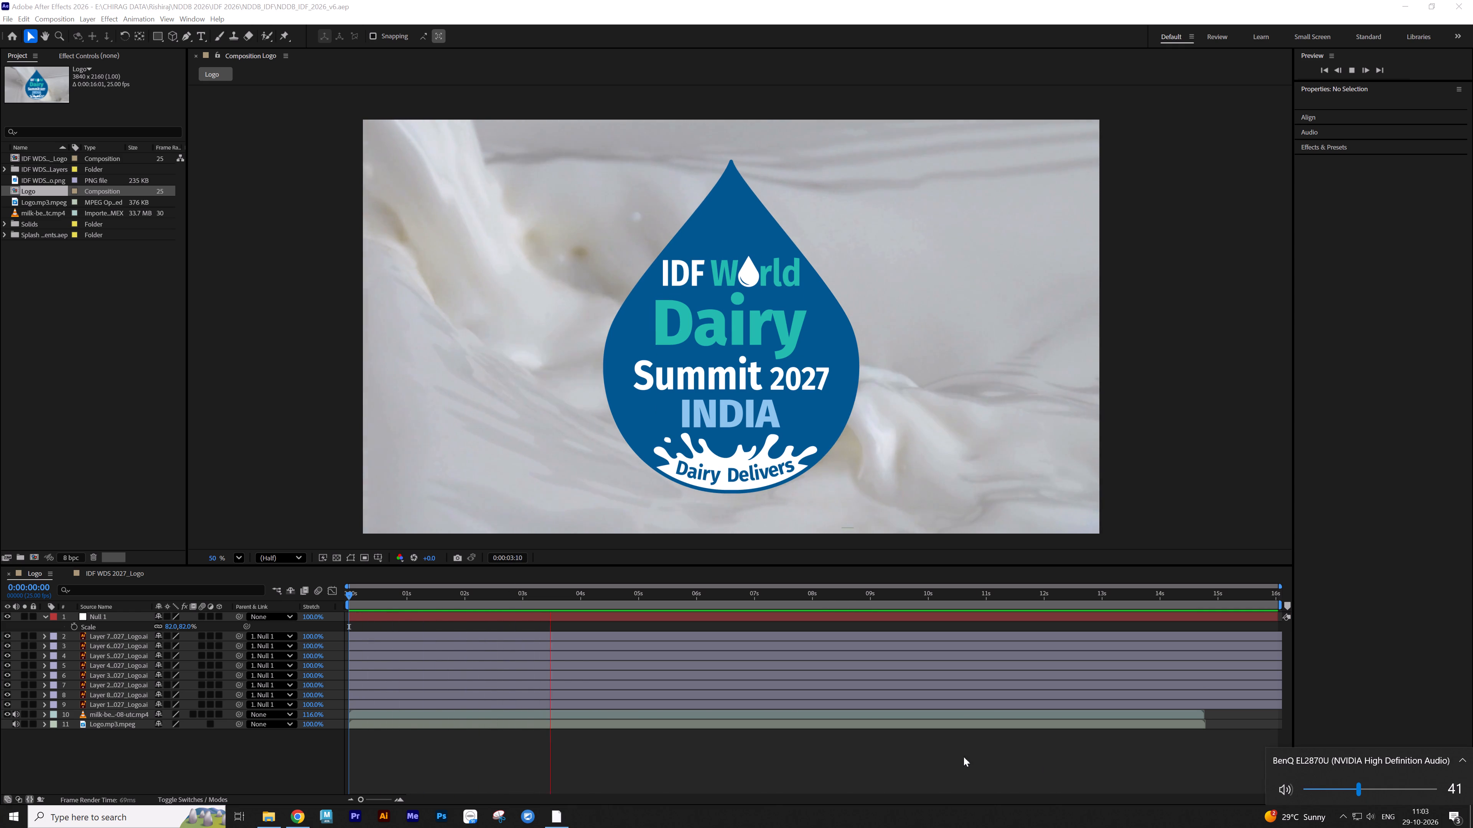
pyautogui.click(891, 756)
pyautogui.press('space')
# Move the Logo composition's current time to 0:00:02:00.
pyautogui.moveTo(591, 593); pyautogui.dragTo(493, 605)
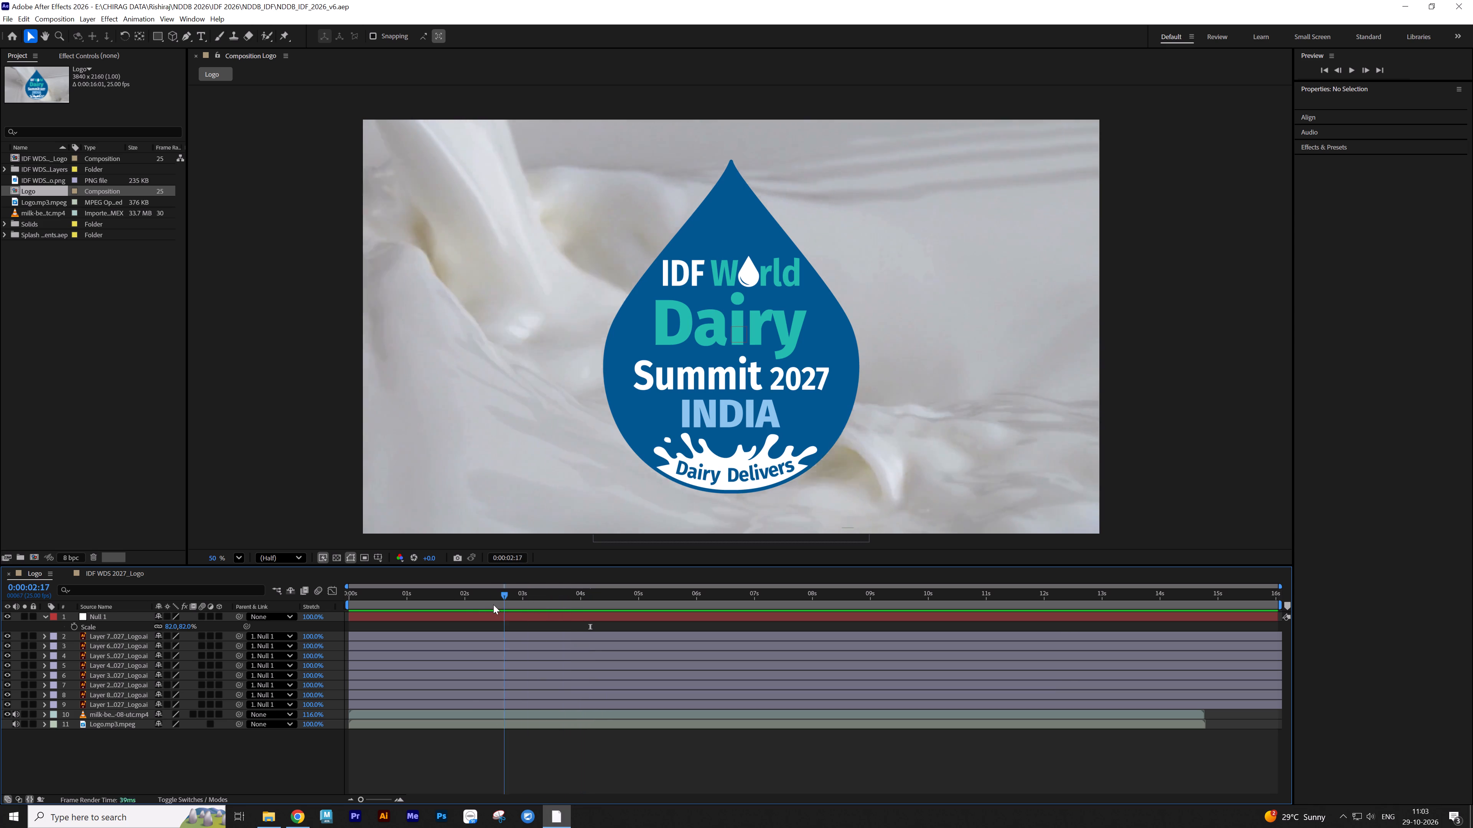
pyautogui.moveTo(493, 605); pyautogui.dragTo(466, 605)
# Examine which part of the logo artwork each timeline layer holds, individually and with the seven foreground layers selected together.
pyautogui.click(466, 634)
pyautogui.click(466, 644)
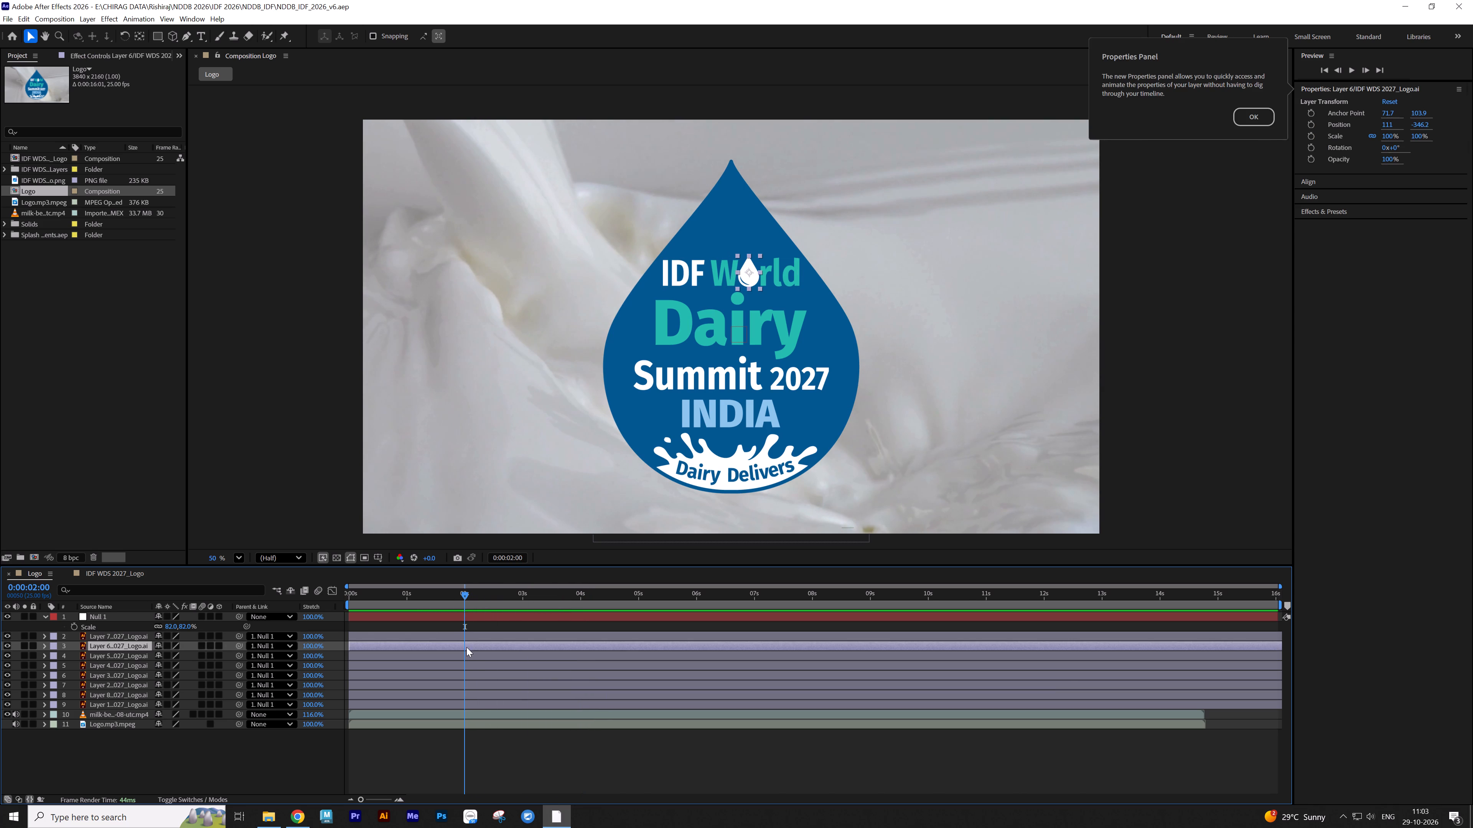
pyautogui.click(468, 663)
pyautogui.click(471, 684)
pyautogui.click(472, 703)
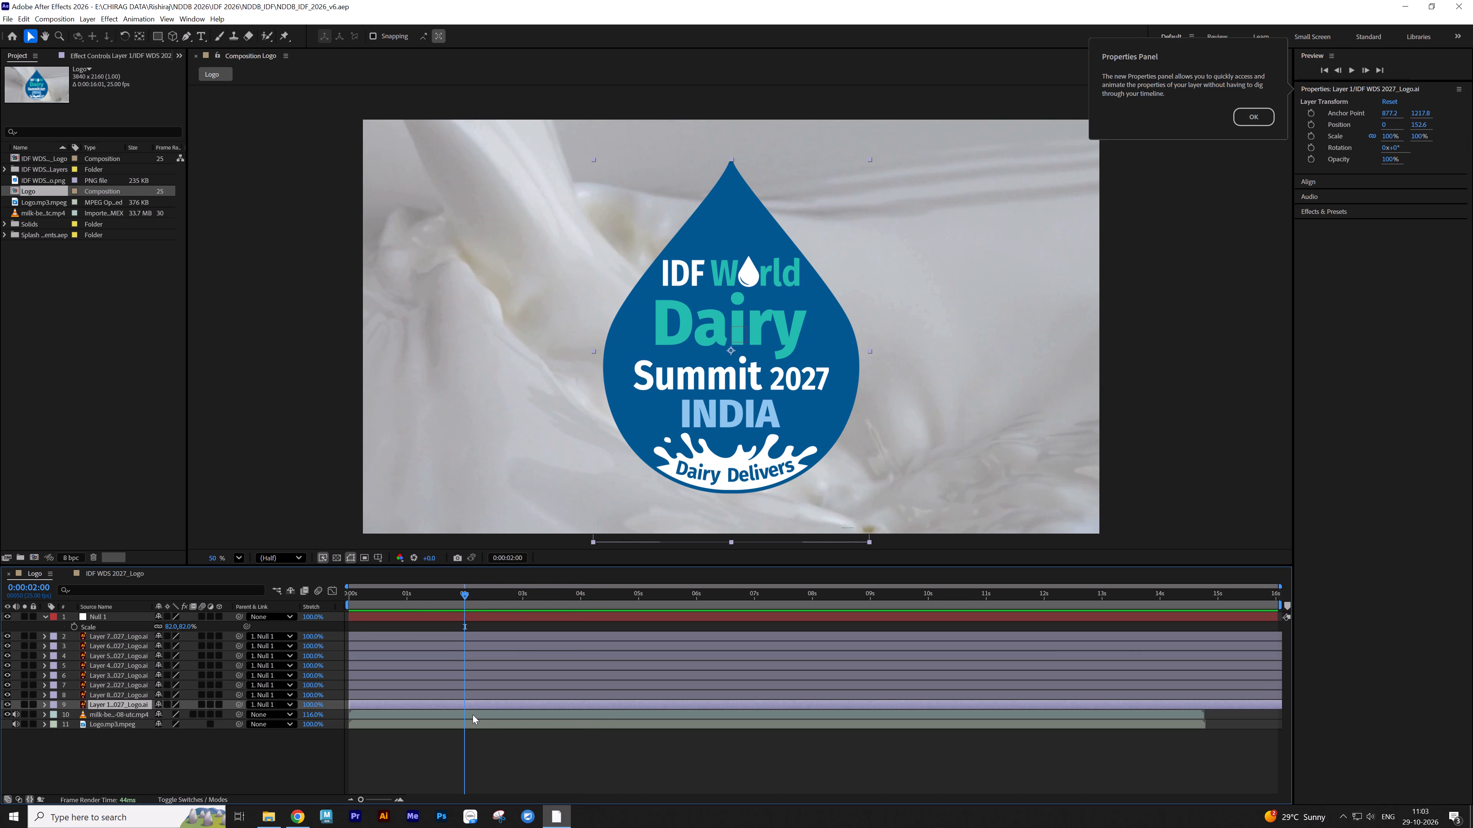
pyautogui.click(466, 640)
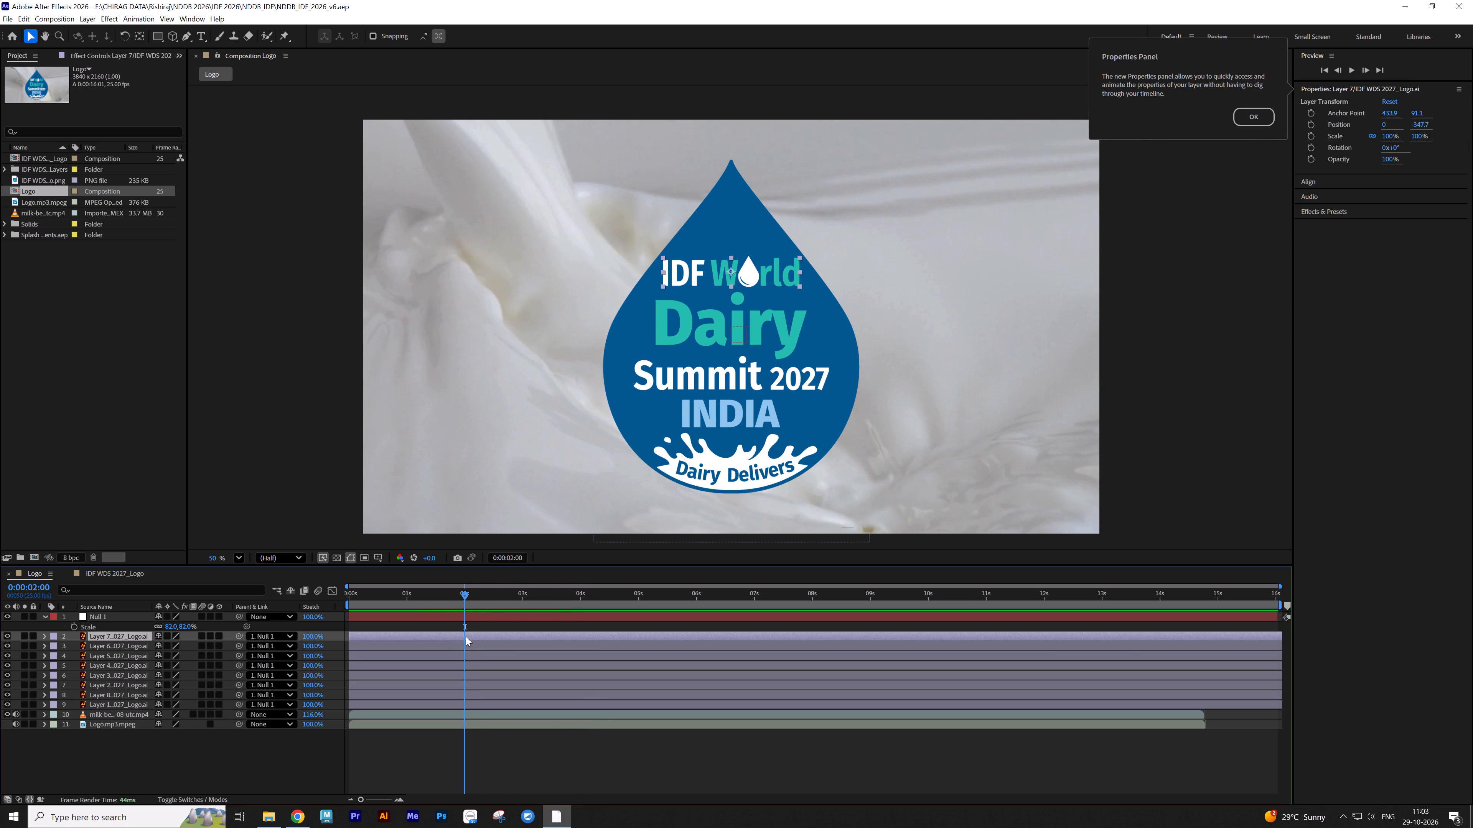
pyautogui.keyDown('shift'); pyautogui.click(460, 695); pyautogui.keyUp('shift')
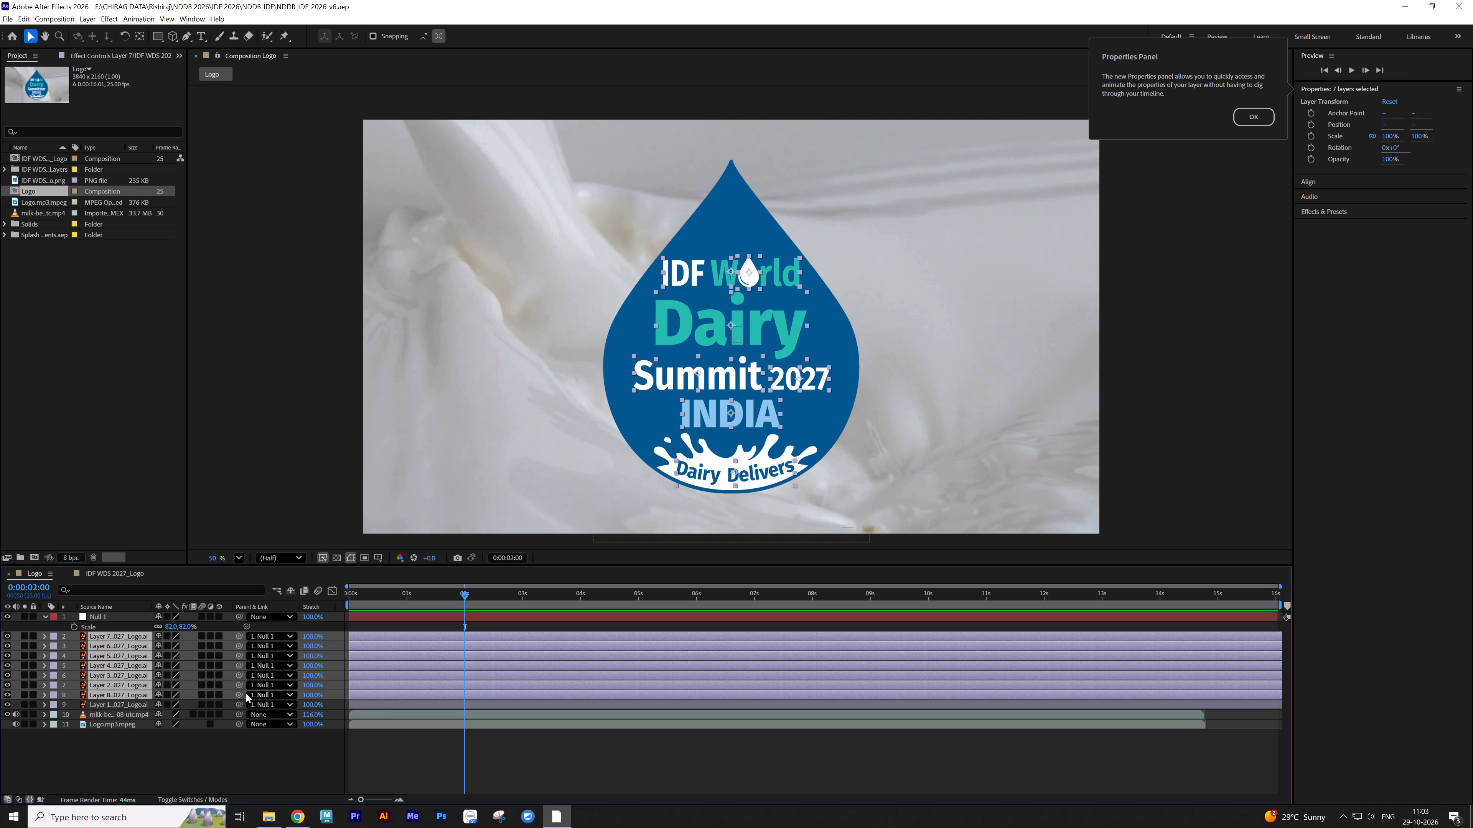
pyautogui.click(242, 693)
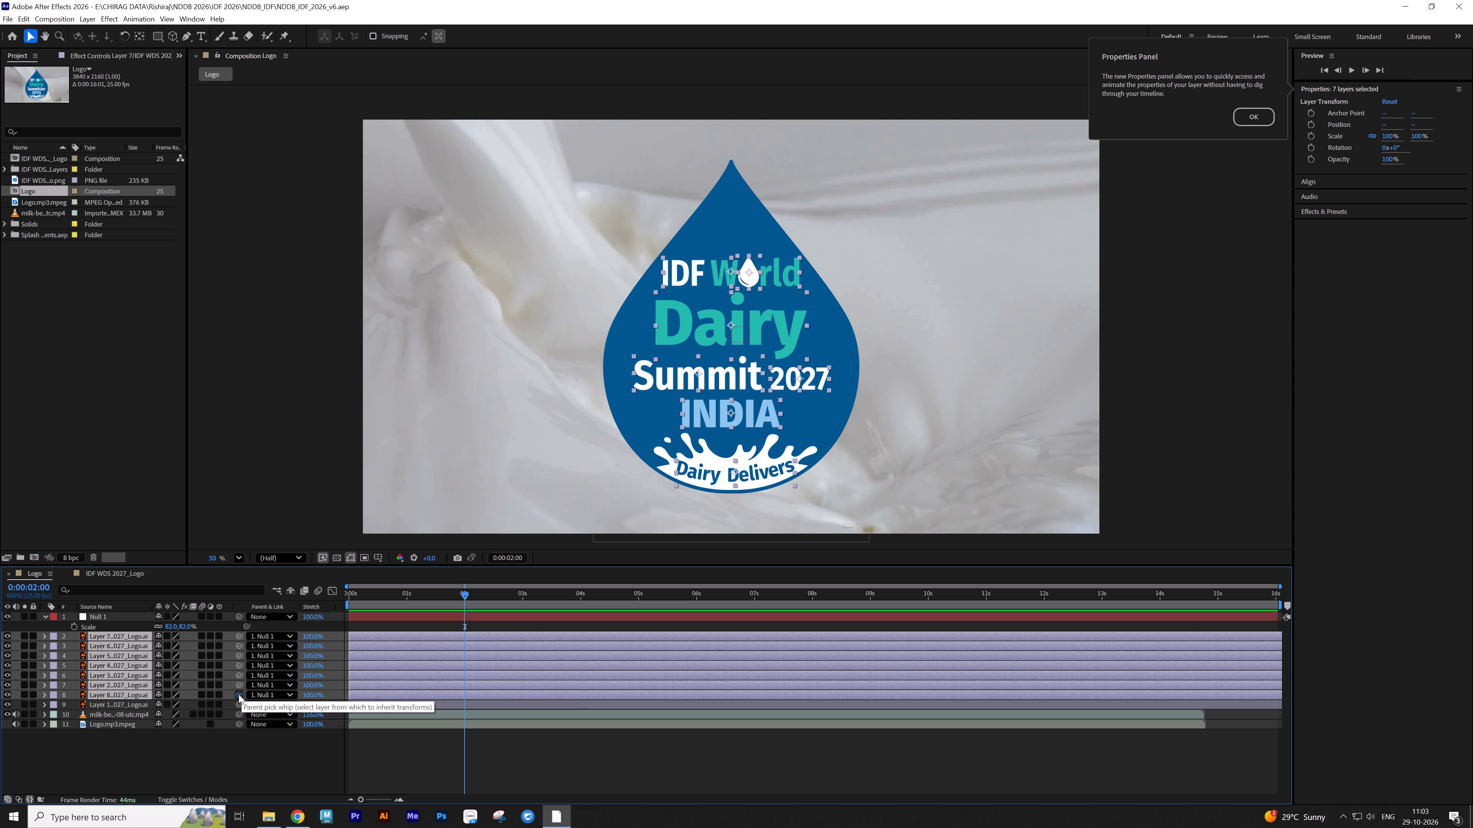
pyautogui.click(519, 753)
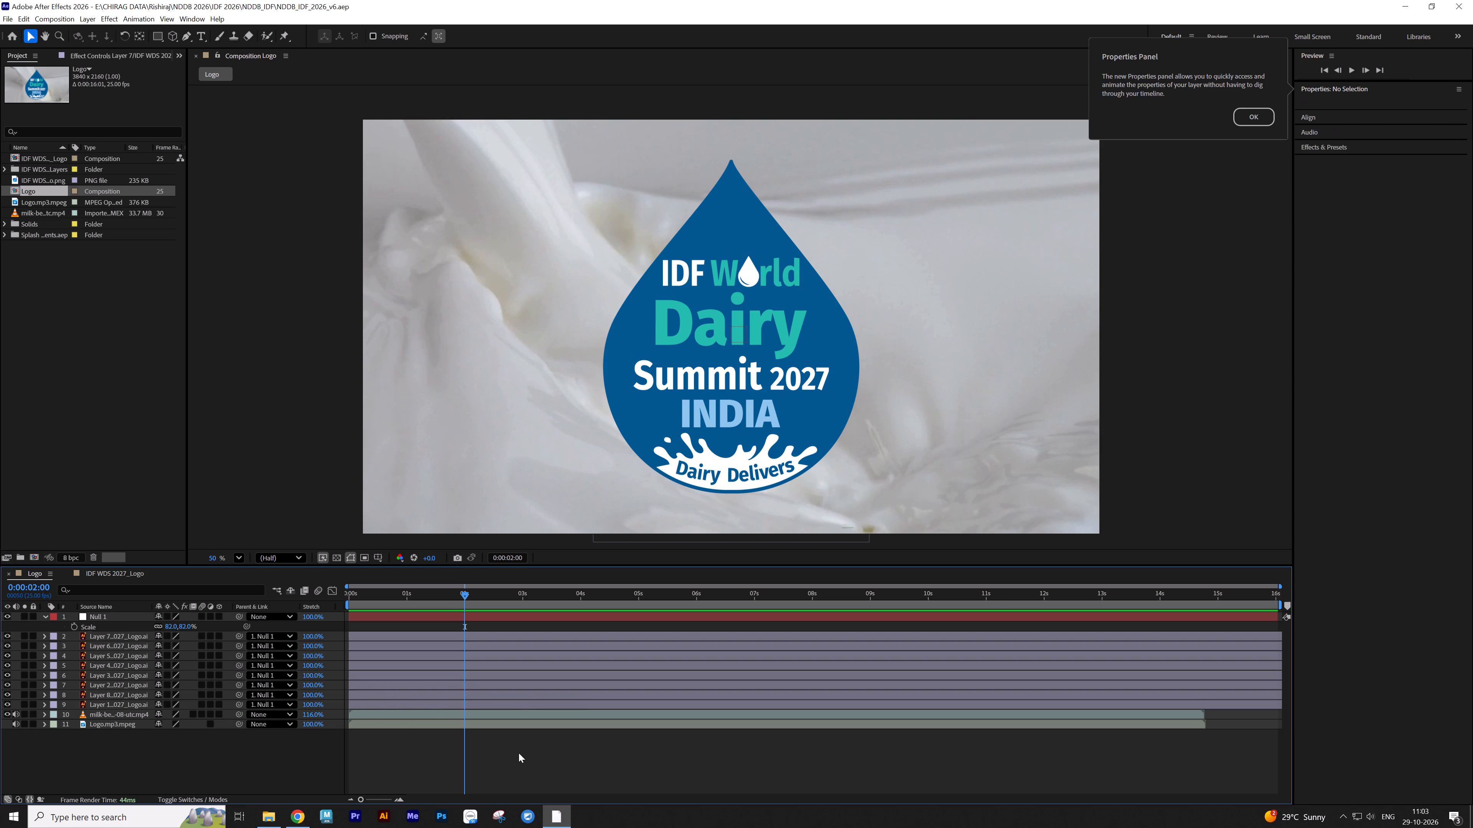
# Play a short preview of the Logo composition from 0:00:02:00 with the Dairy Delivers layer selected.
pyautogui.click(518, 694)
pyautogui.press('space')
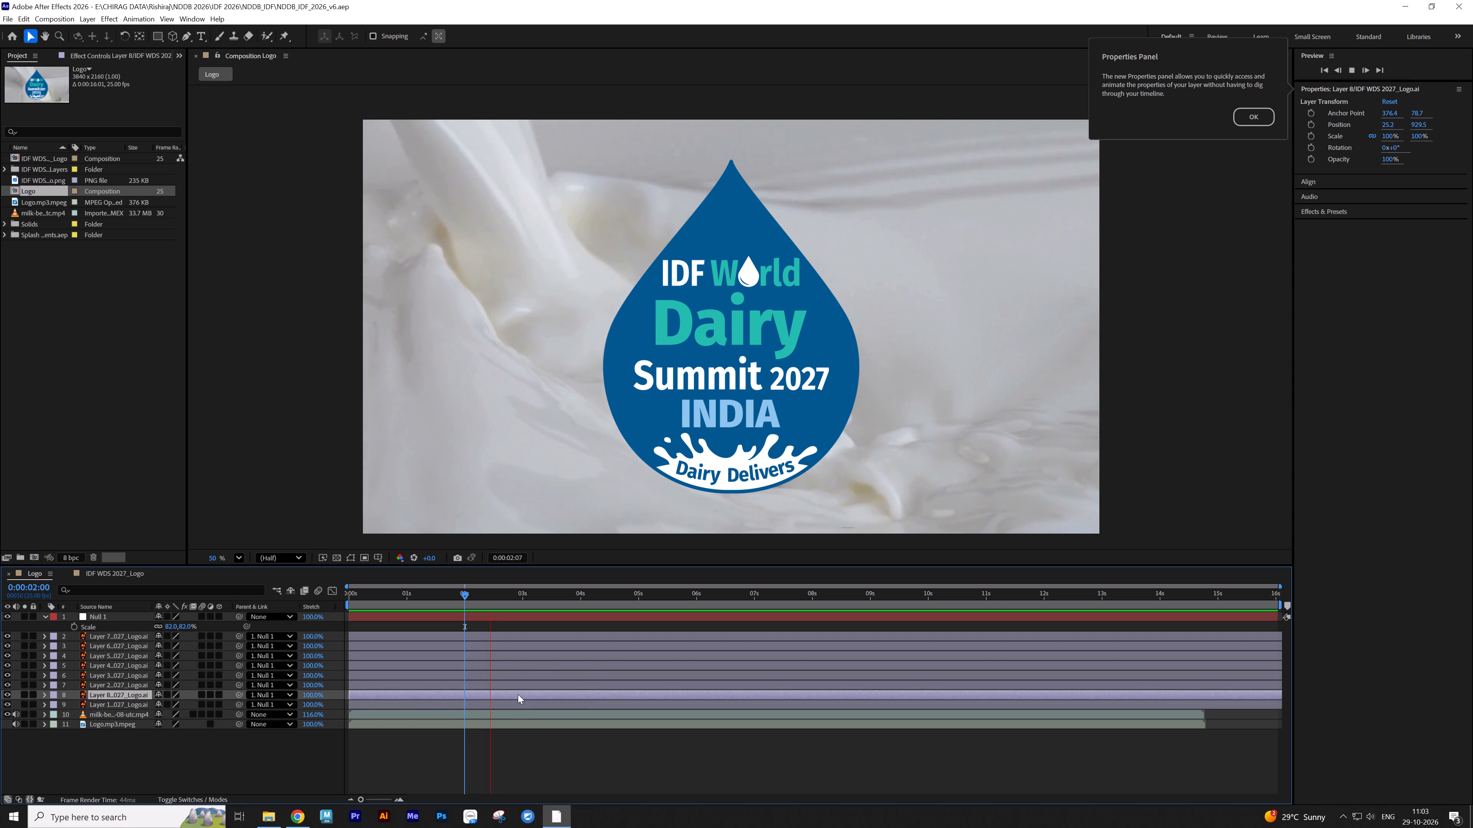
pyautogui.press('space')
# Move the IDF World, Dairy and small white drop layers in the Logo composition so they start at 0:00:02:00.
pyautogui.moveTo(463, 593); pyautogui.dragTo(465, 598)
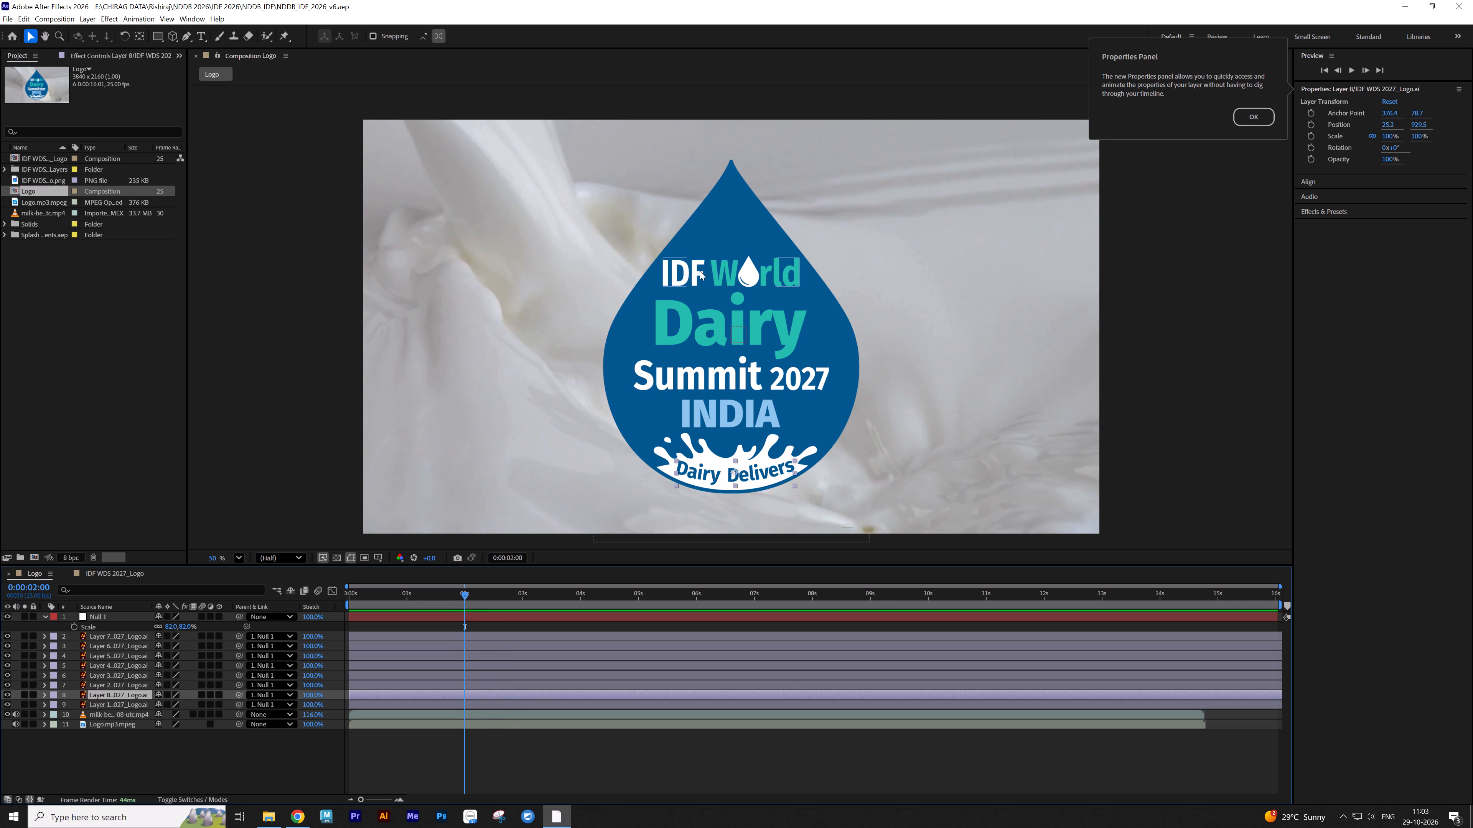
pyautogui.click(700, 271)
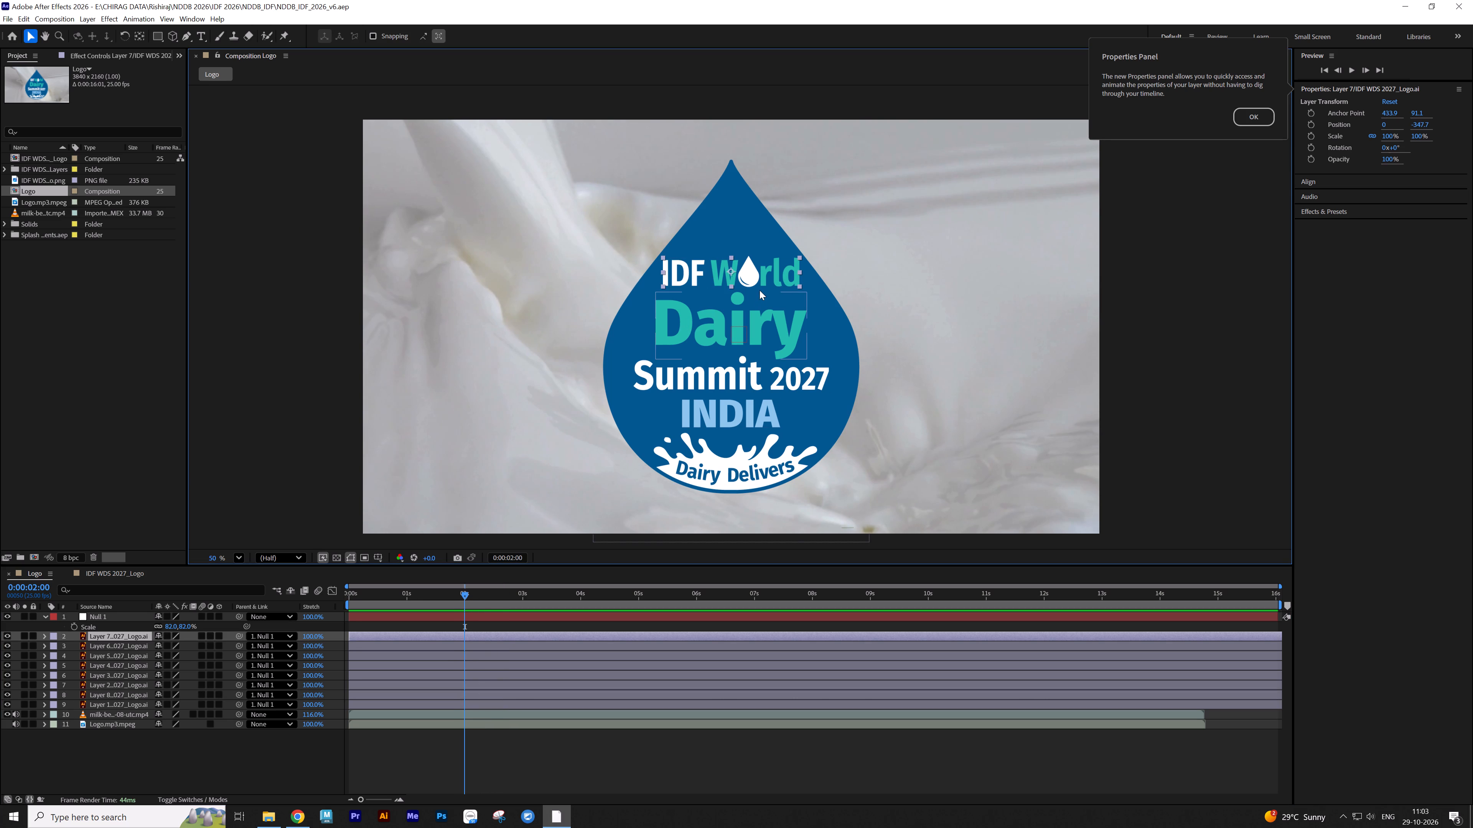
pyautogui.keyDown('shift'); pyautogui.click(739, 322); pyautogui.keyUp('shift')
pyautogui.keyDown('shift'); pyautogui.click(756, 269); pyautogui.keyUp('shift')
pyautogui.keyDown('shift'); pyautogui.click(750, 268); pyautogui.keyUp('shift')
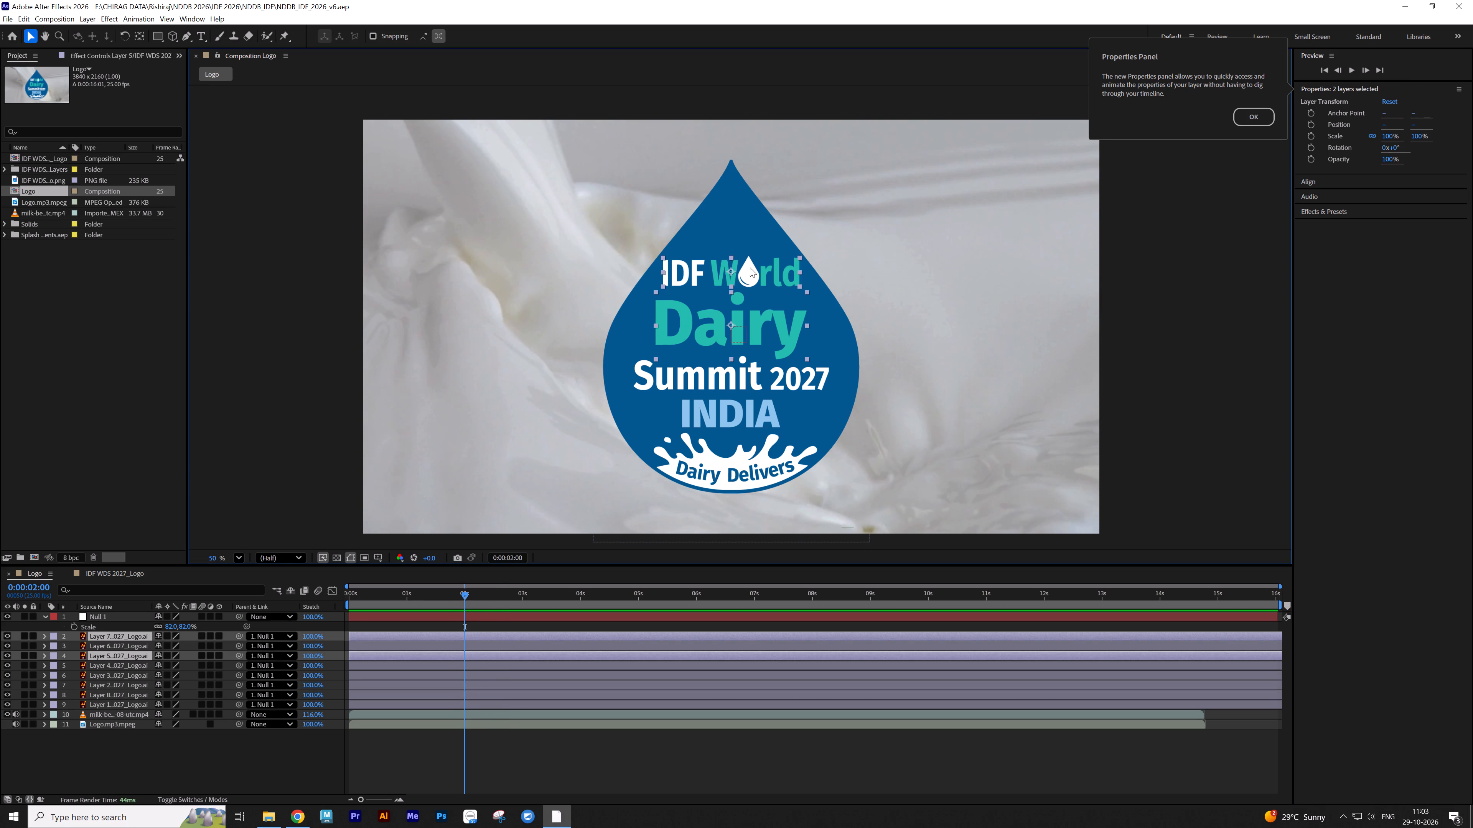
pyautogui.keyDown('ctrl'); pyautogui.click(119, 647); pyautogui.keyUp('ctrl')
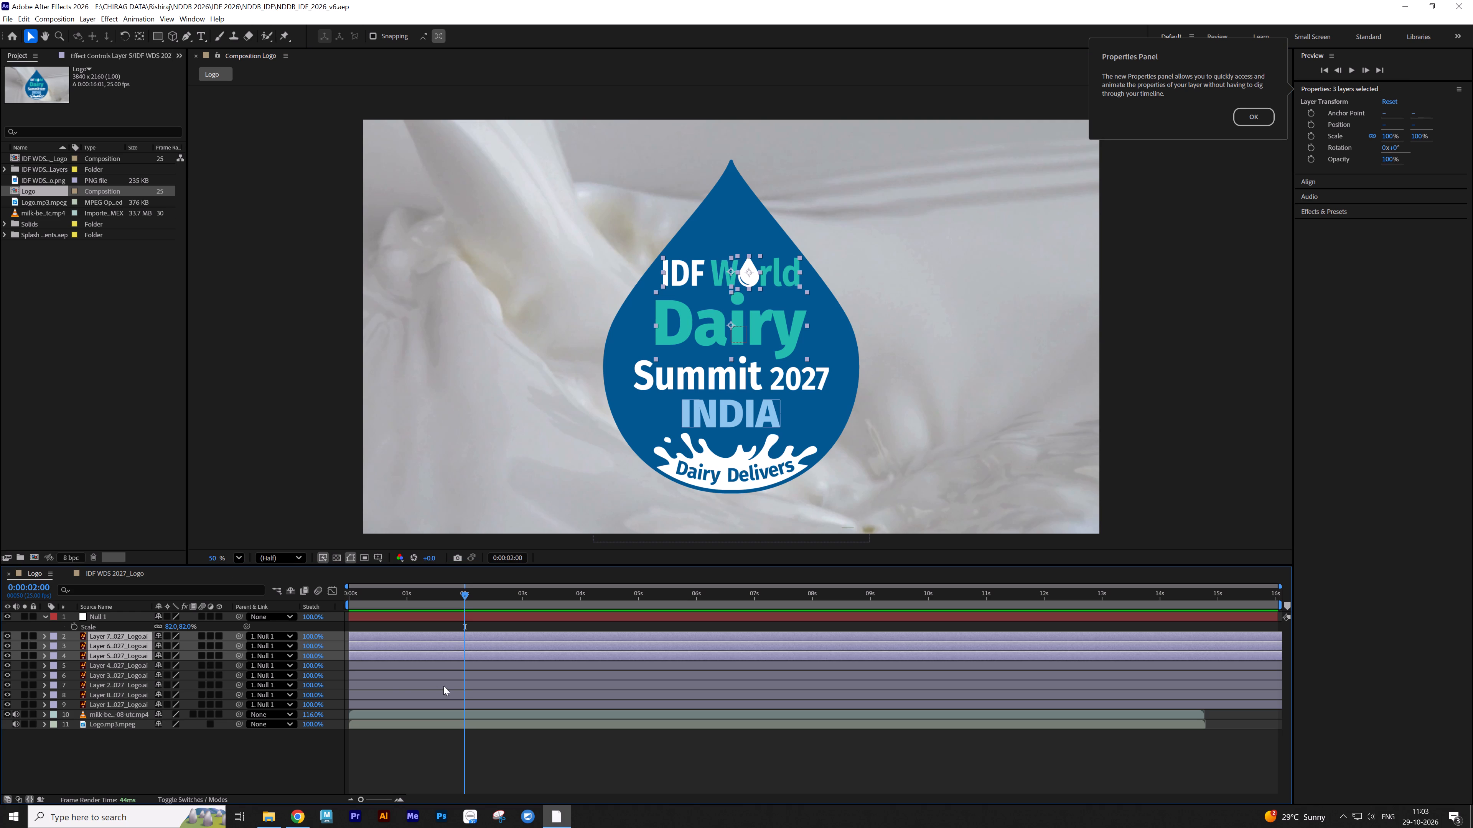
pyautogui.press('[')
# Play on to 0:00:03:11 and move the Summit and 2027 layers so they start there.
pyautogui.press('space')
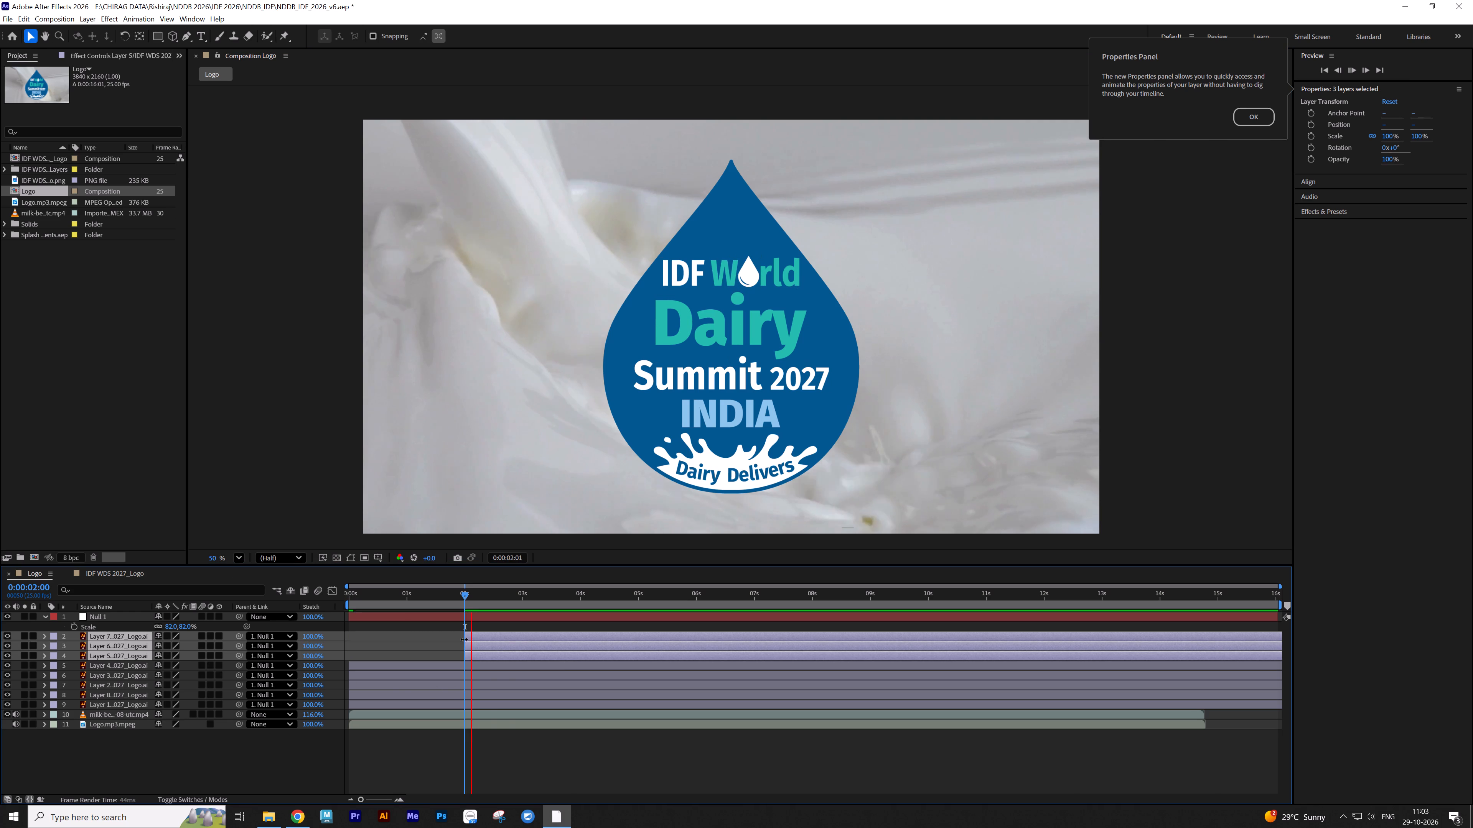
pyautogui.press('space')
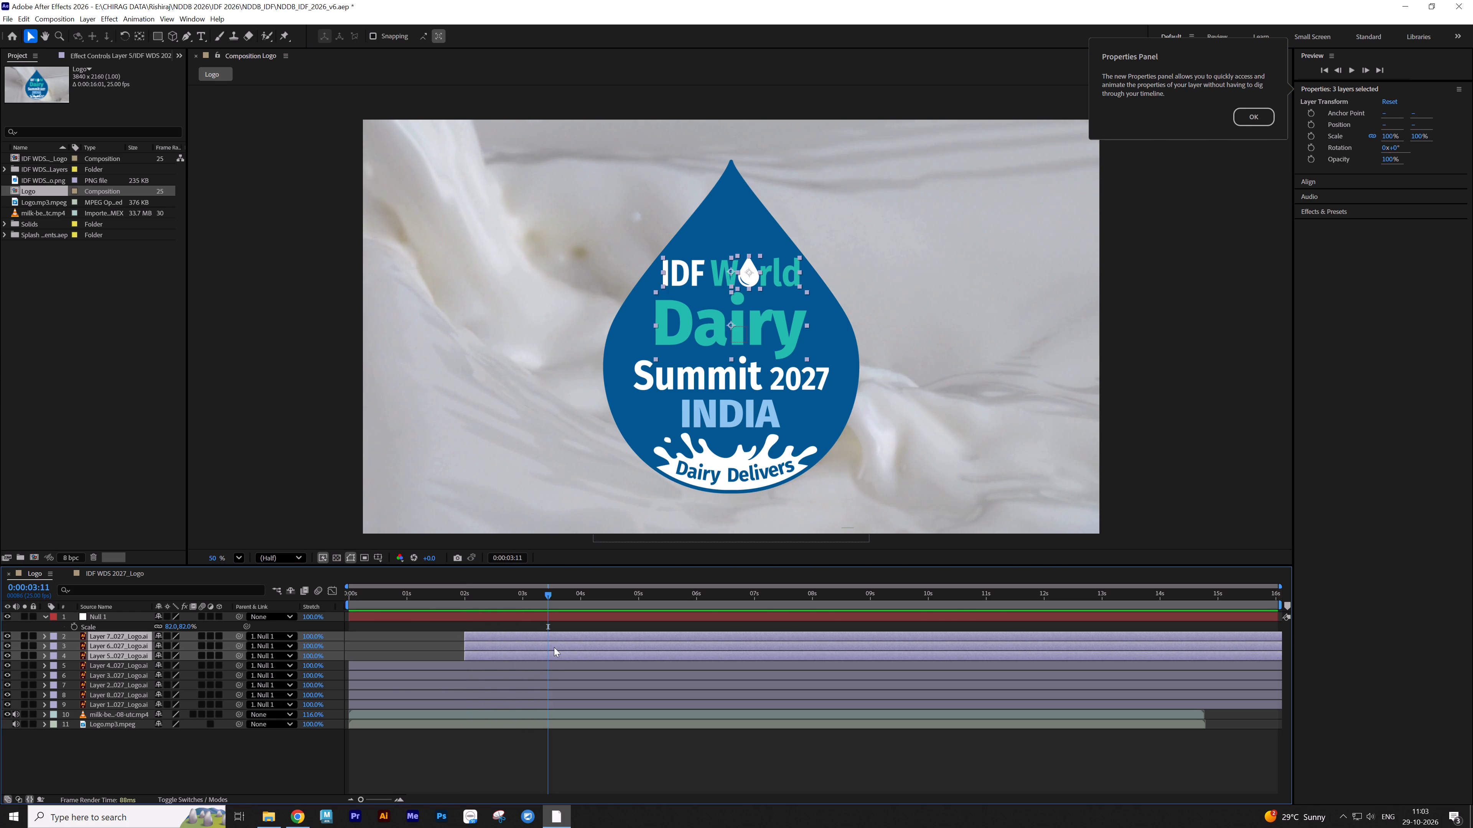
pyautogui.click(534, 671)
pyautogui.click(536, 665)
pyautogui.keyDown('ctrl'); pyautogui.click(533, 672); pyautogui.keyUp('ctrl')
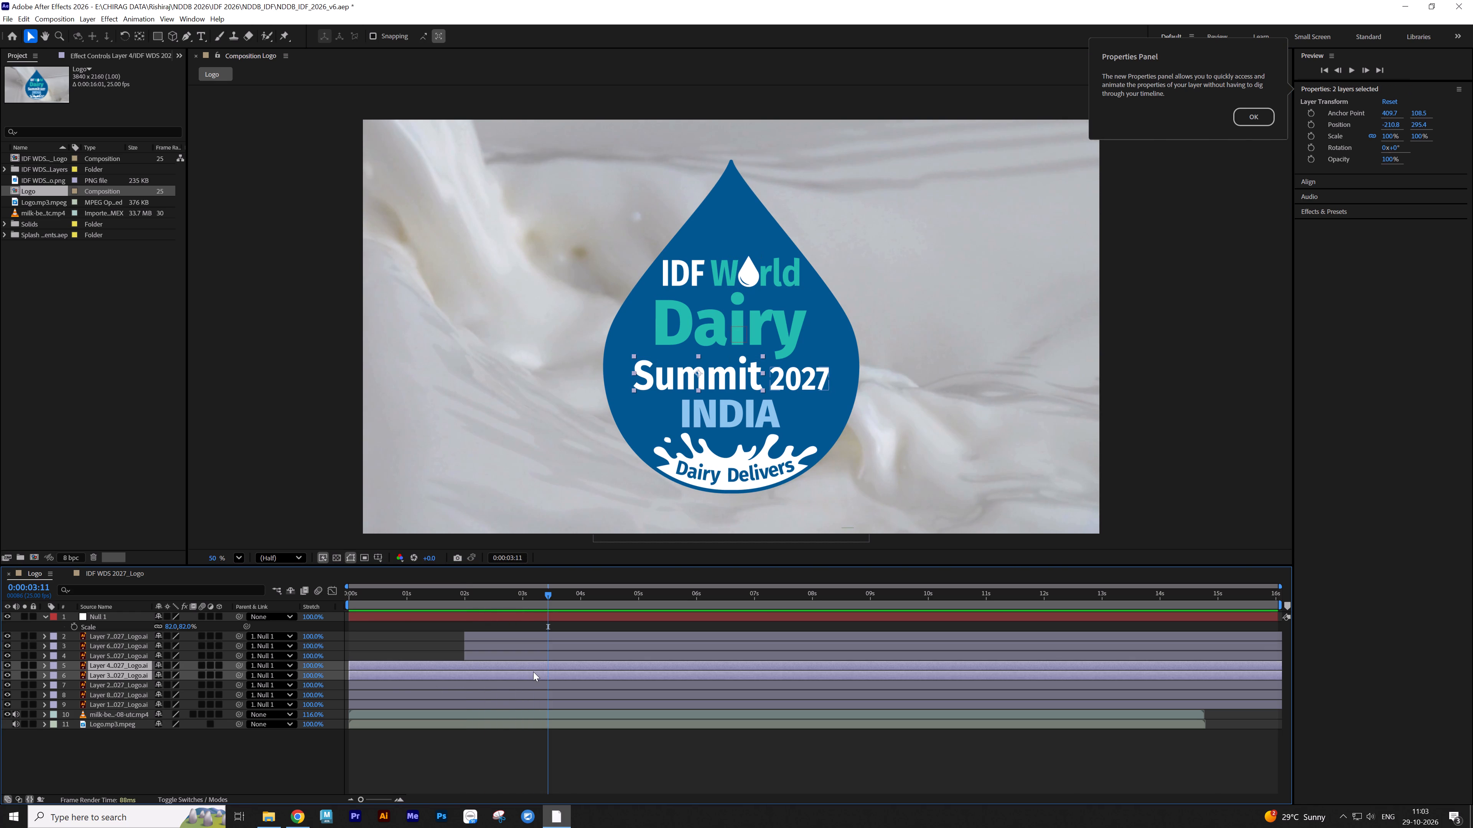
pyautogui.press('[')
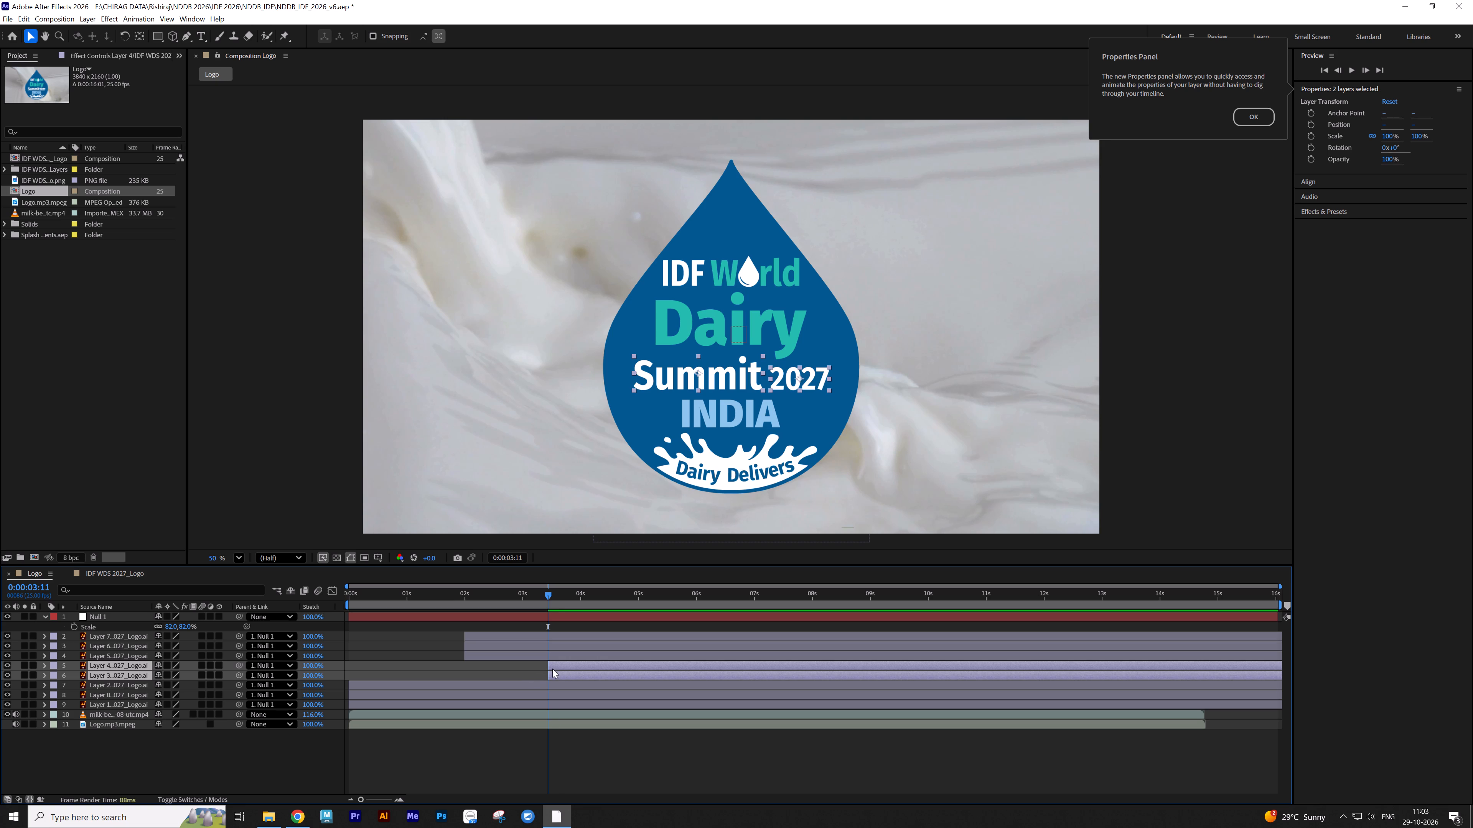
# Preview the Logo composition from 0:00:03:11 and again from 0:00:05:00 to judge the timing.
pyautogui.press('space')
pyautogui.press('space')
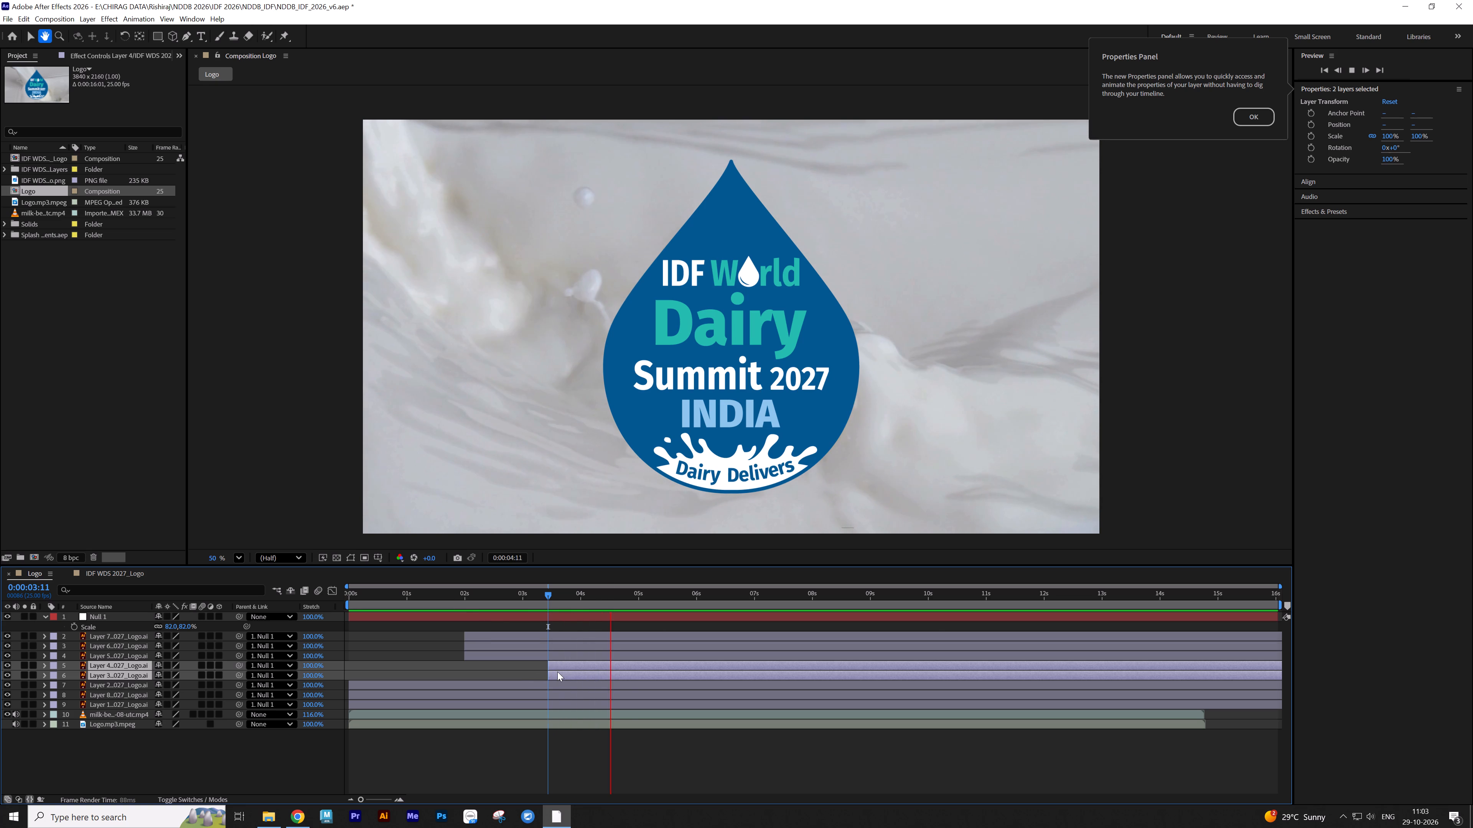
pyautogui.press('space')
pyautogui.press('space')
pyautogui.press('space')
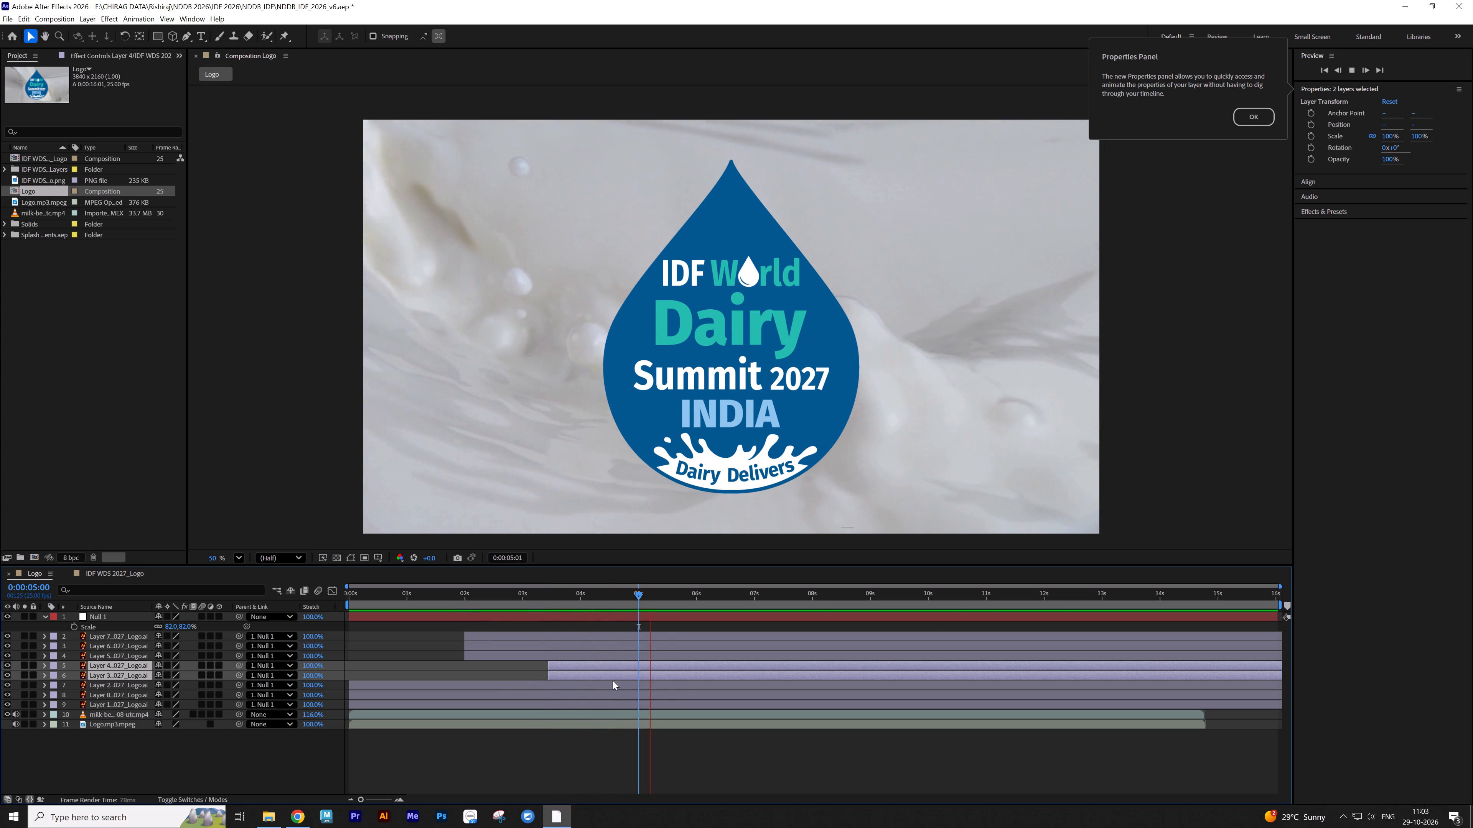
pyautogui.press('space')
pyautogui.press('space')
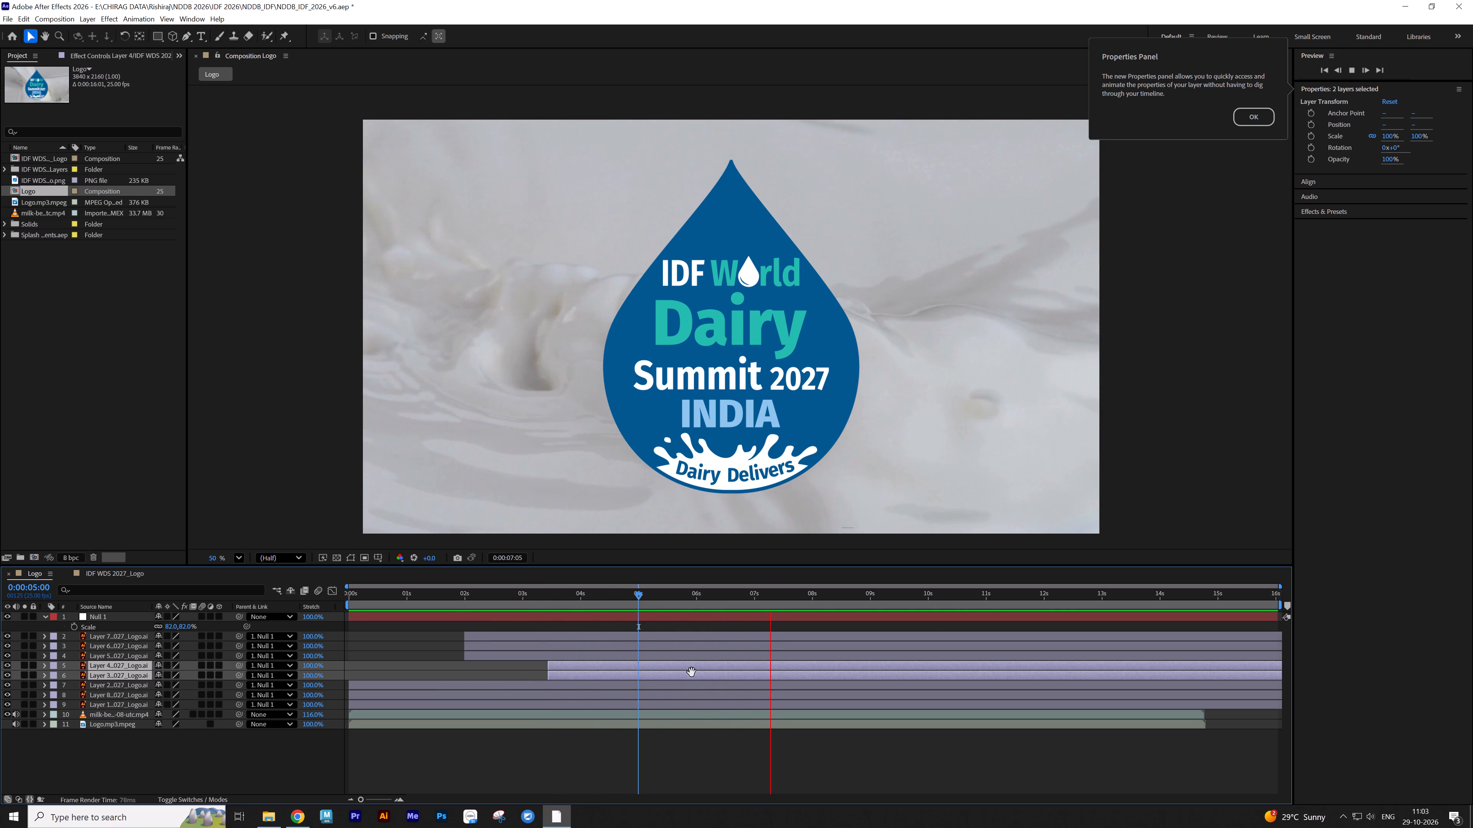
pyautogui.click(638, 596)
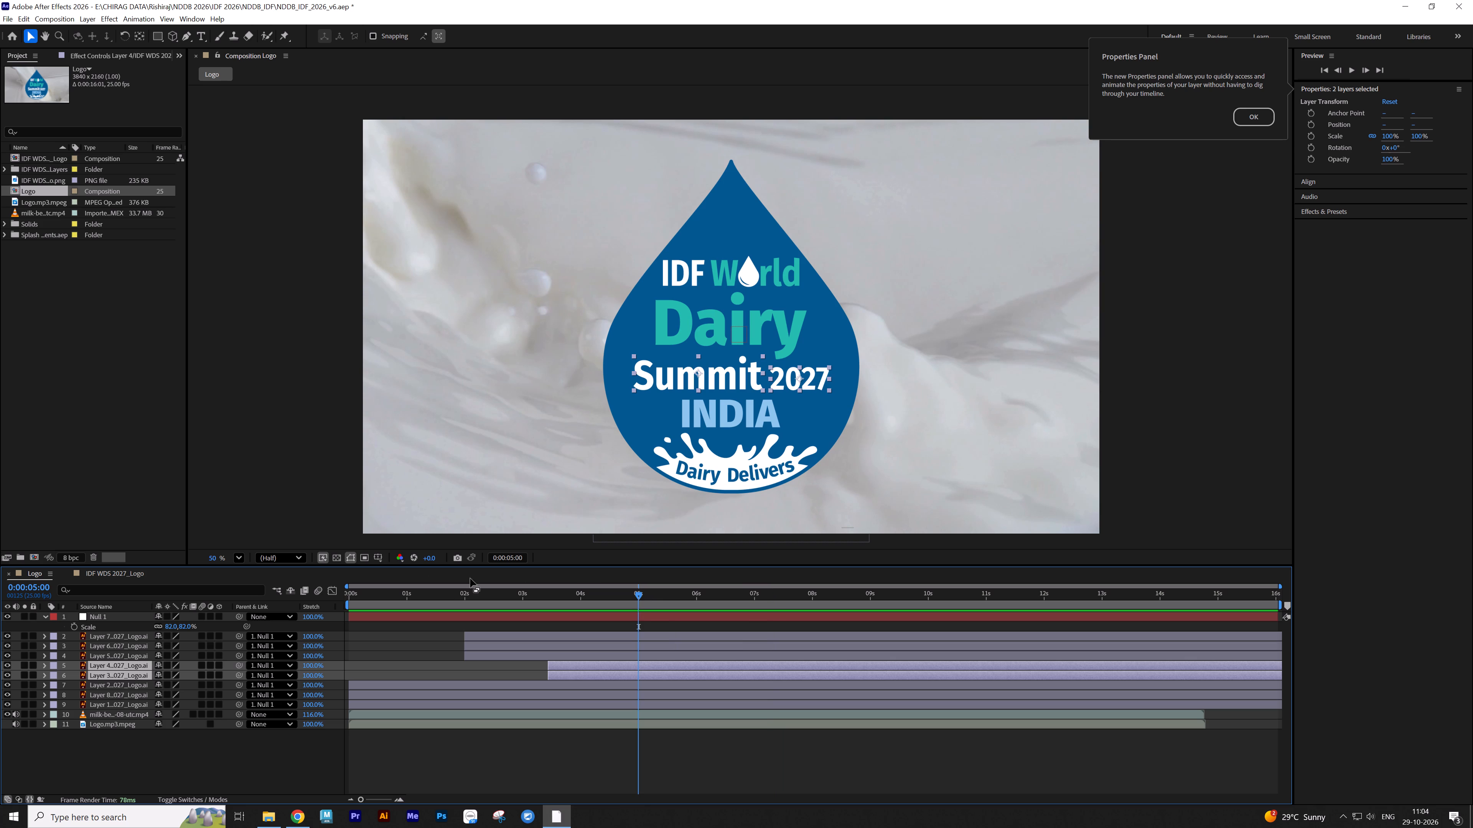
# Save the project, with the Logo composition open after a brief visit to IDF WDS 2027_Logo.
pyautogui.click(124, 571)
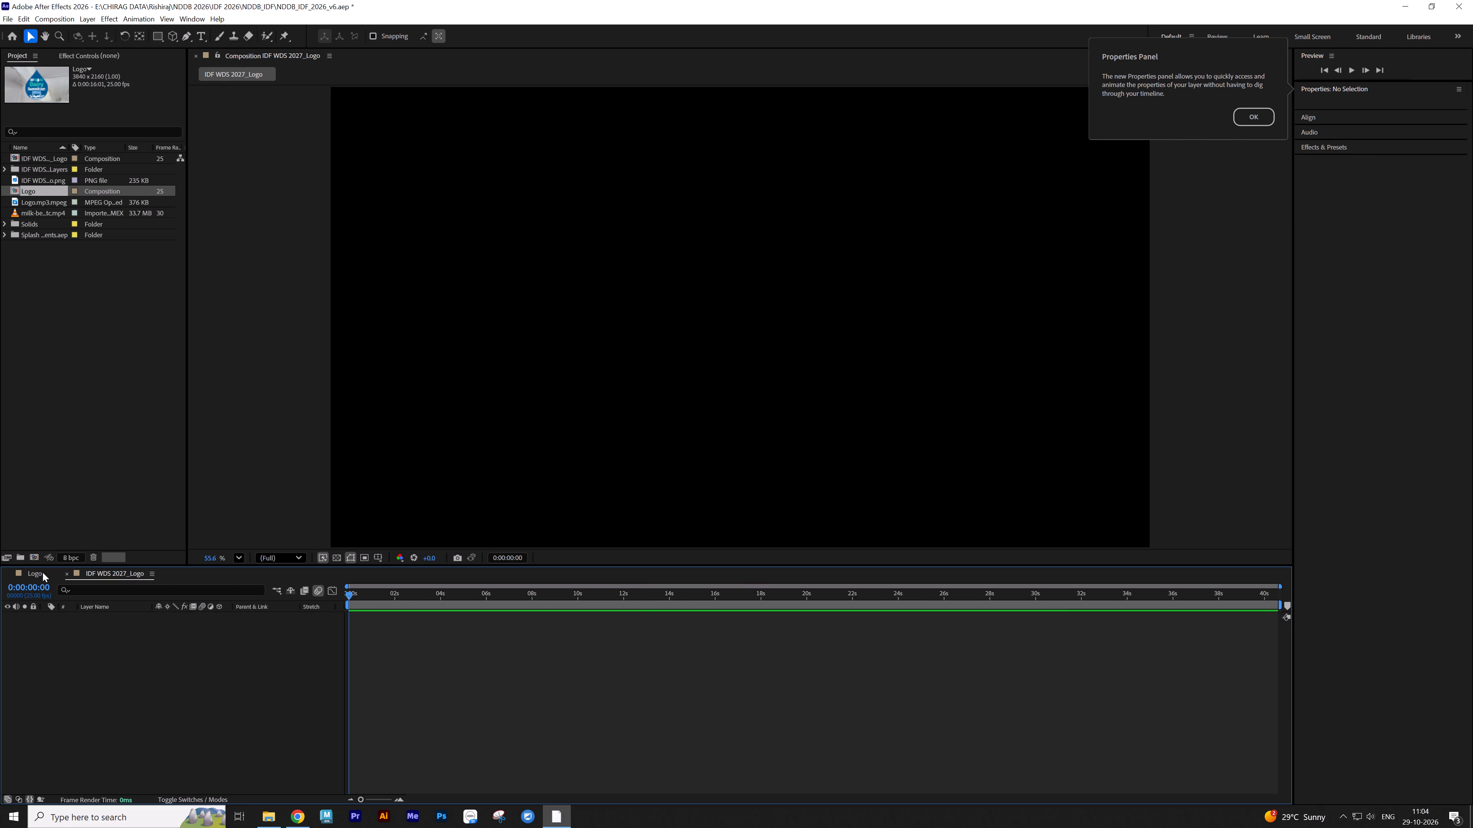
pyautogui.click(36, 572)
pyautogui.click(431, 780)
pyautogui.hotkey('ctrl', 's')
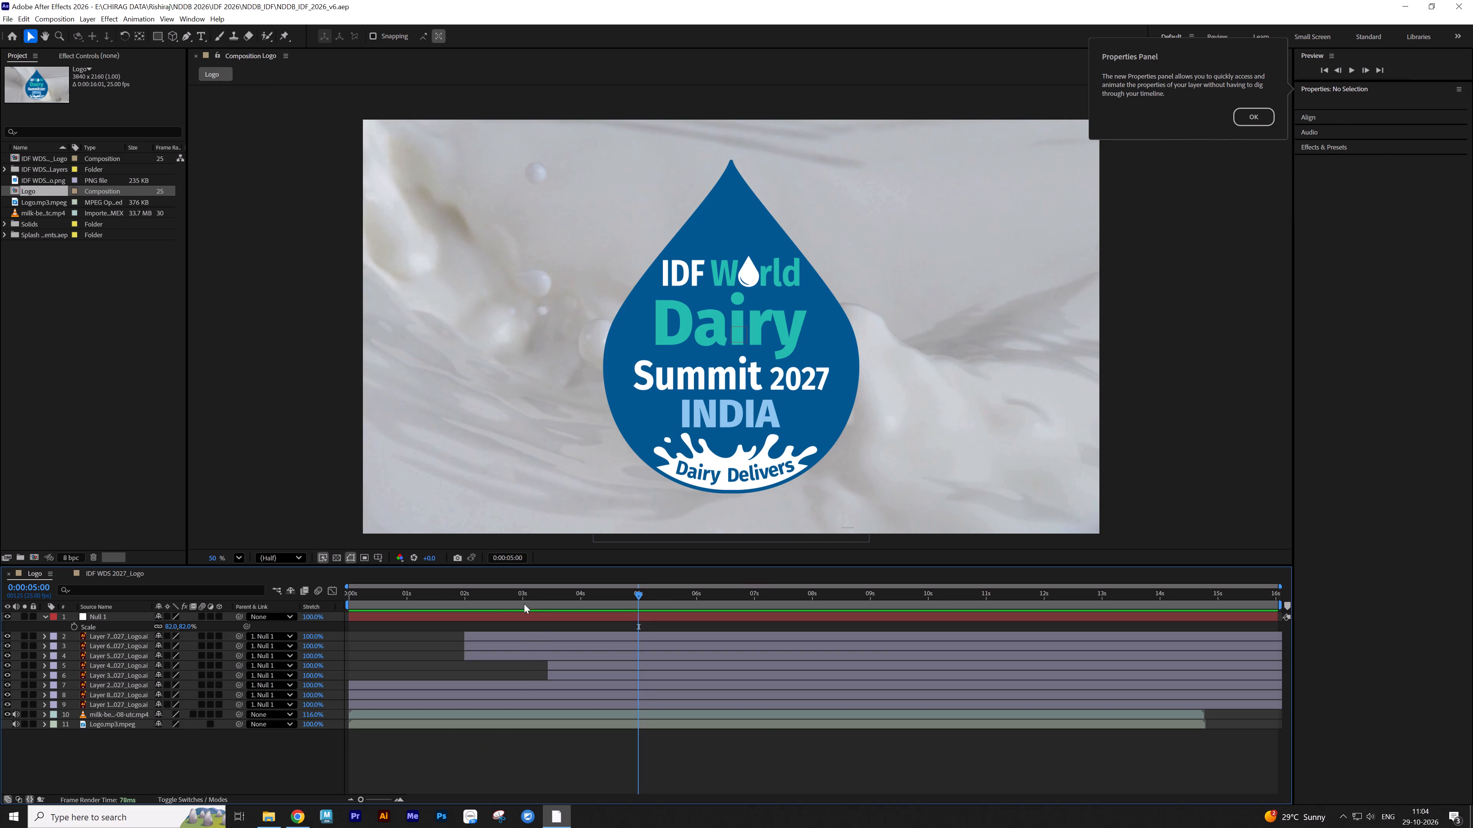
# Move the INDIA layer so it starts at 0:00:03:11, together with the Summit and 2027 layers.
pyautogui.moveTo(486, 595); pyautogui.dragTo(249, 605)
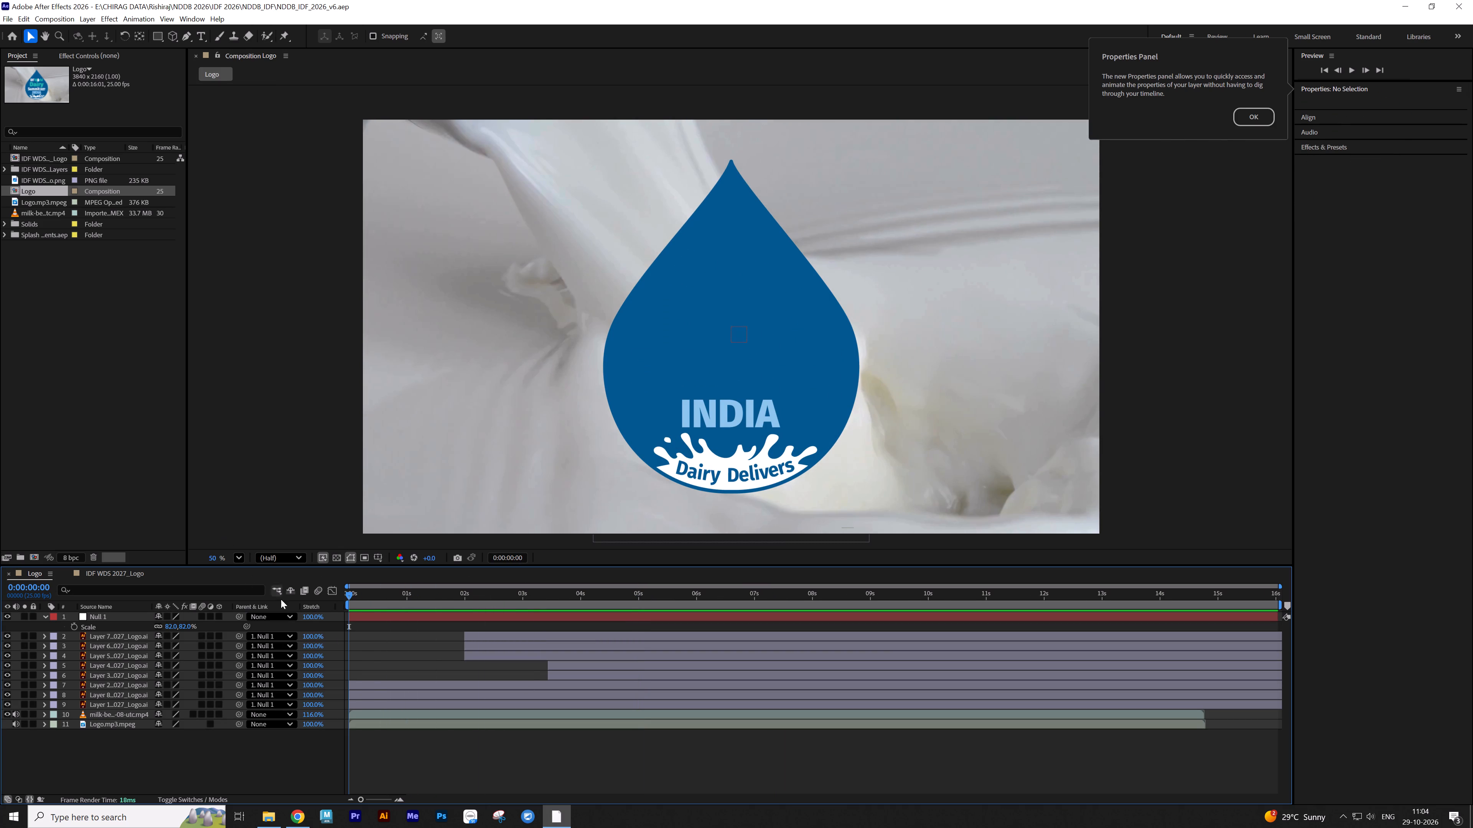
pyautogui.click(364, 688)
pyautogui.click(364, 693)
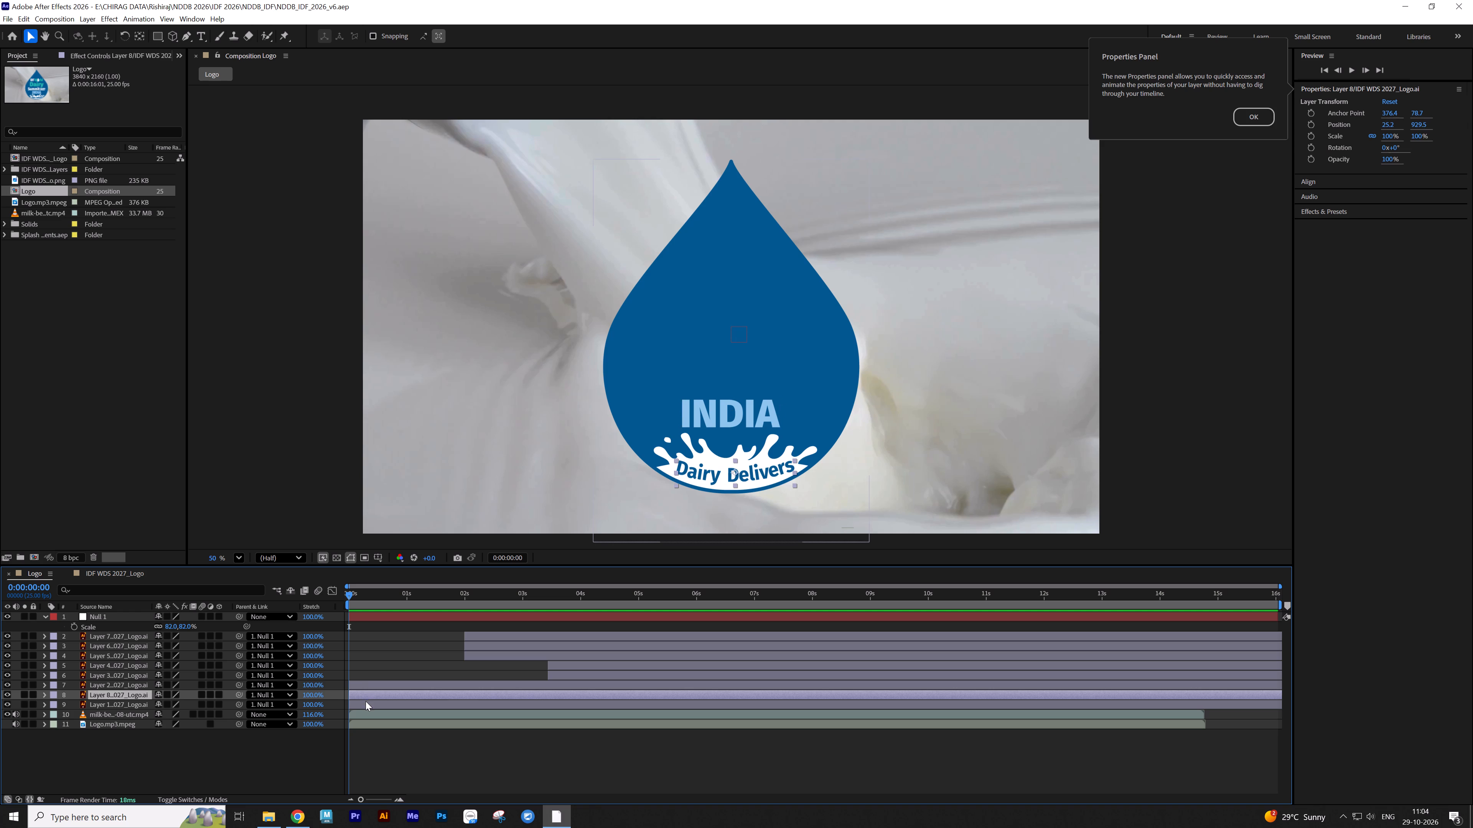
pyautogui.moveTo(589, 594); pyautogui.dragTo(551, 609)
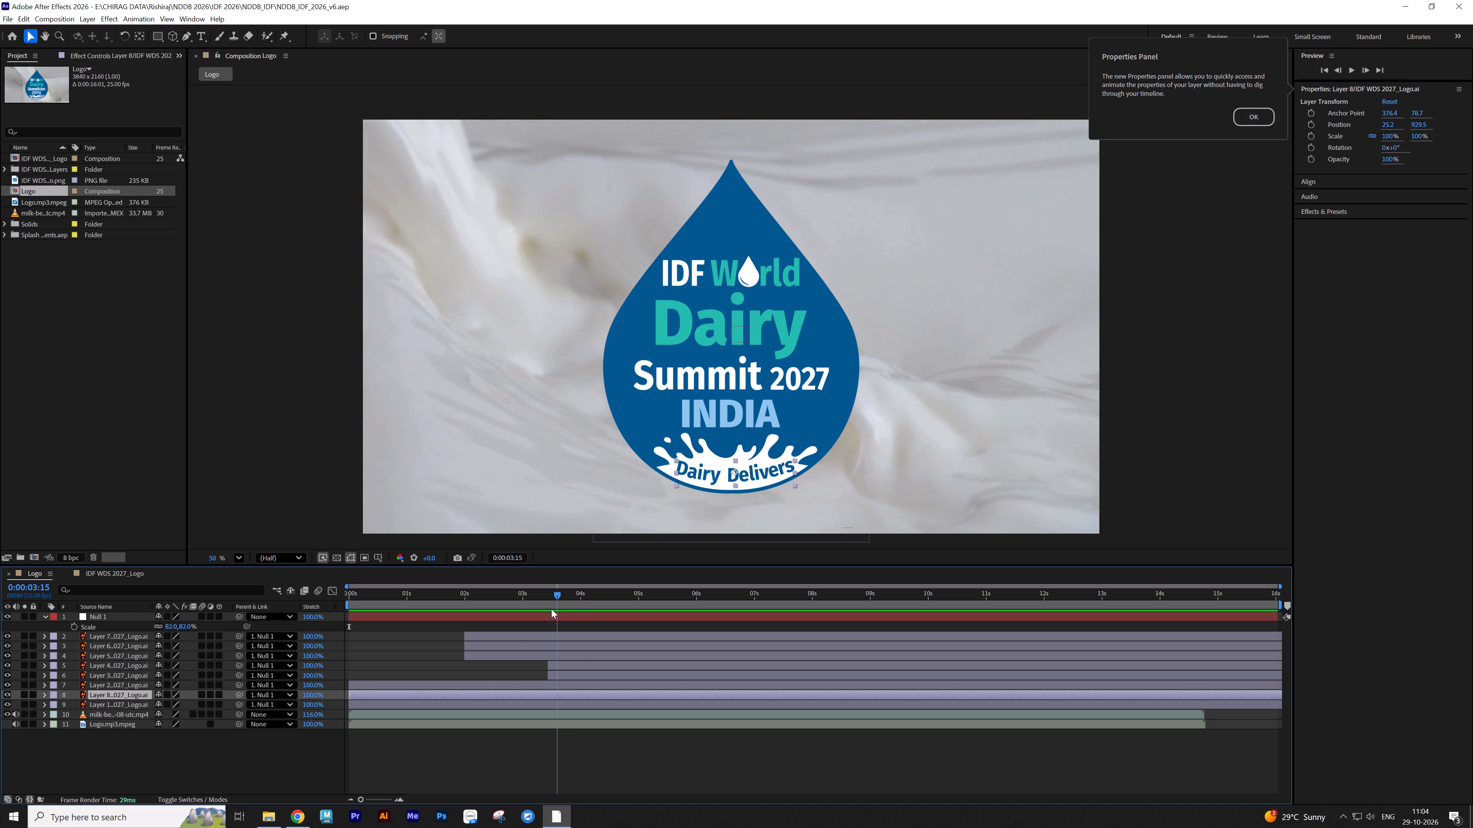
pyautogui.moveTo(551, 609); pyautogui.dragTo(548, 609)
pyautogui.click(555, 683)
pyautogui.press('[')
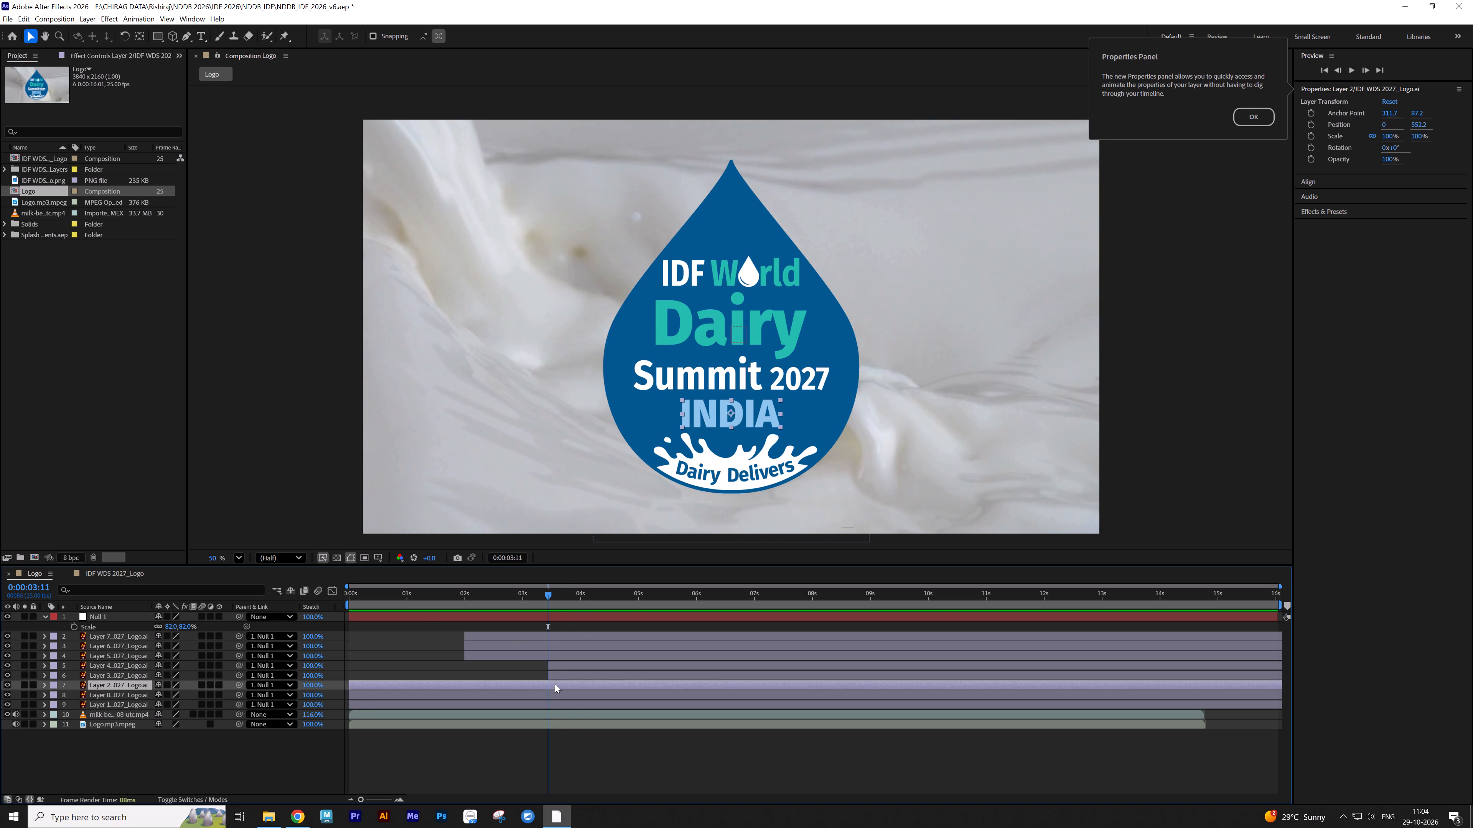
# Play on to 0:00:10:00 and move the Dairy Delivers and blue drop layers so they start there.
pyautogui.press('space')
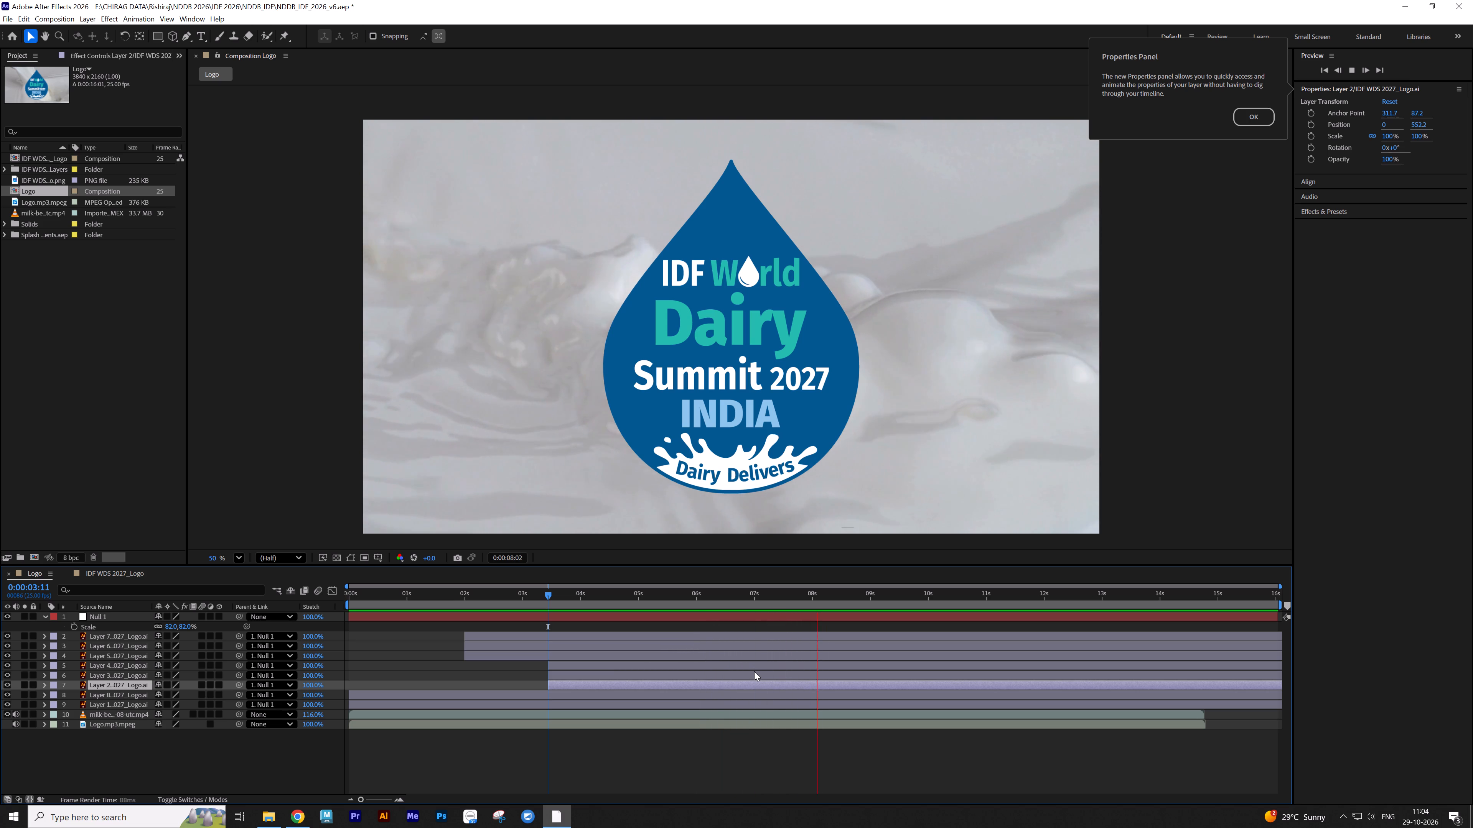
pyautogui.press('space')
pyautogui.press('space')
pyautogui.press('space')
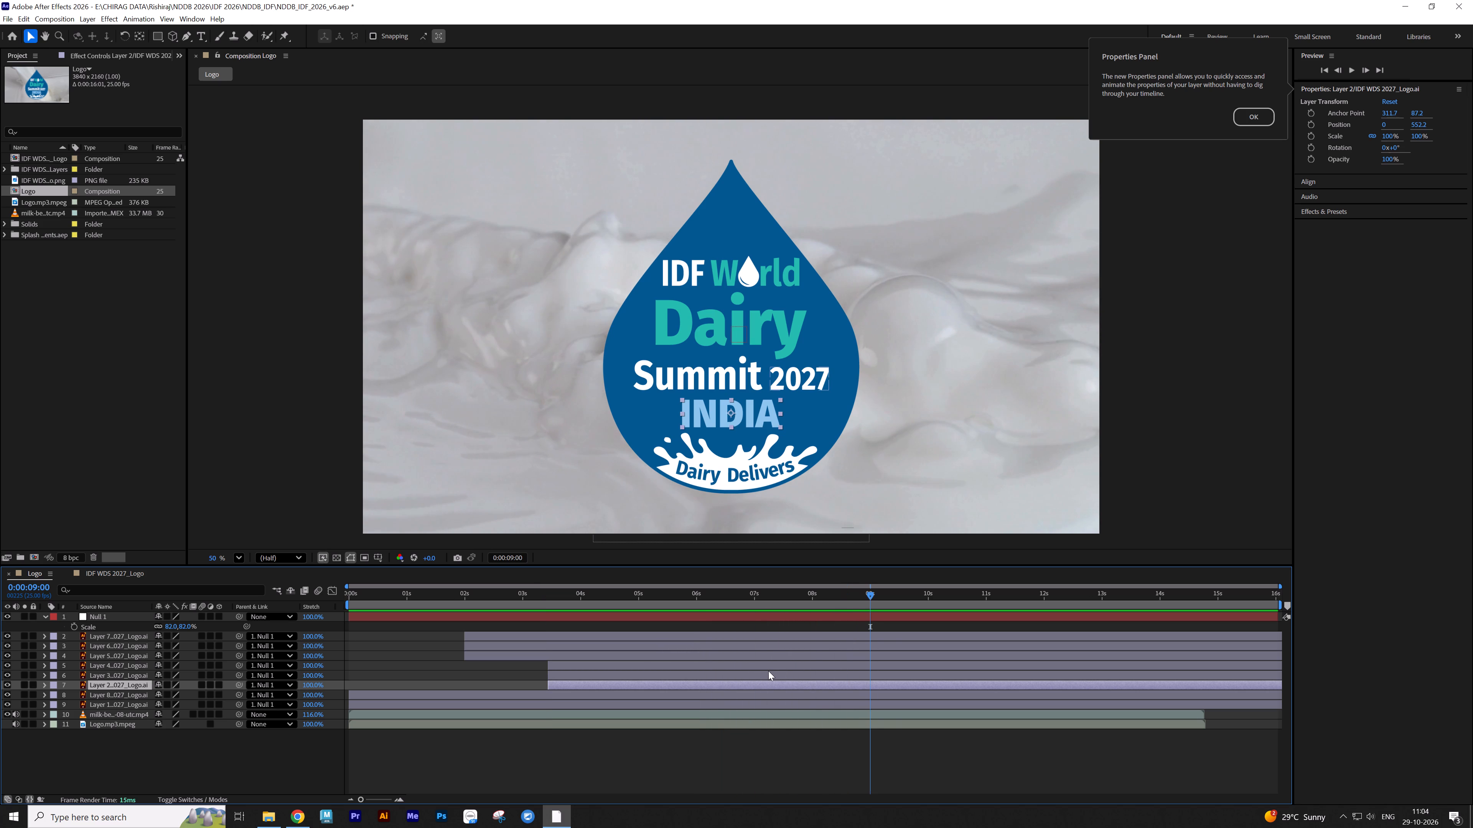
pyautogui.press('space')
pyautogui.press('space')
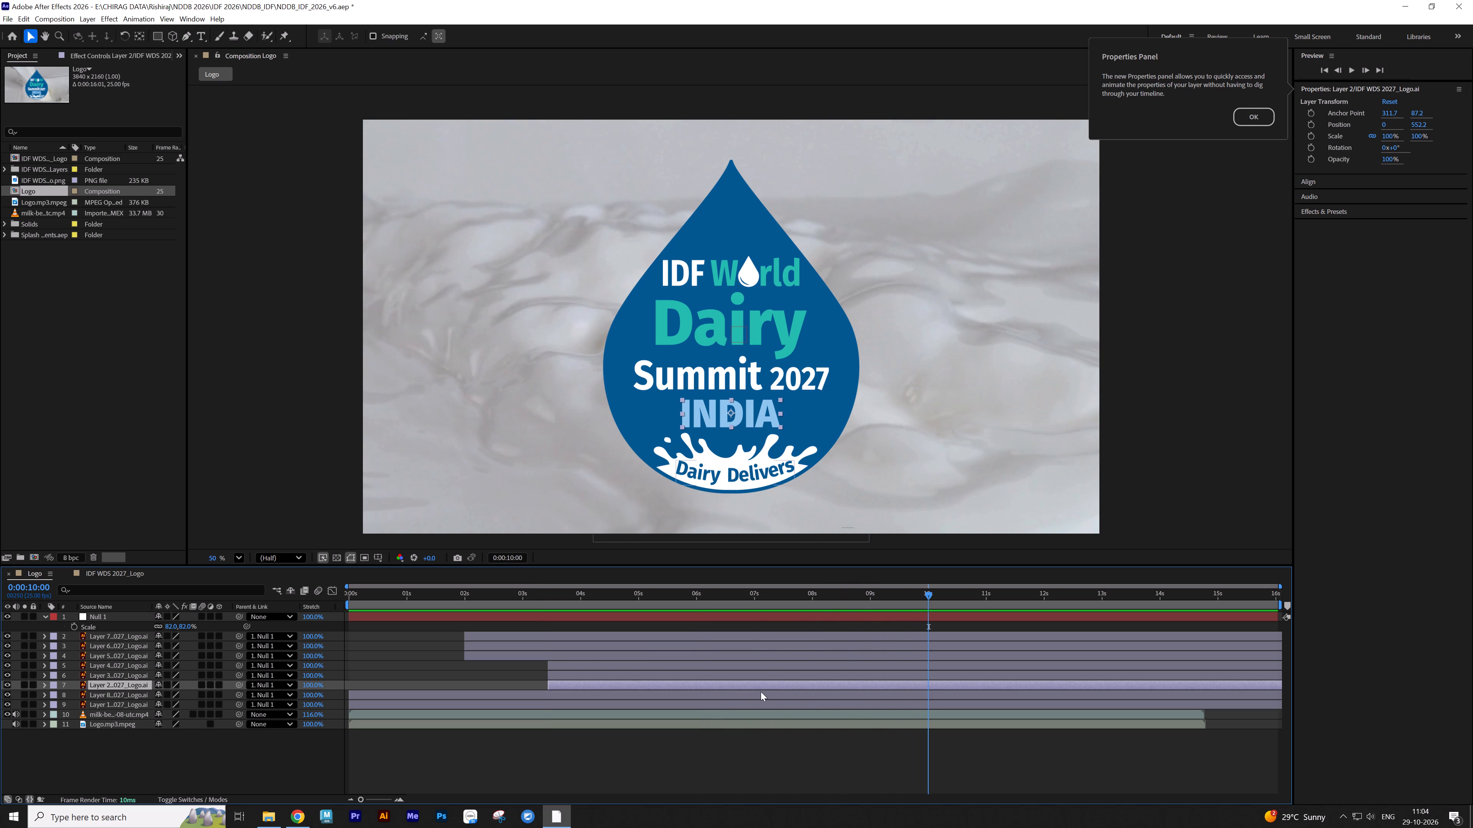
pyautogui.click(757, 692)
pyautogui.keyDown('ctrl'); pyautogui.click(748, 701); pyautogui.keyUp('ctrl')
pyautogui.press('[')
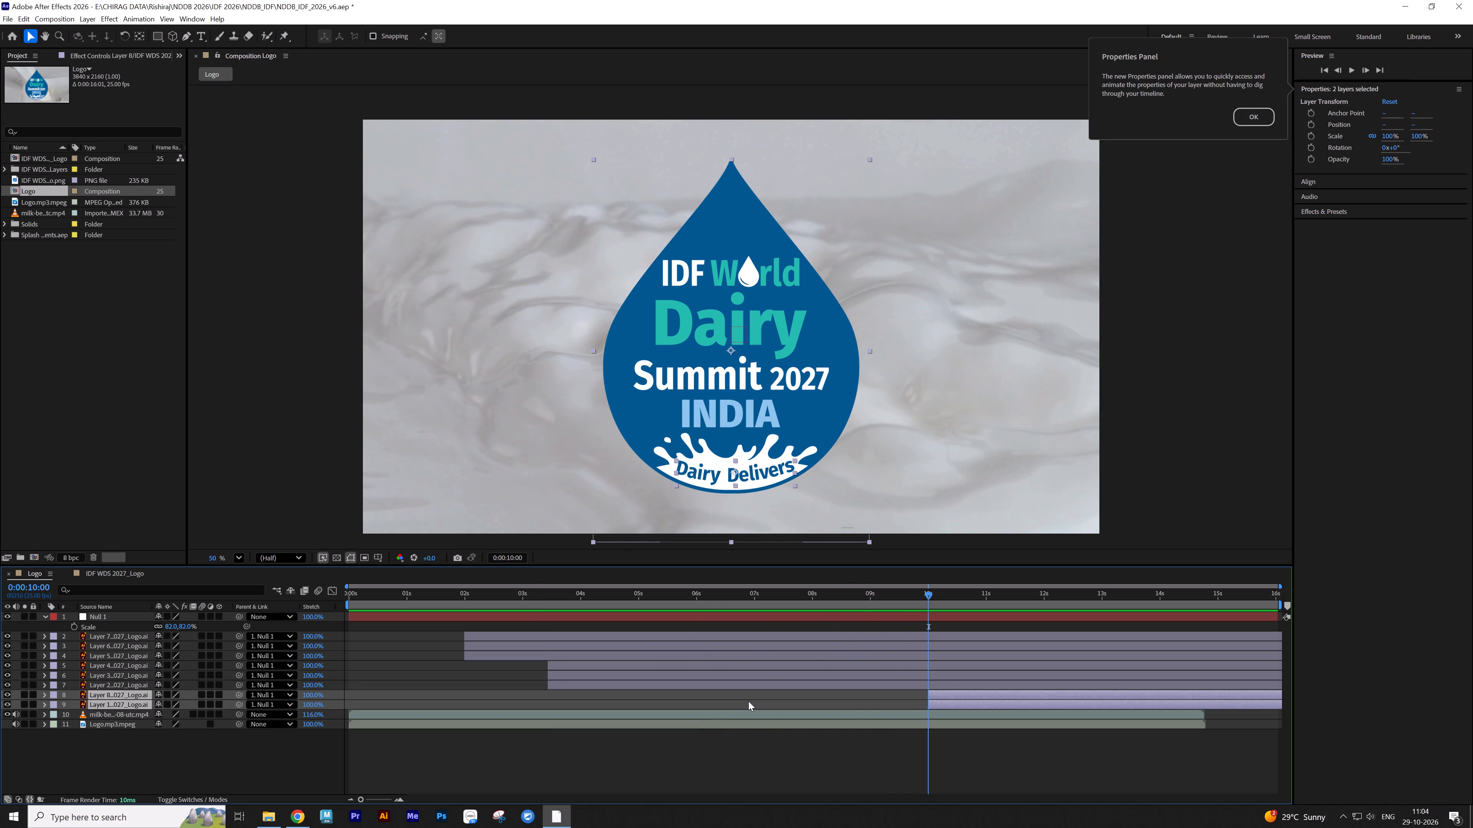
# Move the blue drop layer back to start at 0:00:00:00 and check the Dairy Delivers entrance around 0:00:10:00.
pyautogui.click(861, 766)
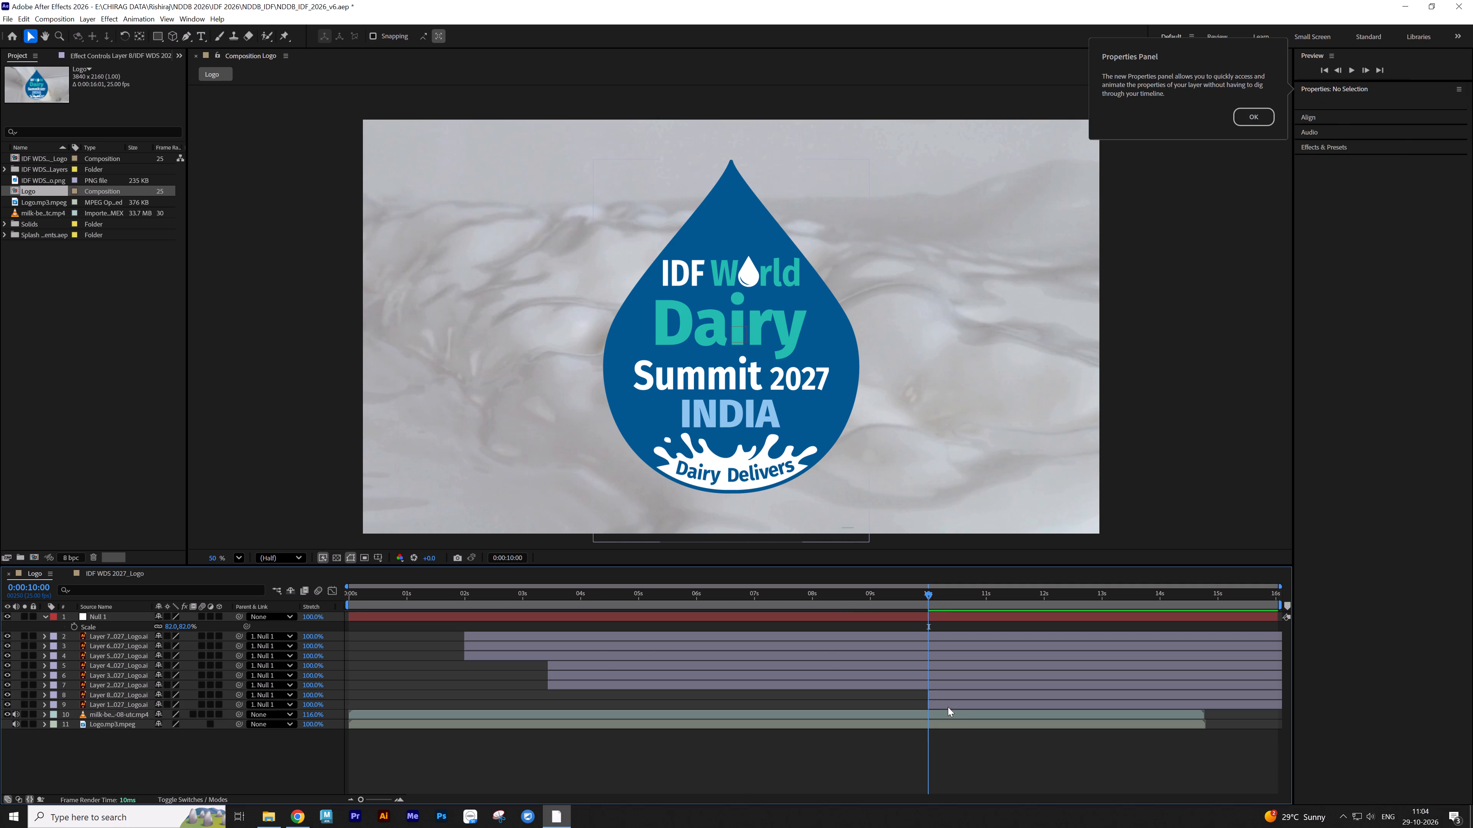
pyautogui.moveTo(939, 704); pyautogui.dragTo(368, 699)
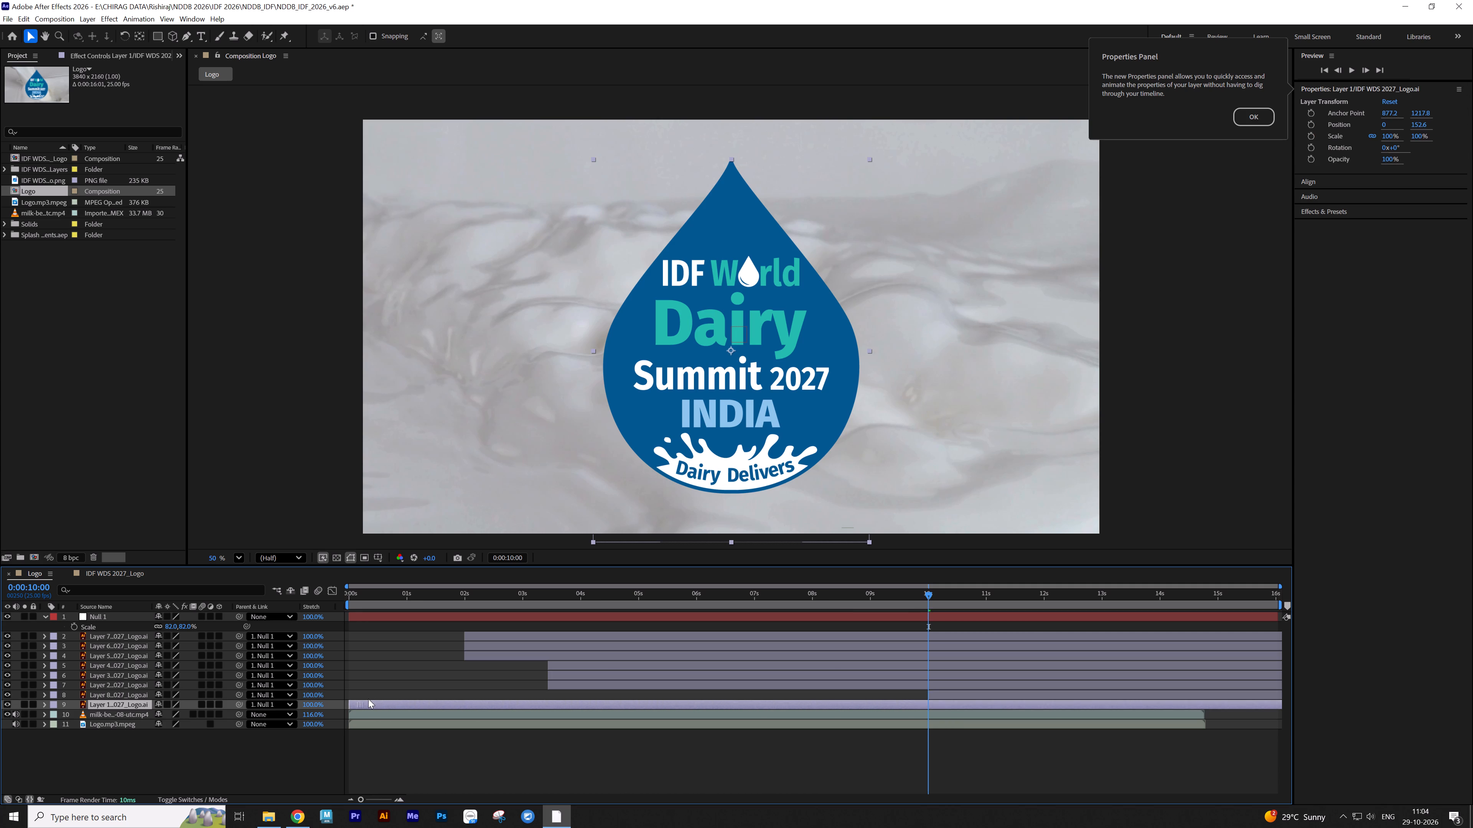
pyautogui.moveTo(368, 699); pyautogui.dragTo(367, 699)
pyautogui.click(490, 744)
pyautogui.moveTo(930, 595); pyautogui.dragTo(917, 595)
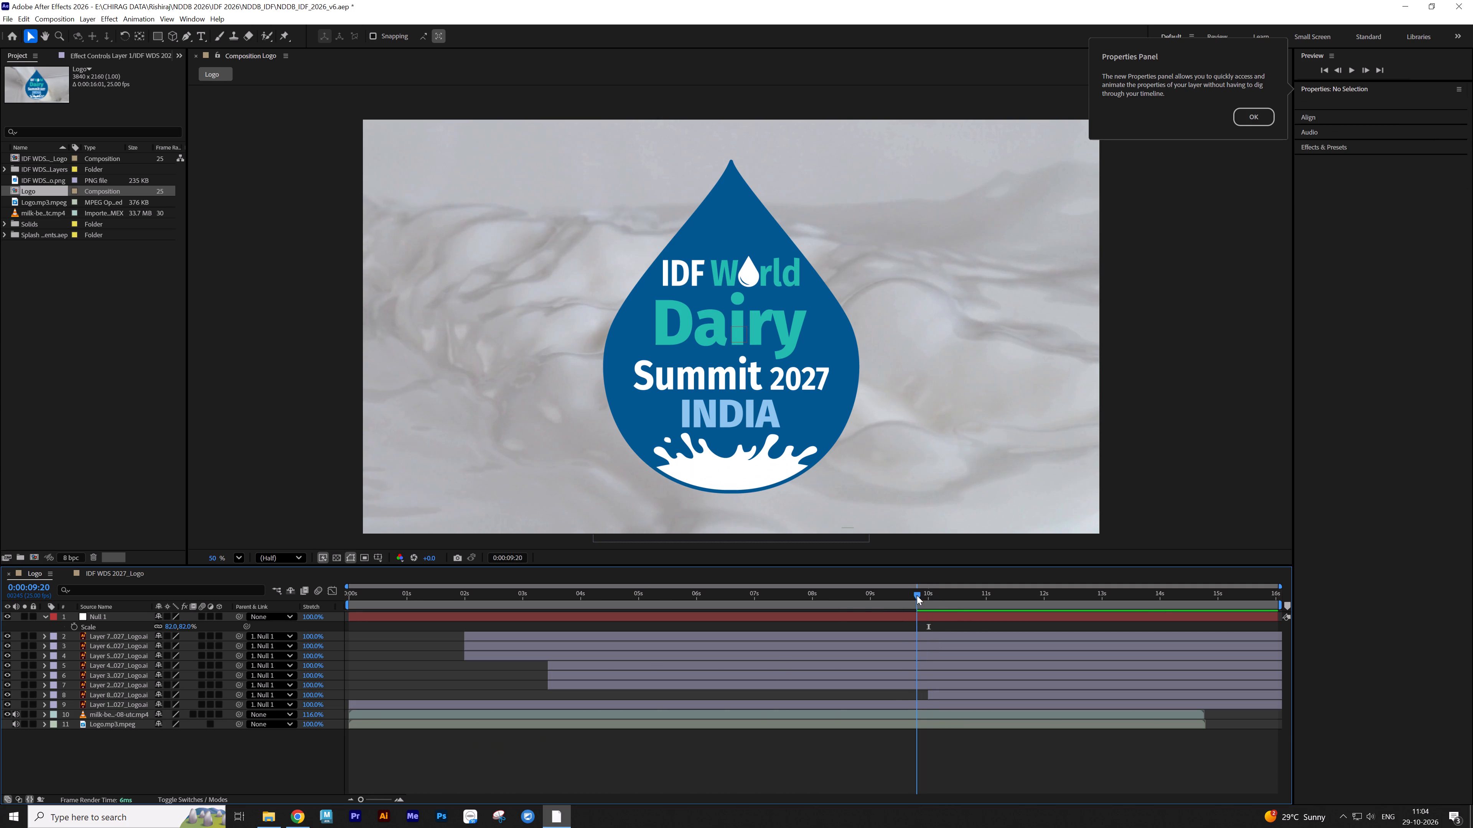
pyautogui.moveTo(917, 595); pyautogui.dragTo(931, 601)
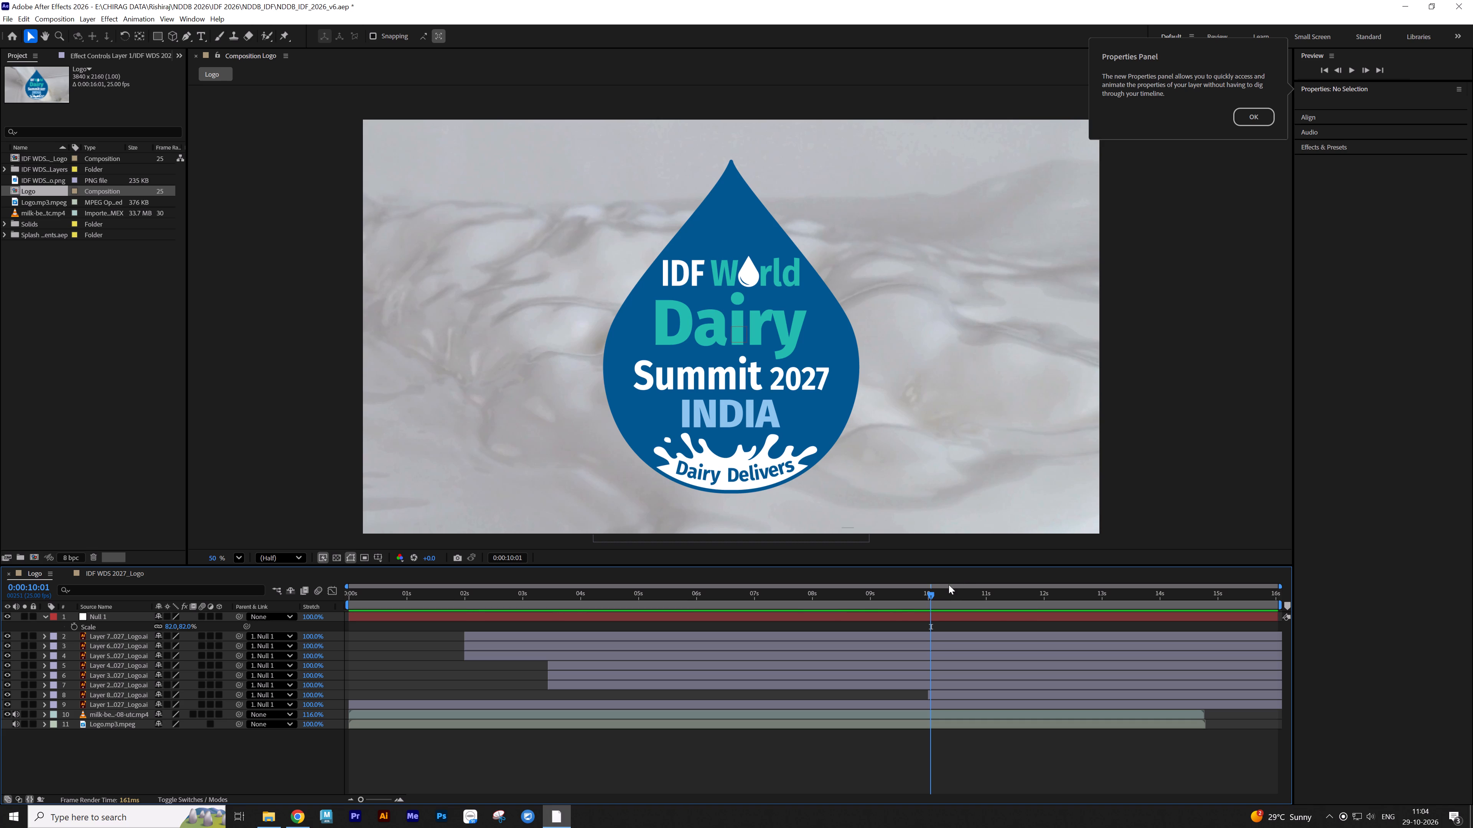
# Collapse the Scale property shown under the Null 1 layer.
pyautogui.click(952, 733)
pyautogui.press('s')
pyautogui.press('s')
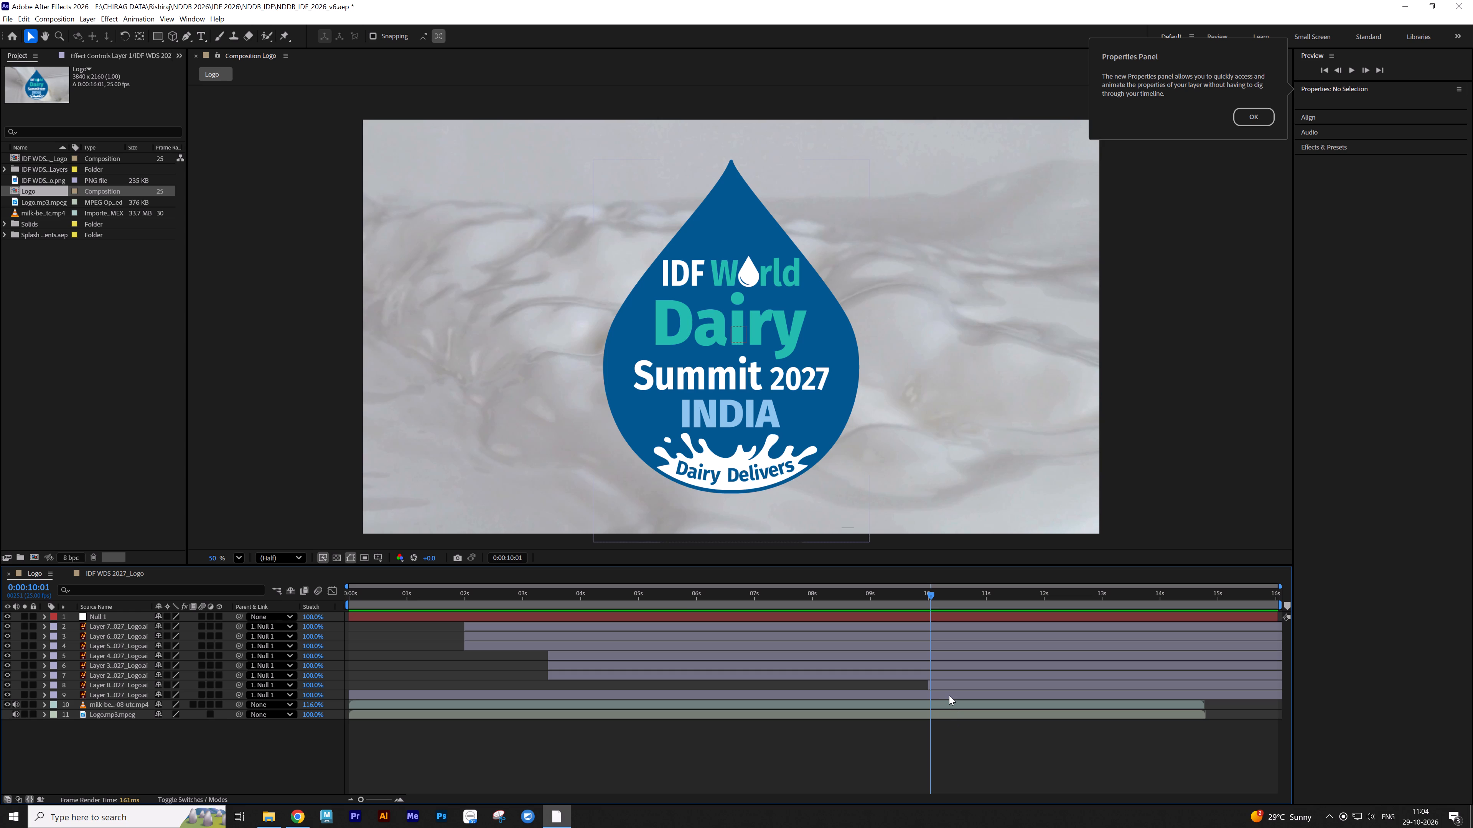
# Preview from 0:00:10:01 and scrub between about 0:00:04:00 and 0:00:11:06 to review the layer timing.
pyautogui.press('space')
pyautogui.press('space')
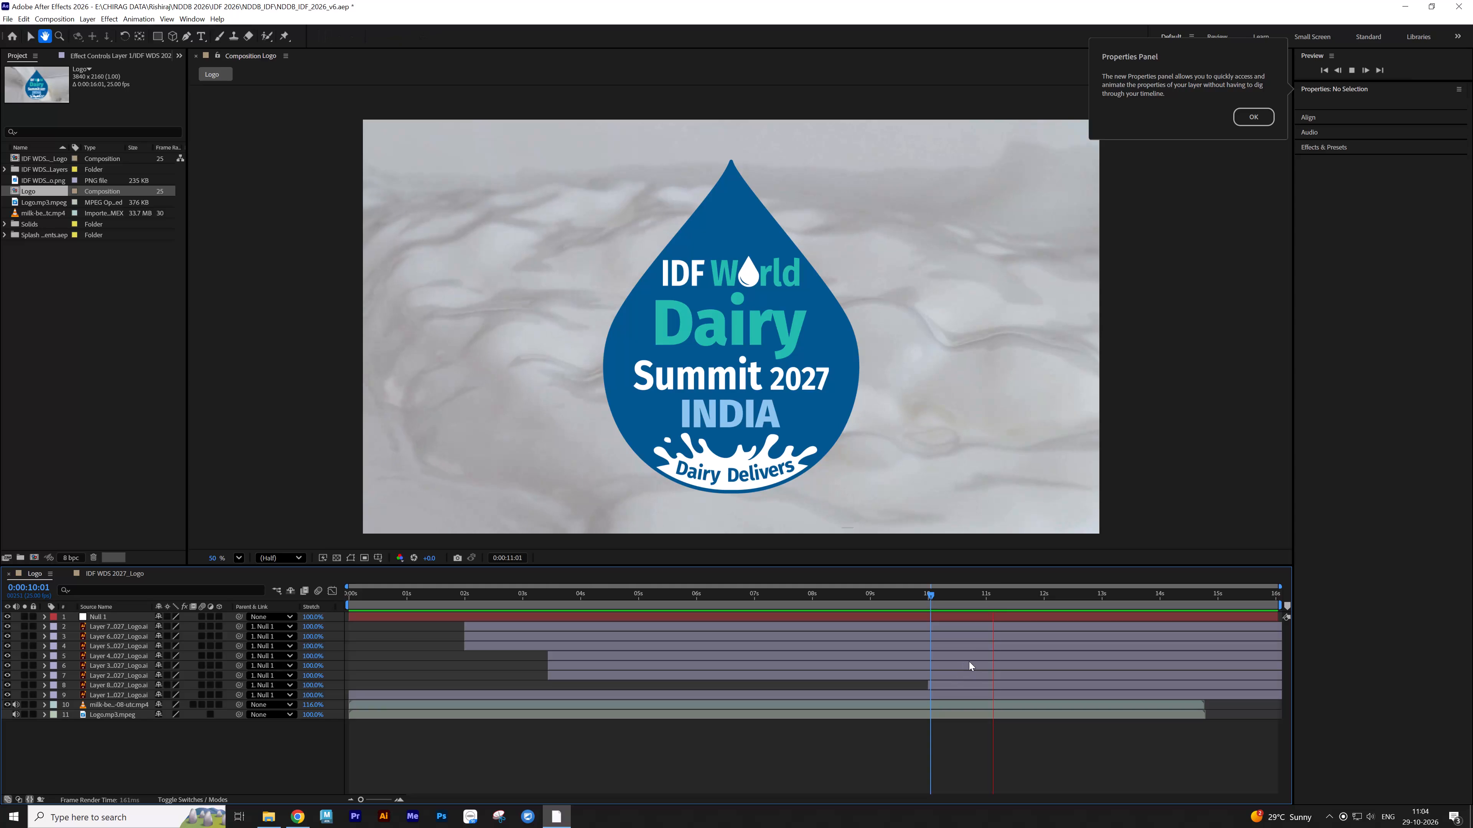
pyautogui.moveTo(966, 592); pyautogui.dragTo(863, 603)
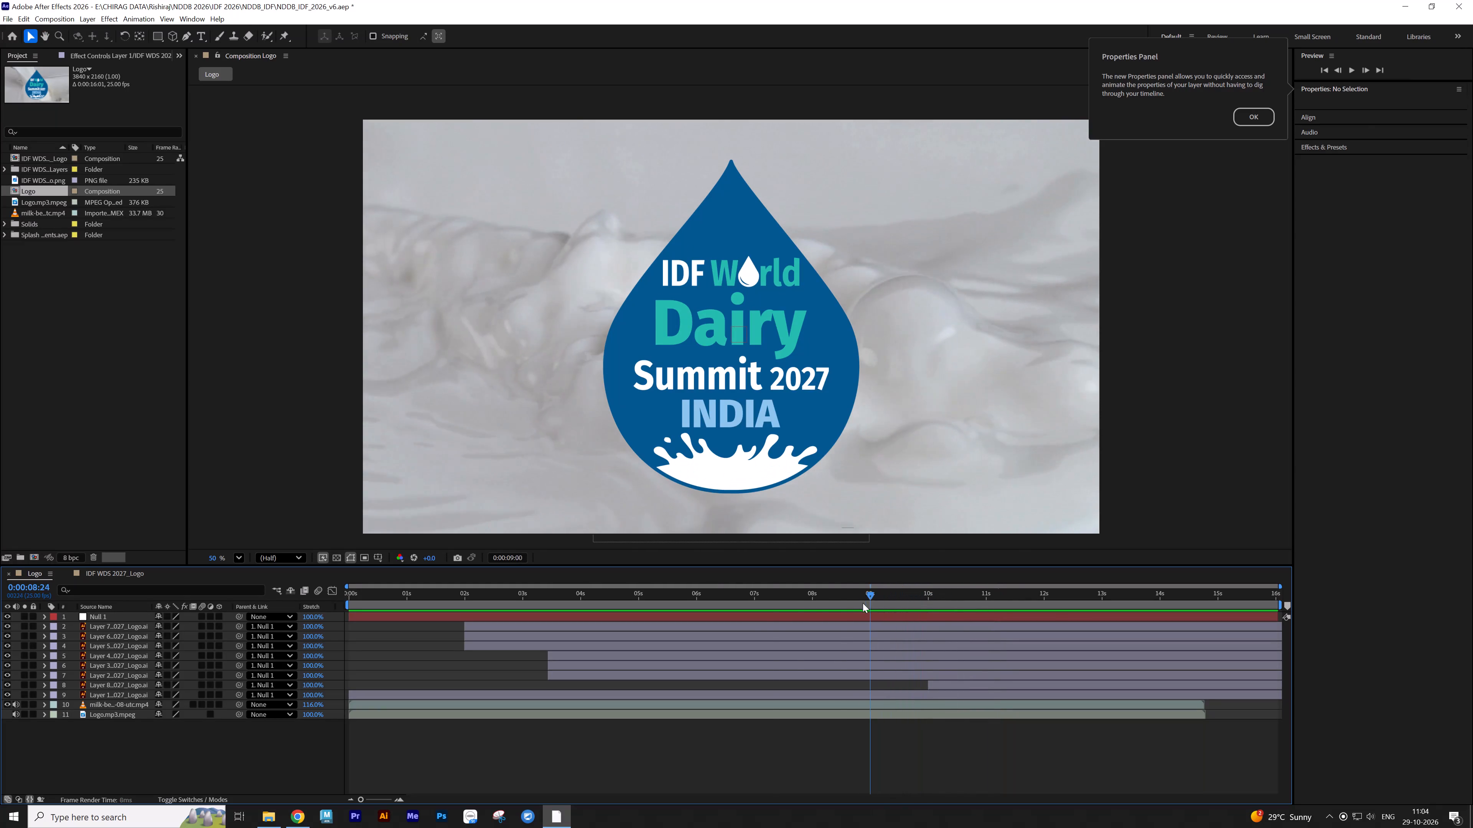
pyautogui.moveTo(863, 603); pyautogui.dragTo(639, 643)
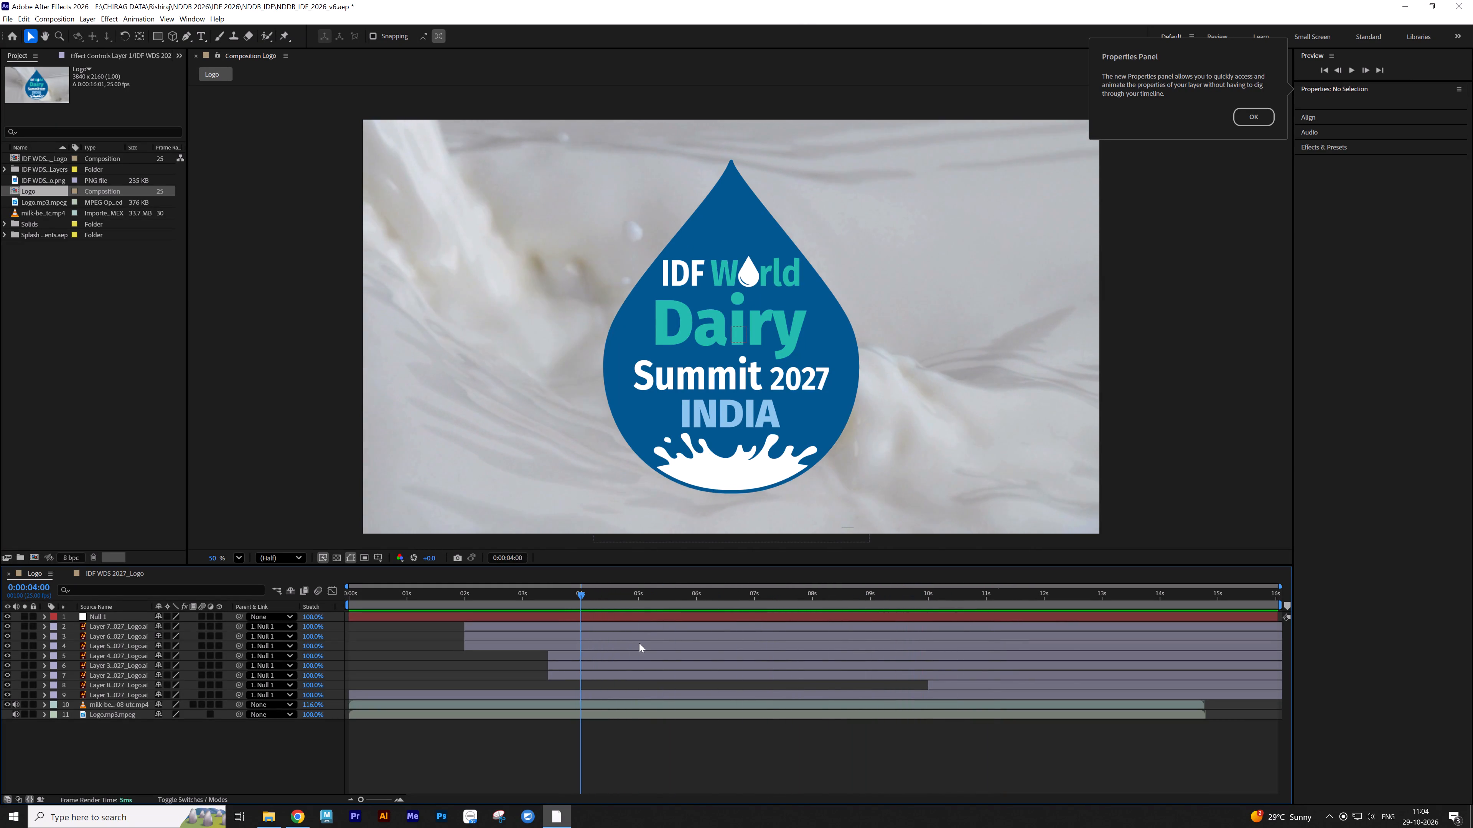
pyautogui.moveTo(639, 643); pyautogui.dragTo(999, 647)
pyautogui.click(868, 761)
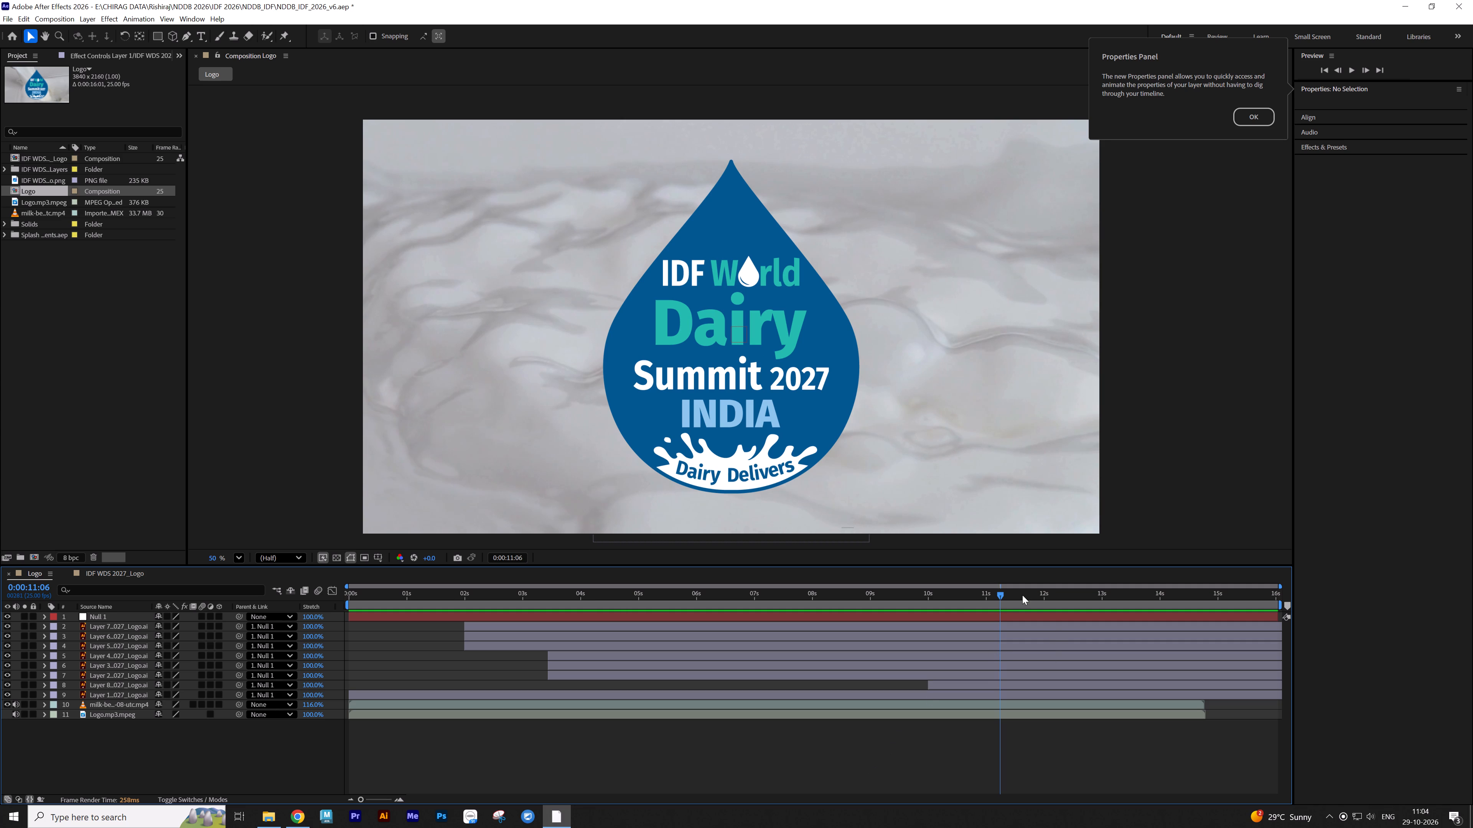
# Set the work area's end to 0:00:14:19, at the out point of the Logo.mp3.mpeg audio layer.
pyautogui.click(1190, 729)
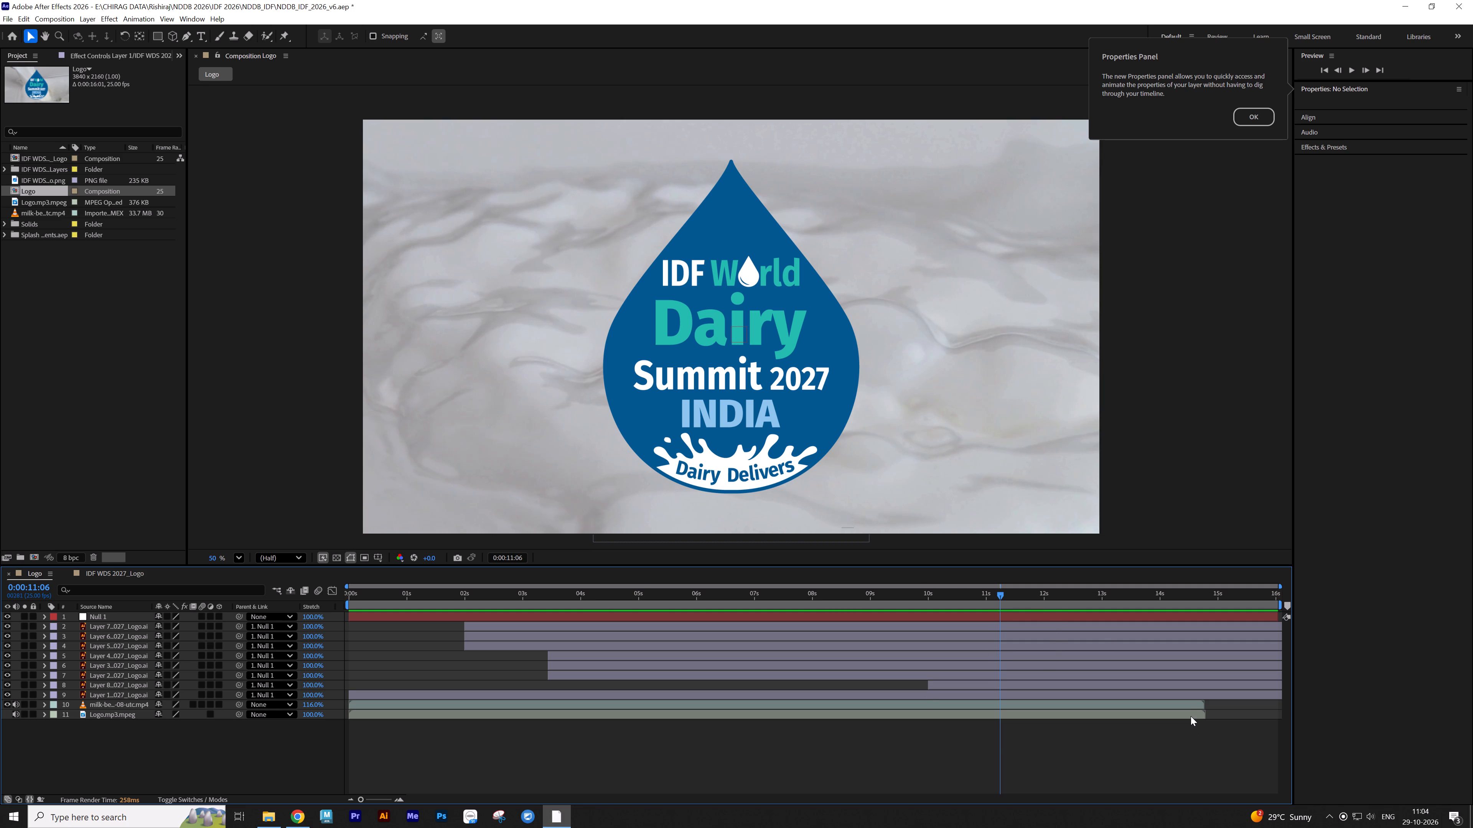
pyautogui.click(1191, 716)
pyautogui.press('o')
pyautogui.press('n')
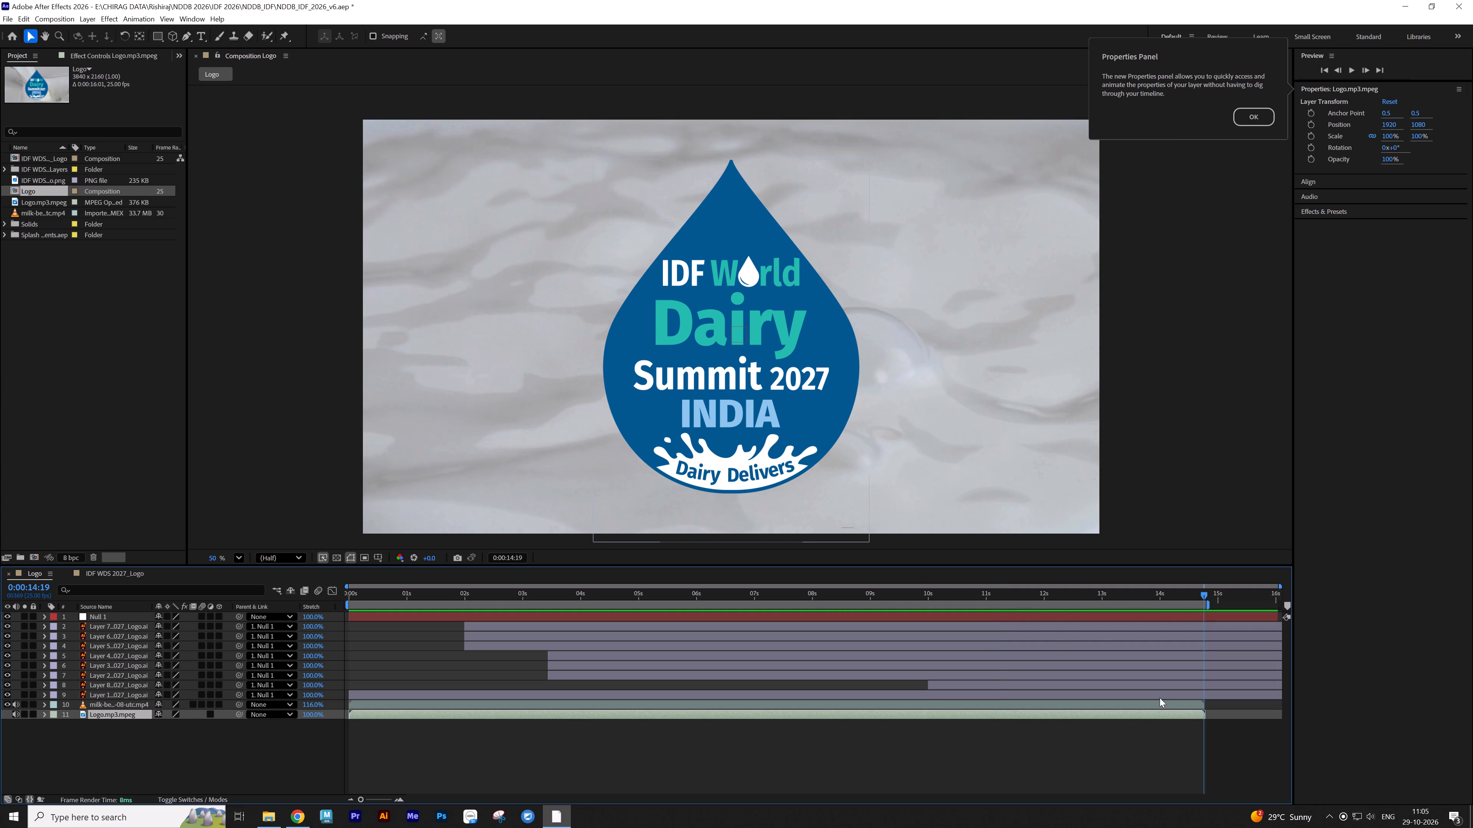
pyautogui.click(1125, 728)
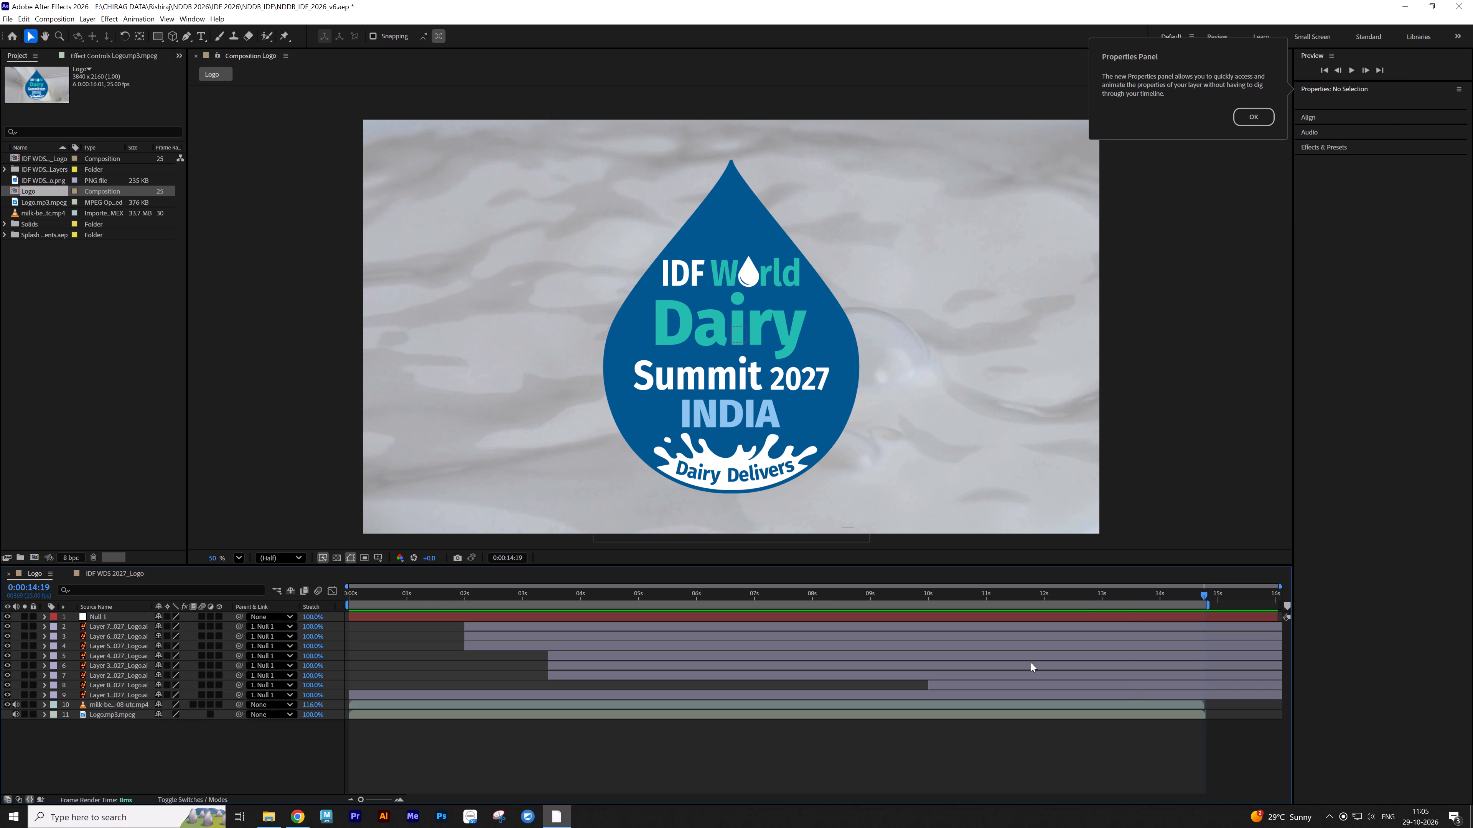
# Return to 0:00:00:00 and duplicate the blue drop layer in the Logo composition.
pyautogui.moveTo(461, 600); pyautogui.dragTo(379, 599)
pyautogui.moveTo(369, 592); pyautogui.dragTo(307, 598)
pyautogui.click(377, 611)
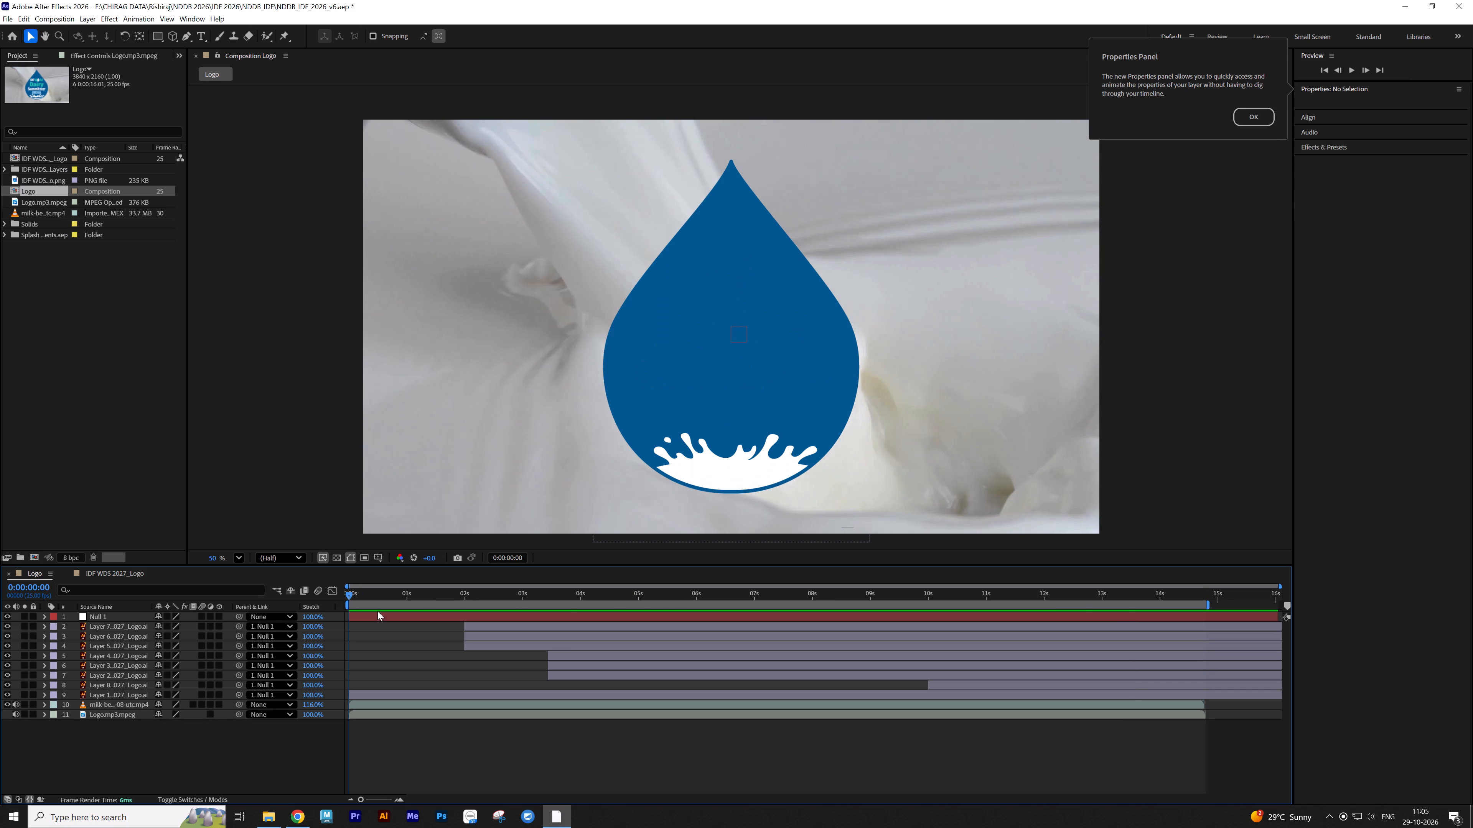
pyautogui.click(365, 621)
pyautogui.moveTo(754, 437); pyautogui.dragTo(891, 393)
pyautogui.hotkey('ctrl', 'z')
pyautogui.hotkey('ctrl', 'd')
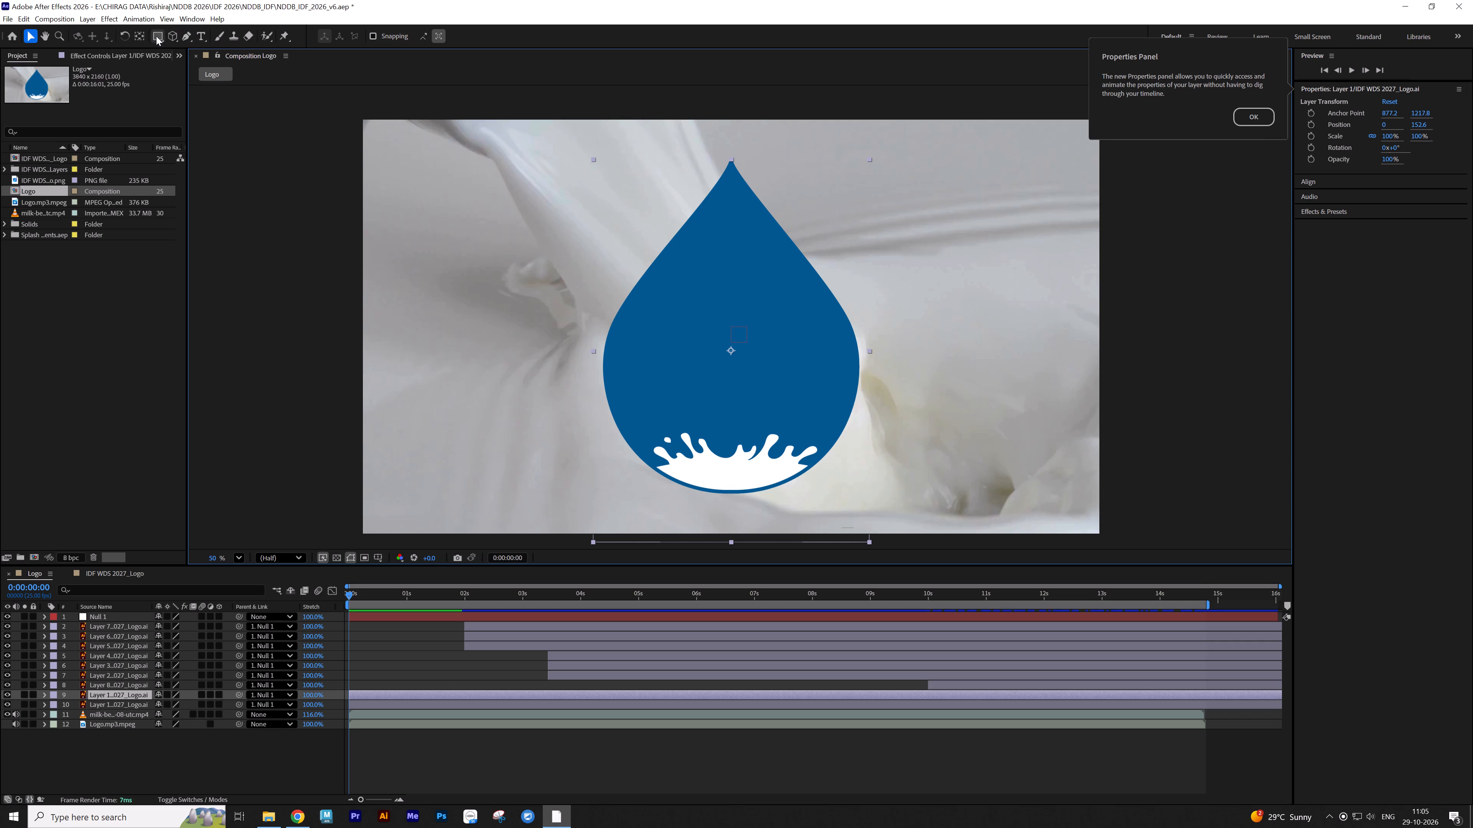
# Dismiss the Properties panel tip, search the effects for Fill and apply Fill to the upper copy of the drop layer.
pyautogui.click(1224, 118)
pyautogui.click(1250, 115)
pyautogui.click(1337, 212)
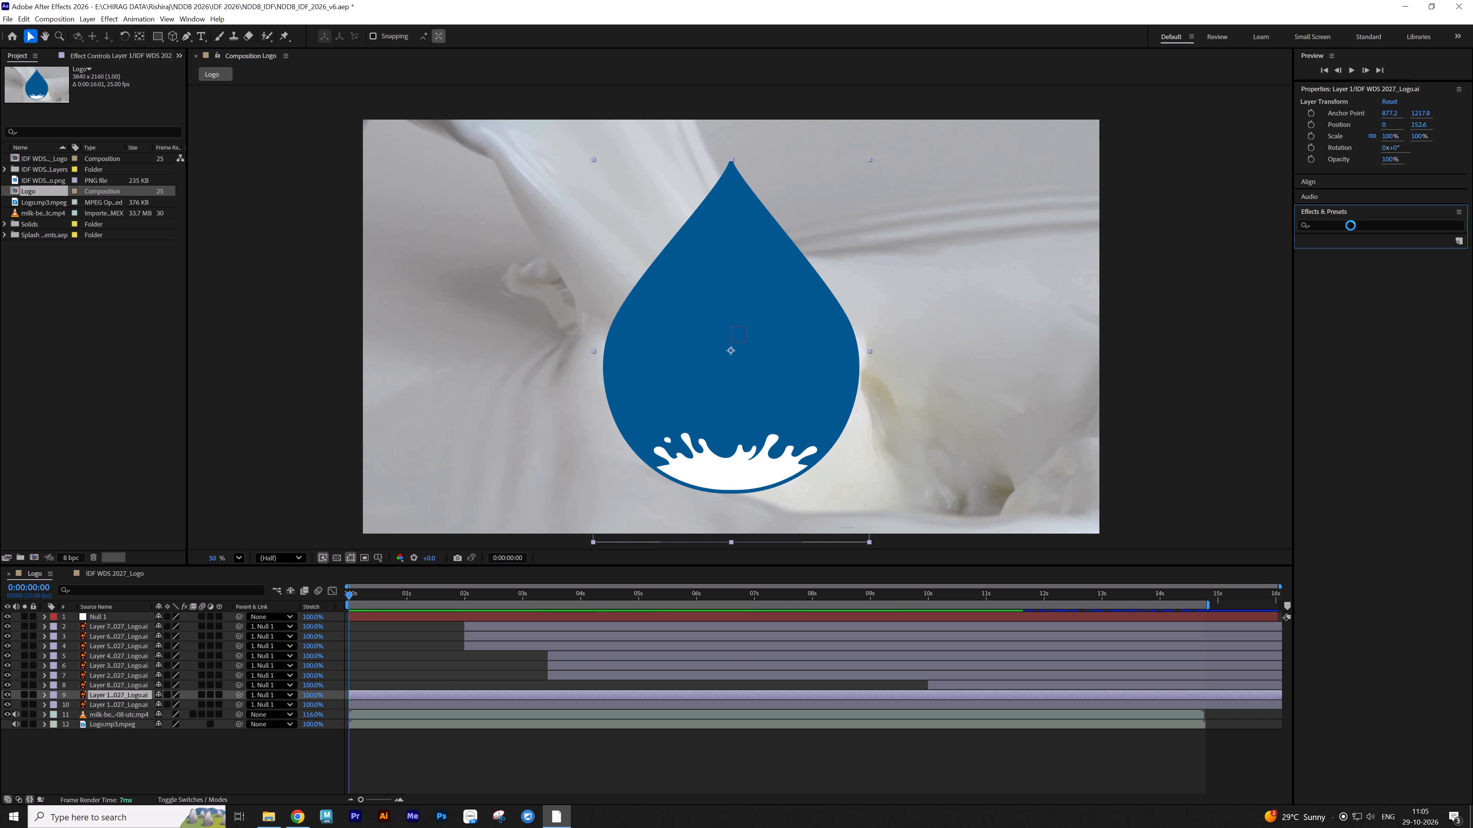
pyautogui.click(1351, 225)
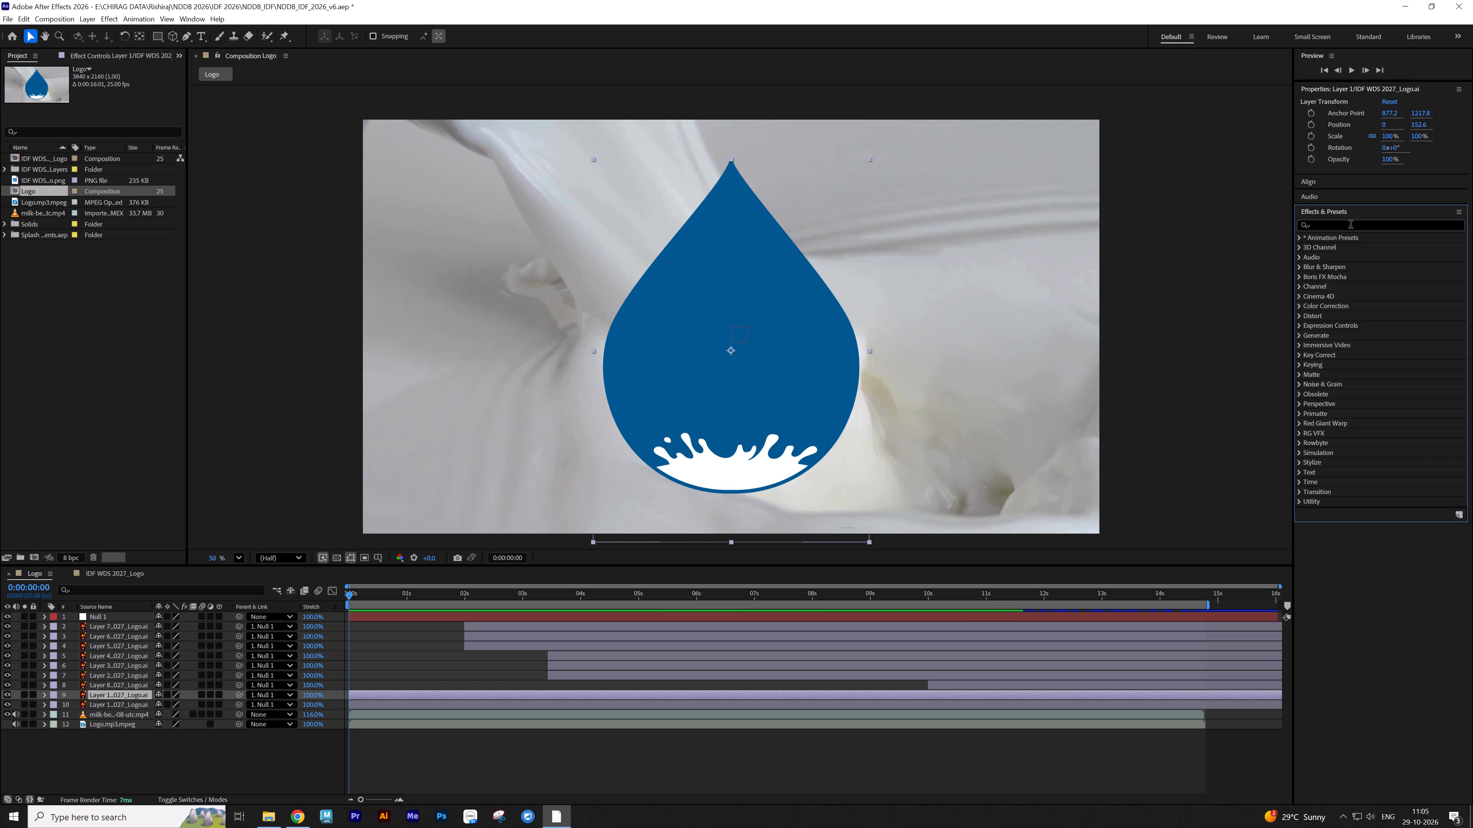
pyautogui.click(1351, 225)
pyautogui.hotkey('shift', 'd')
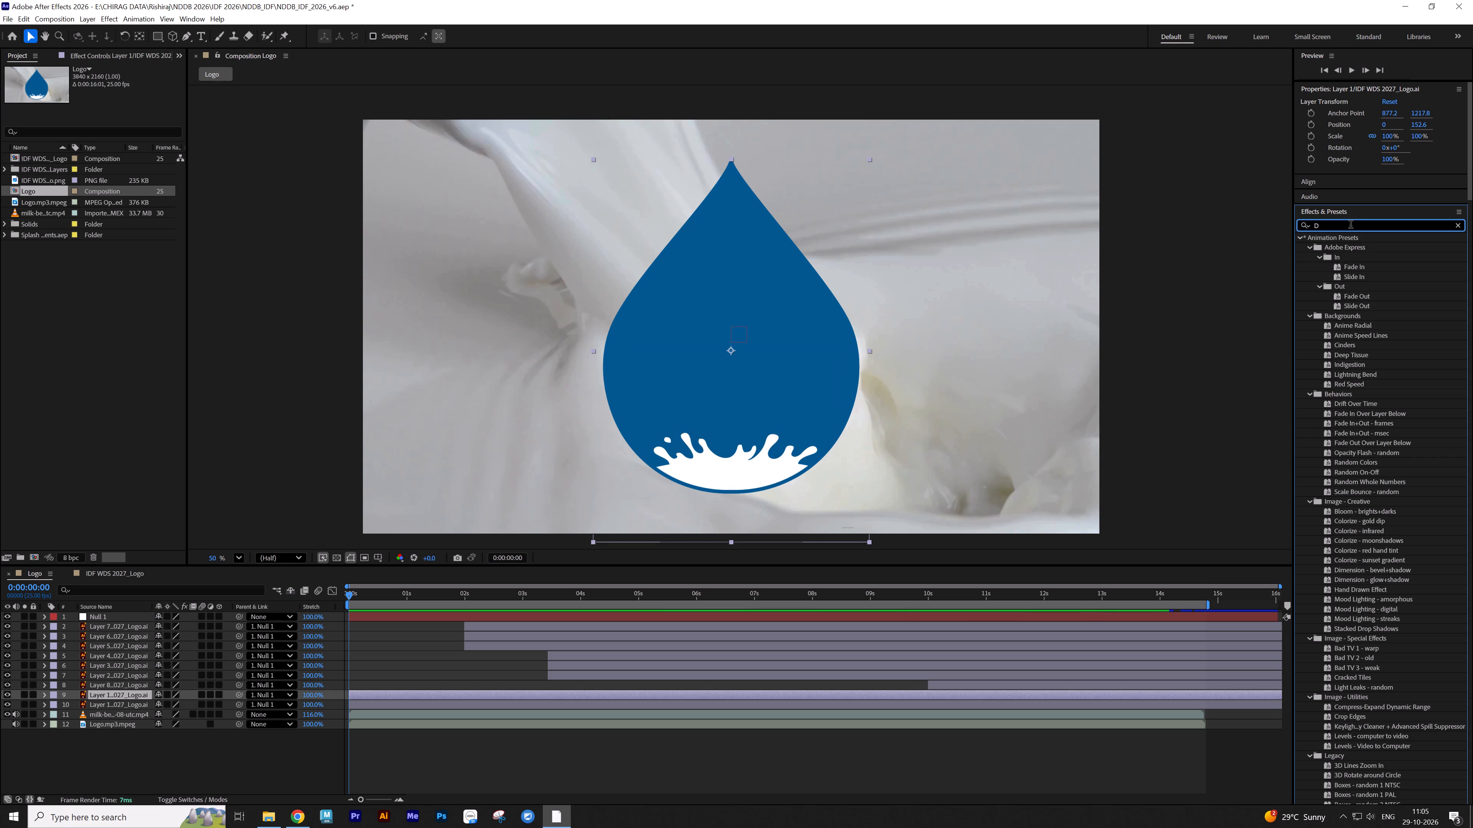
pyautogui.press('BackSpace')
pyautogui.press('BackSpace')
pyautogui.press('BackSpace')
pyautogui.press('BackSpace')
pyautogui.write('Fill')
pyautogui.moveTo(1335, 307); pyautogui.dragTo(733, 542)
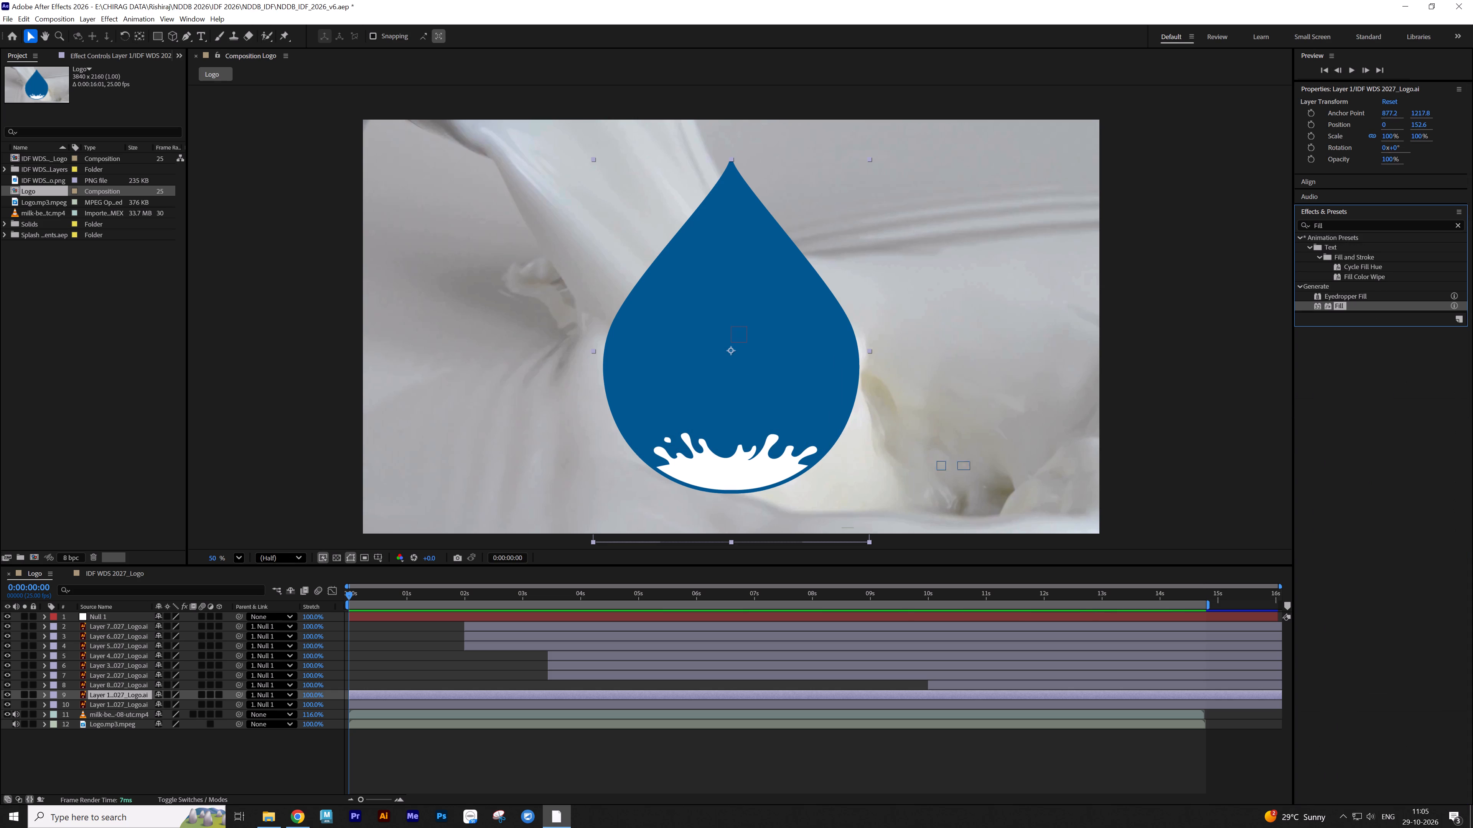
pyautogui.moveTo(733, 542); pyautogui.dragTo(460, 692)
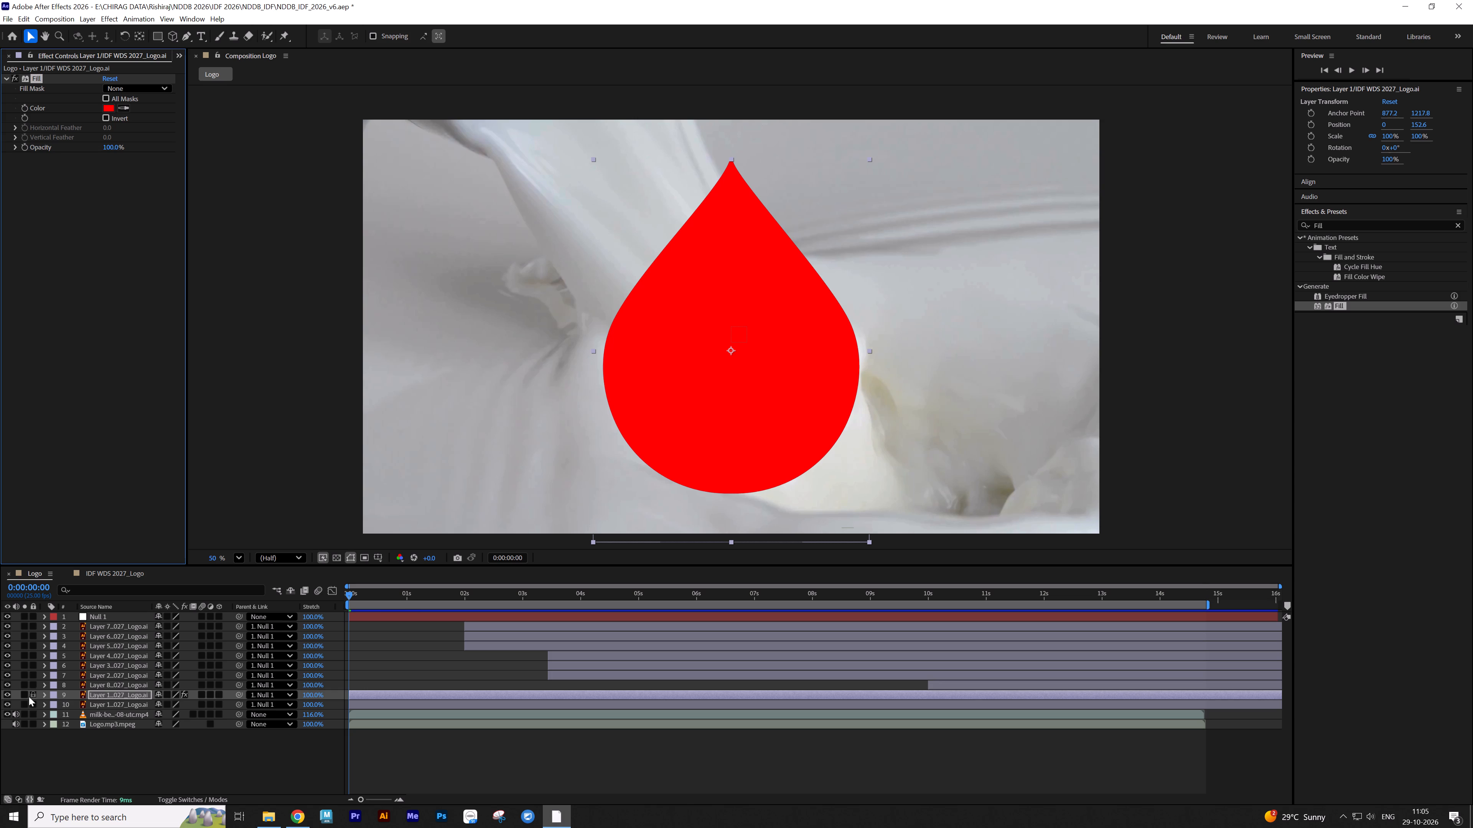
# Set the Fill colour to the blue sampled from the original drop, hiding the filled copy while sampling and showing it again.
pyautogui.click(6, 695)
pyautogui.click(126, 107)
pyautogui.click(686, 325)
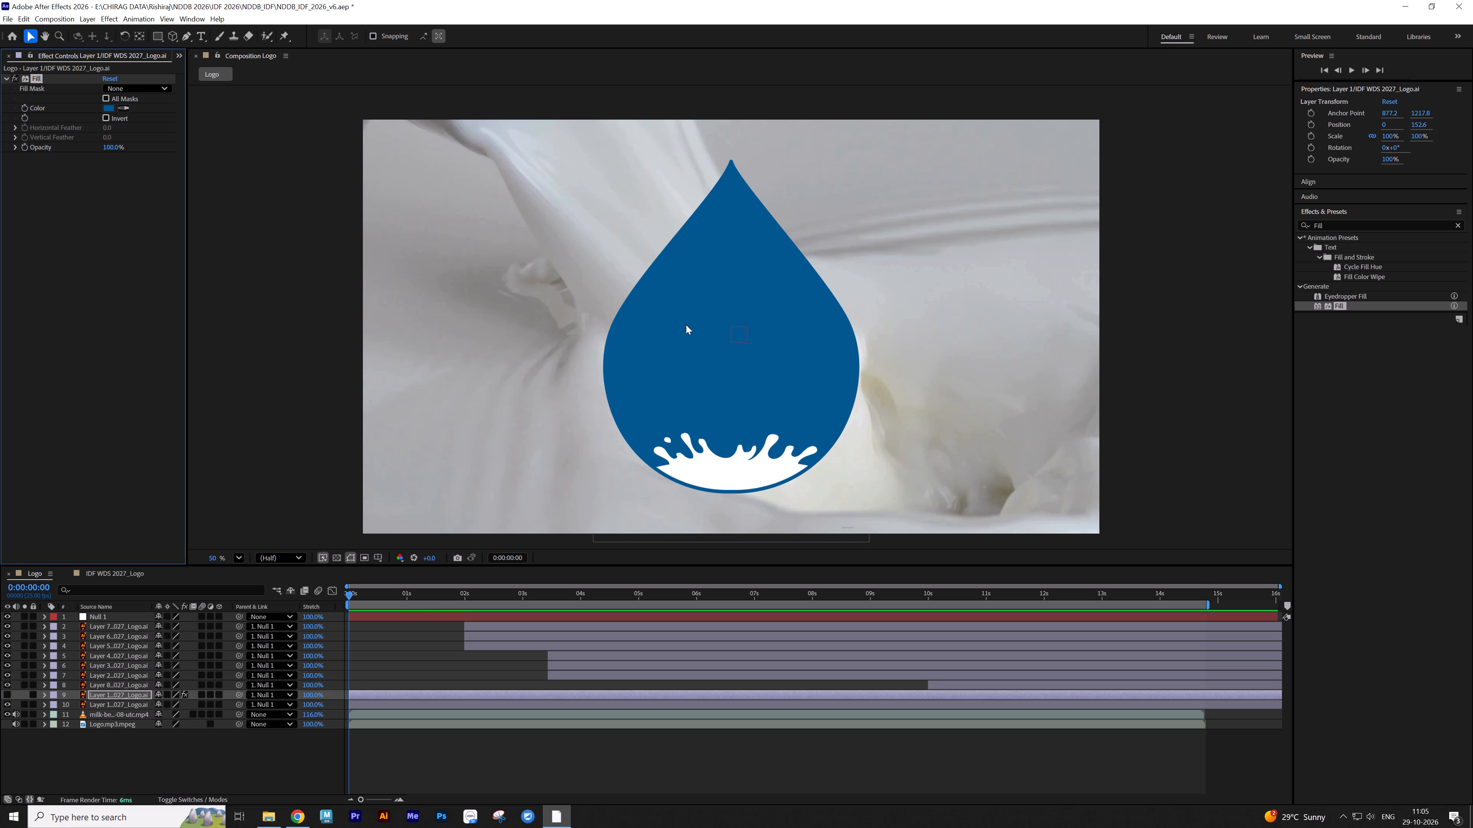
pyautogui.click(6, 693)
# Move the filled drop copy below the original drop layer in the layer stack.
pyautogui.moveTo(109, 695); pyautogui.dragTo(109, 697)
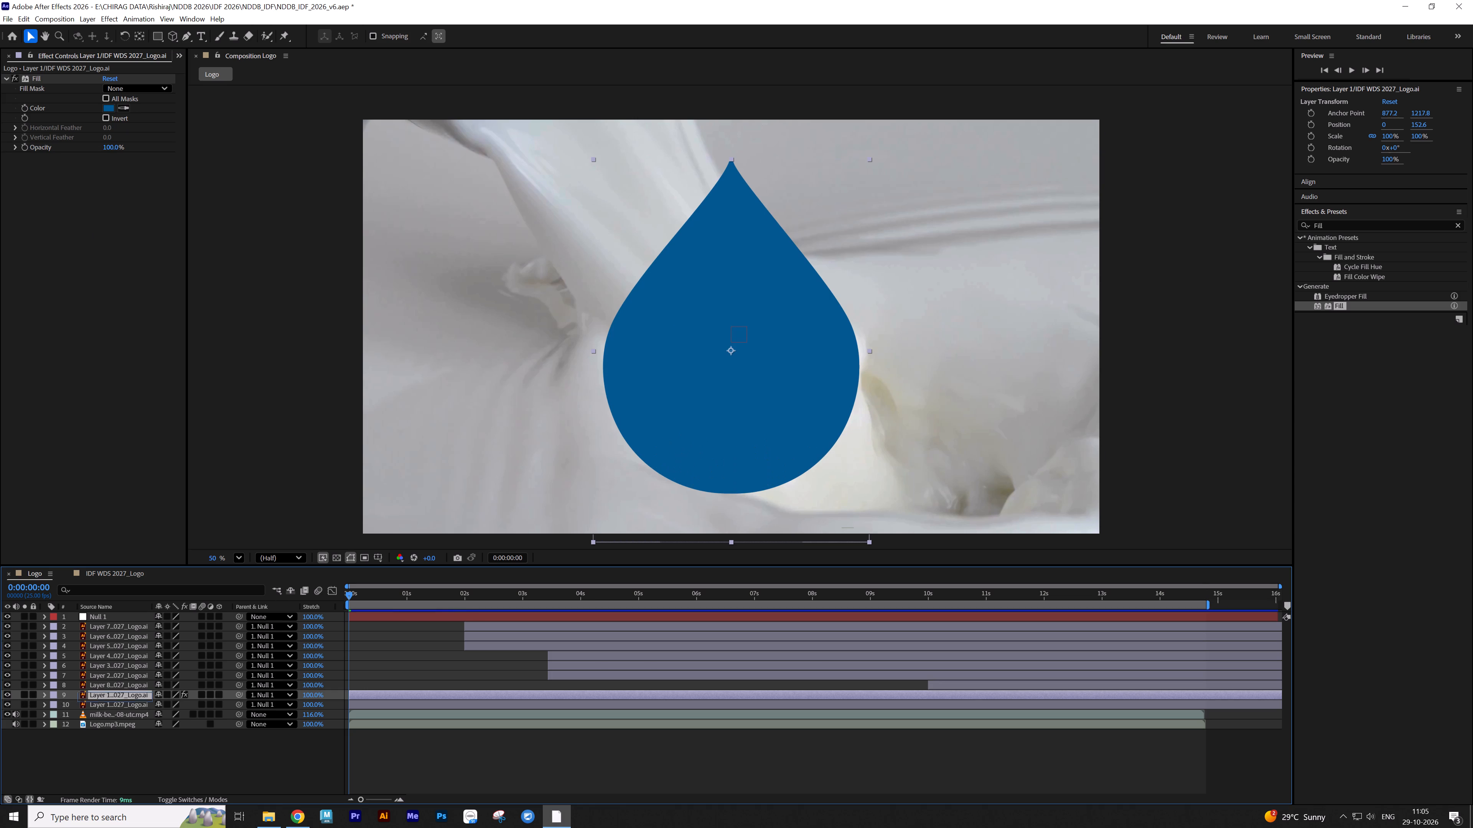
pyautogui.moveTo(109, 697); pyautogui.dragTo(109, 709)
# Shift the original drop layer without Fill to start at about 0:00:10:00, in line with the Dairy Delivers layer.
pyautogui.click(112, 698)
pyautogui.moveTo(410, 694); pyautogui.dragTo(905, 694)
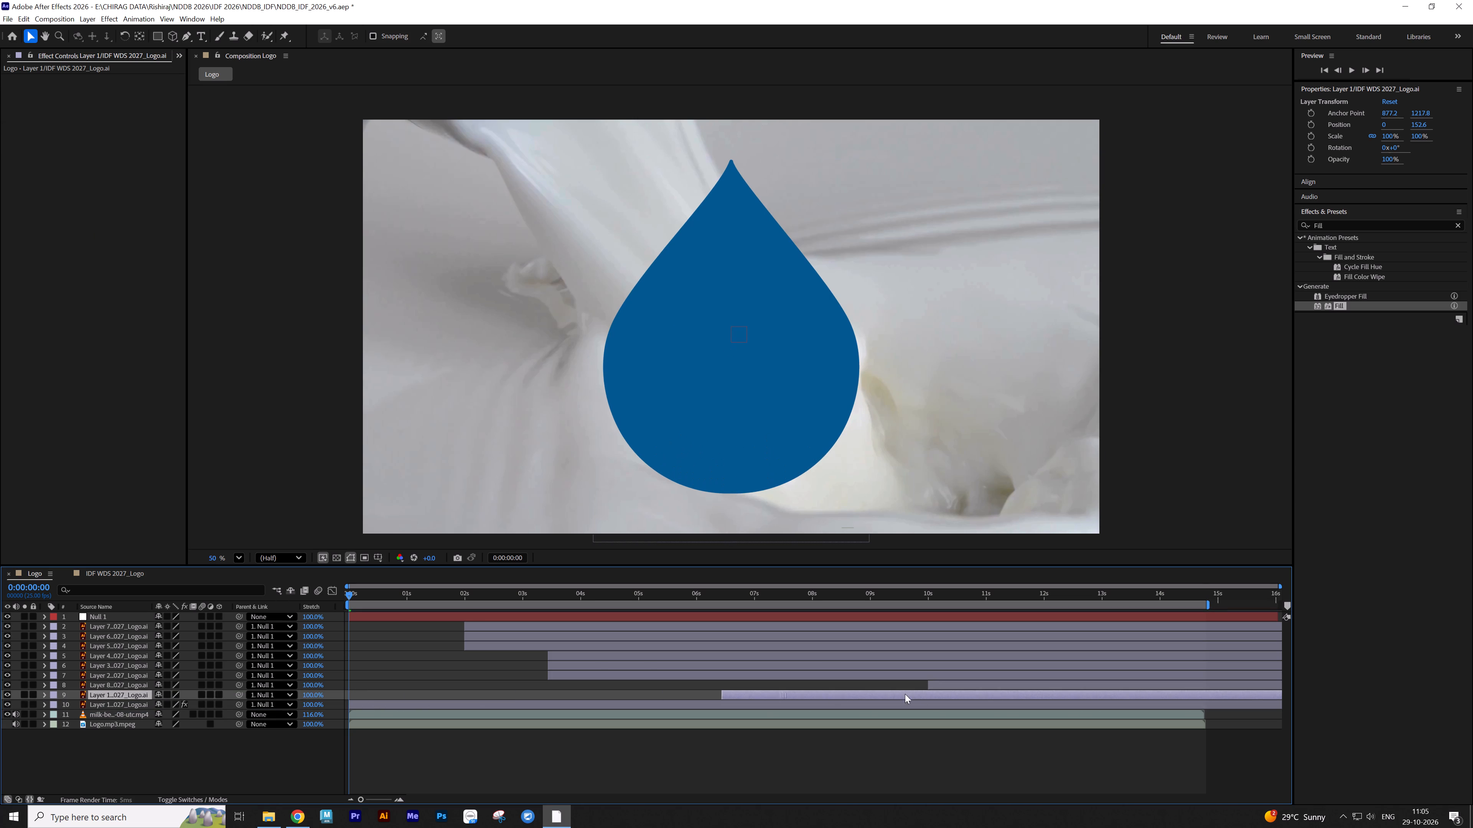
pyautogui.moveTo(905, 694); pyautogui.dragTo(998, 694)
pyautogui.click(961, 744)
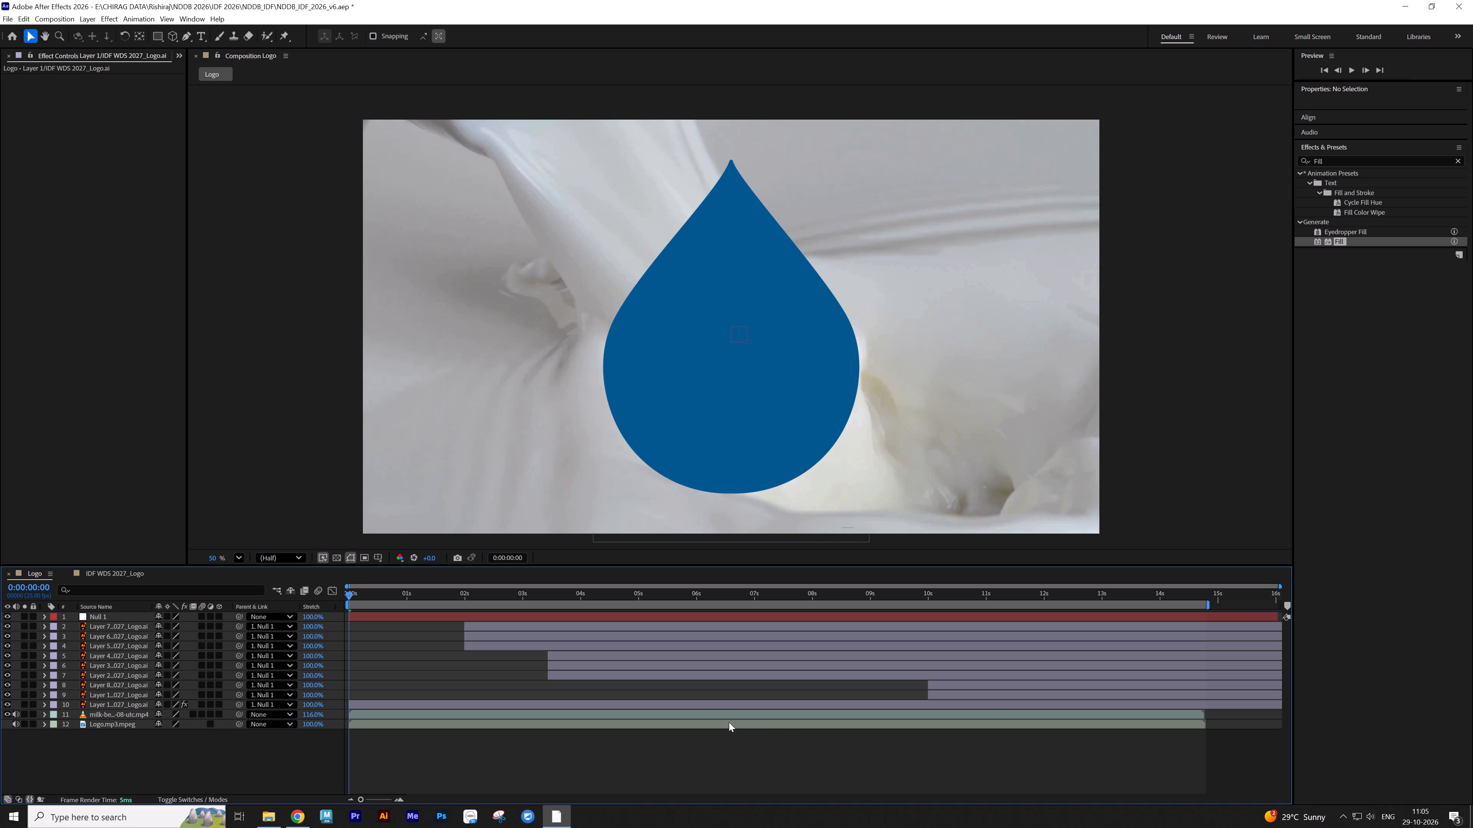
# Save the project.
pyautogui.hotkey('ctrl', 's')
pyautogui.click(388, 657)
pyautogui.write('ss')
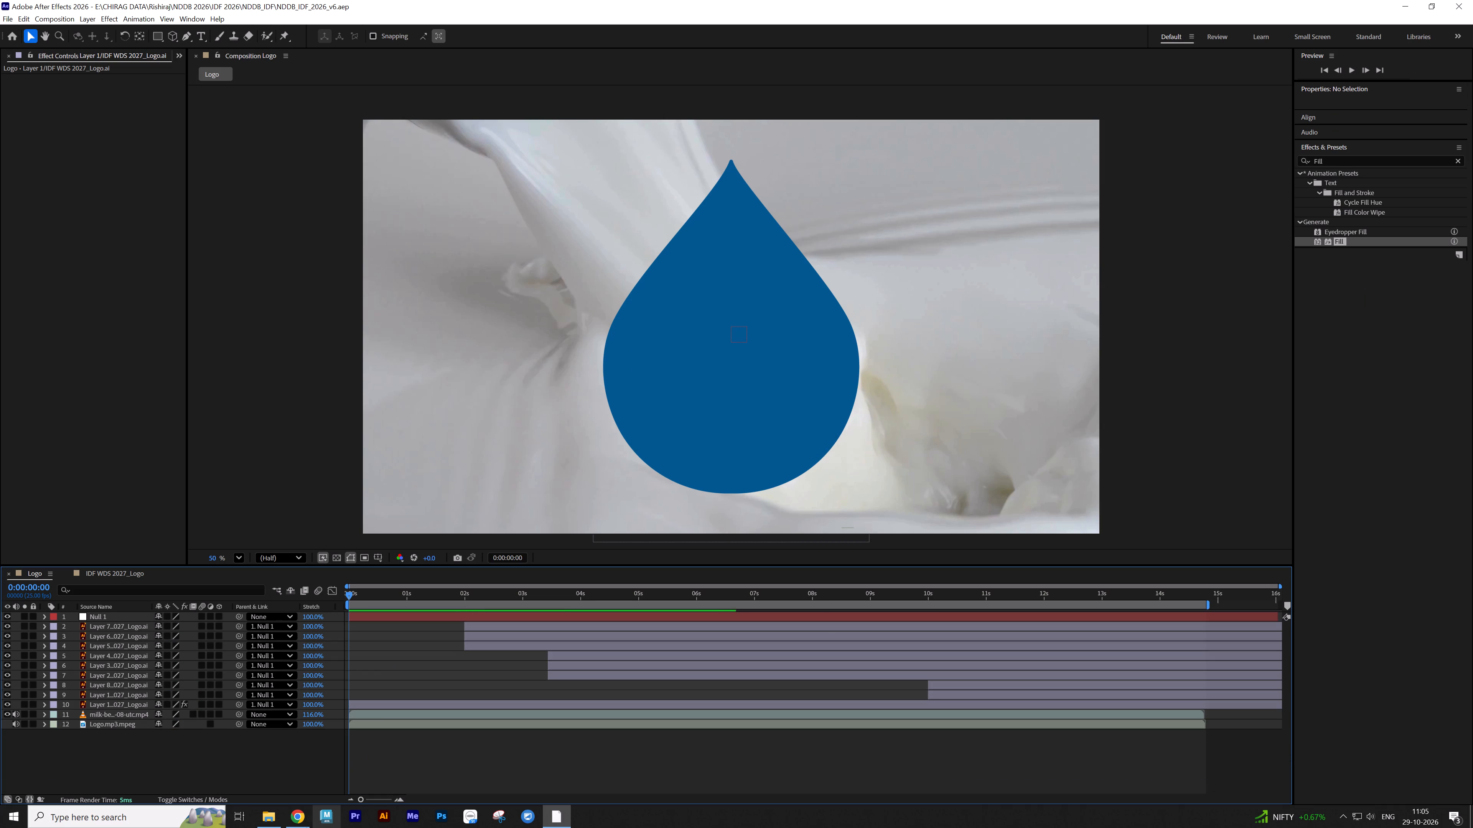
pyautogui.hotkey('ctrl', 's')
# Switch to Chrome, close the open video preview and look over Envato's Water Drop video results.
pyautogui.click(303, 827)
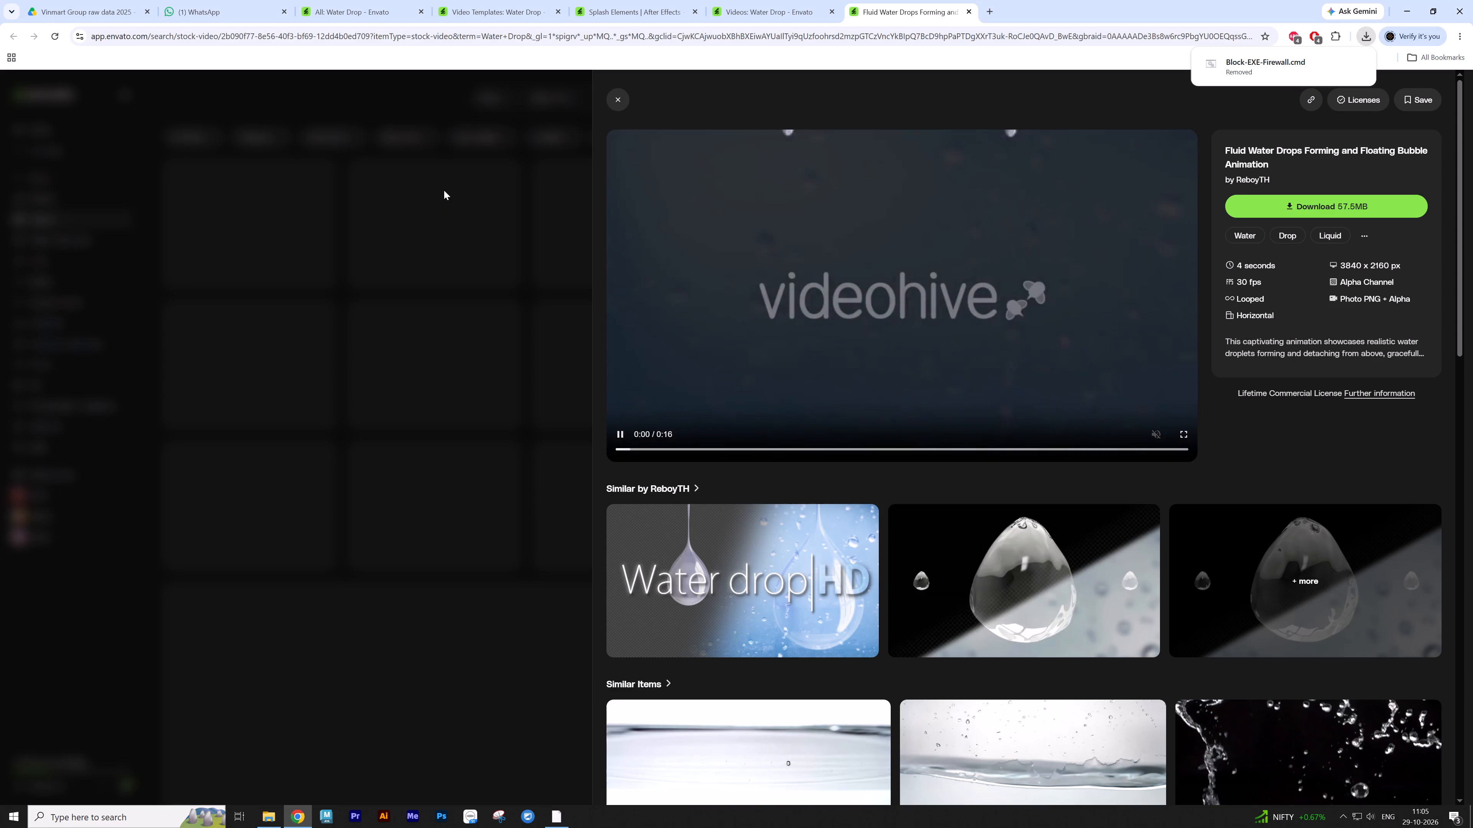
pyautogui.click(499, 192)
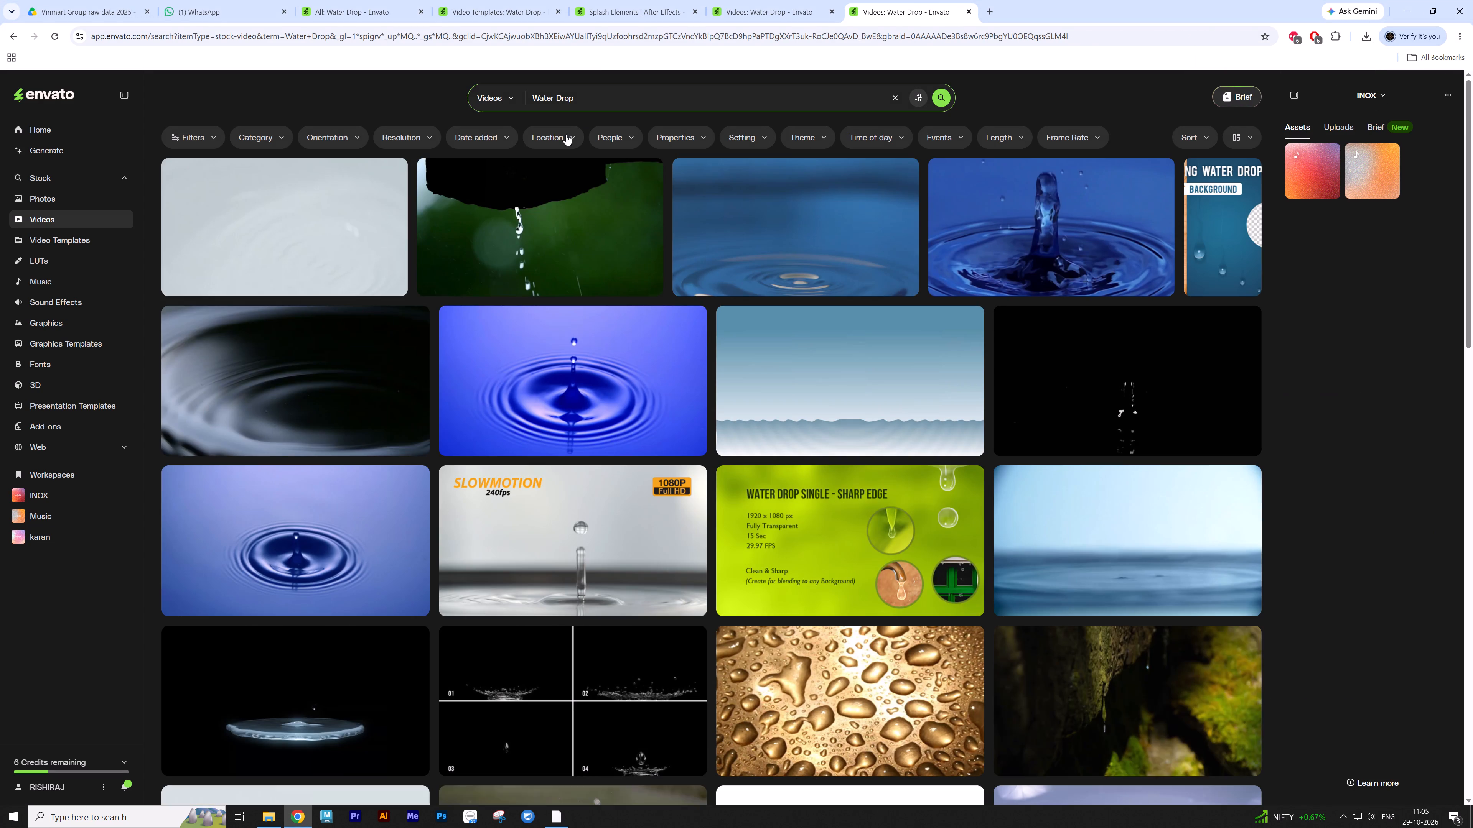
pyautogui.scroll(7, 468, 299)
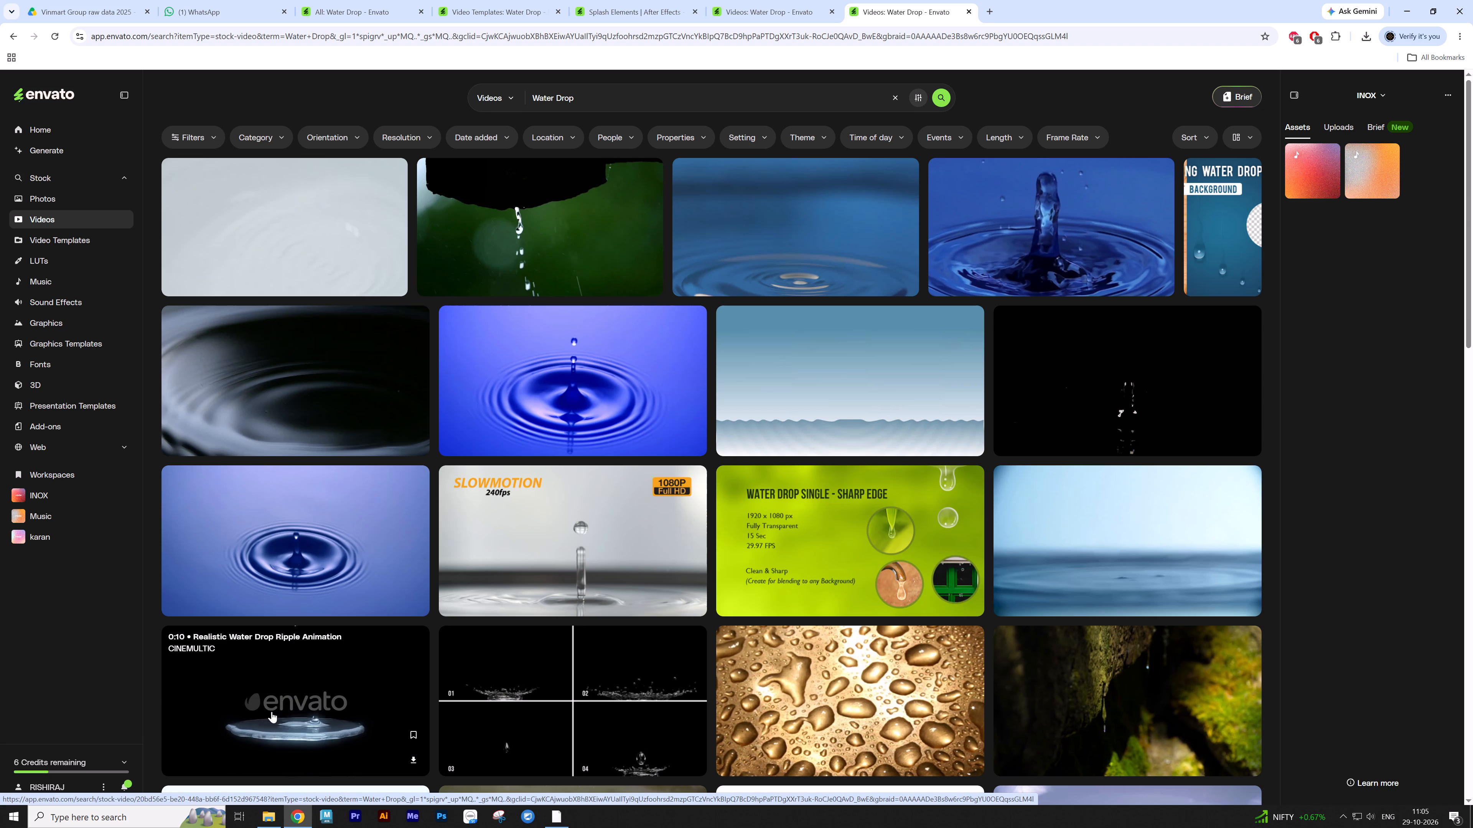
pyautogui.scroll(8, 272, 711)
pyautogui.scroll(7, 662, 705)
pyautogui.scroll(5, 499, 647)
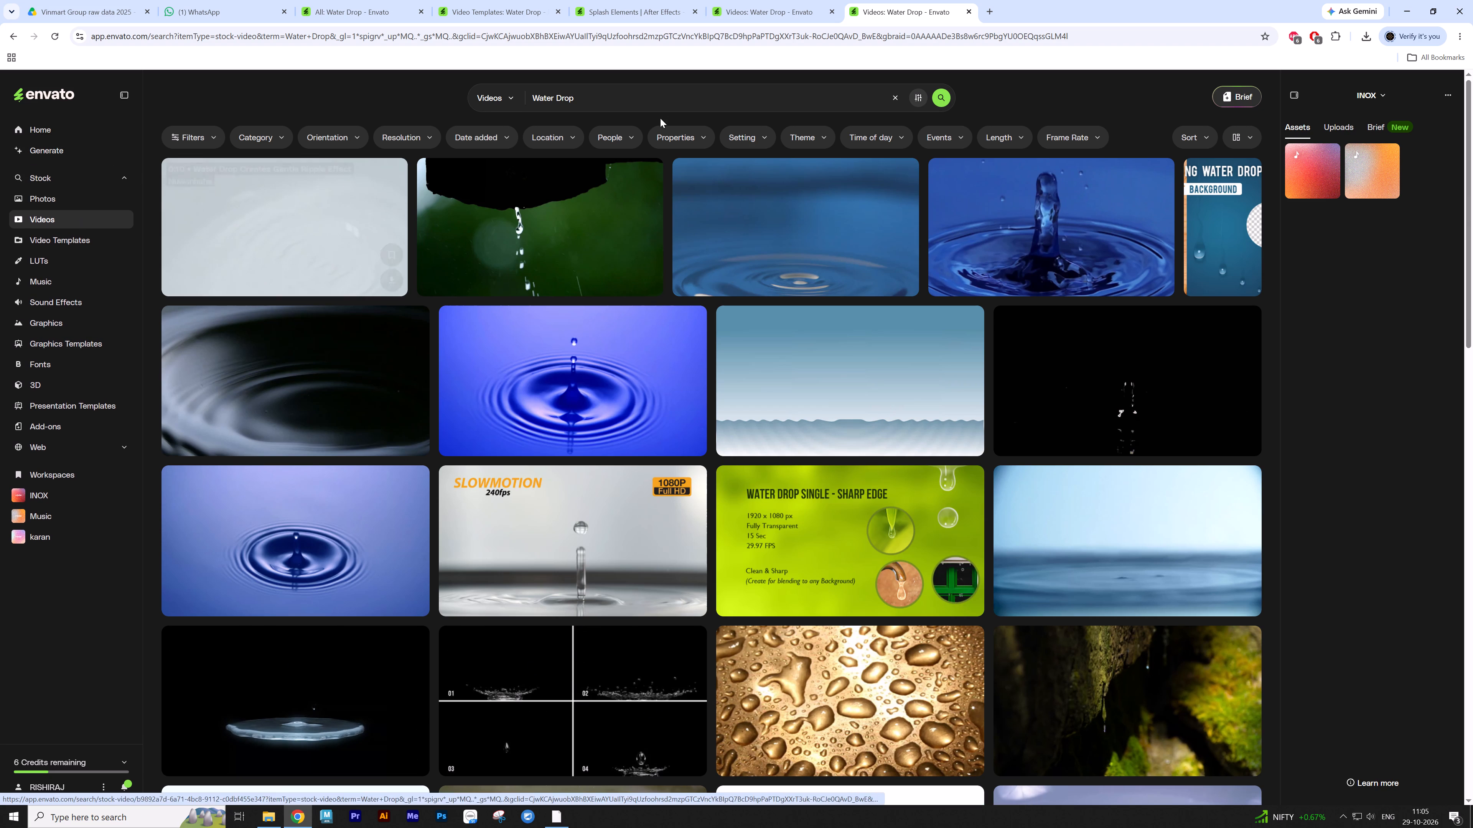
# Search Envato's stock videos for Milk Background and browse the resulting clips.
pyautogui.click(648, 99)
pyautogui.hotkey('ctrl', 'a')
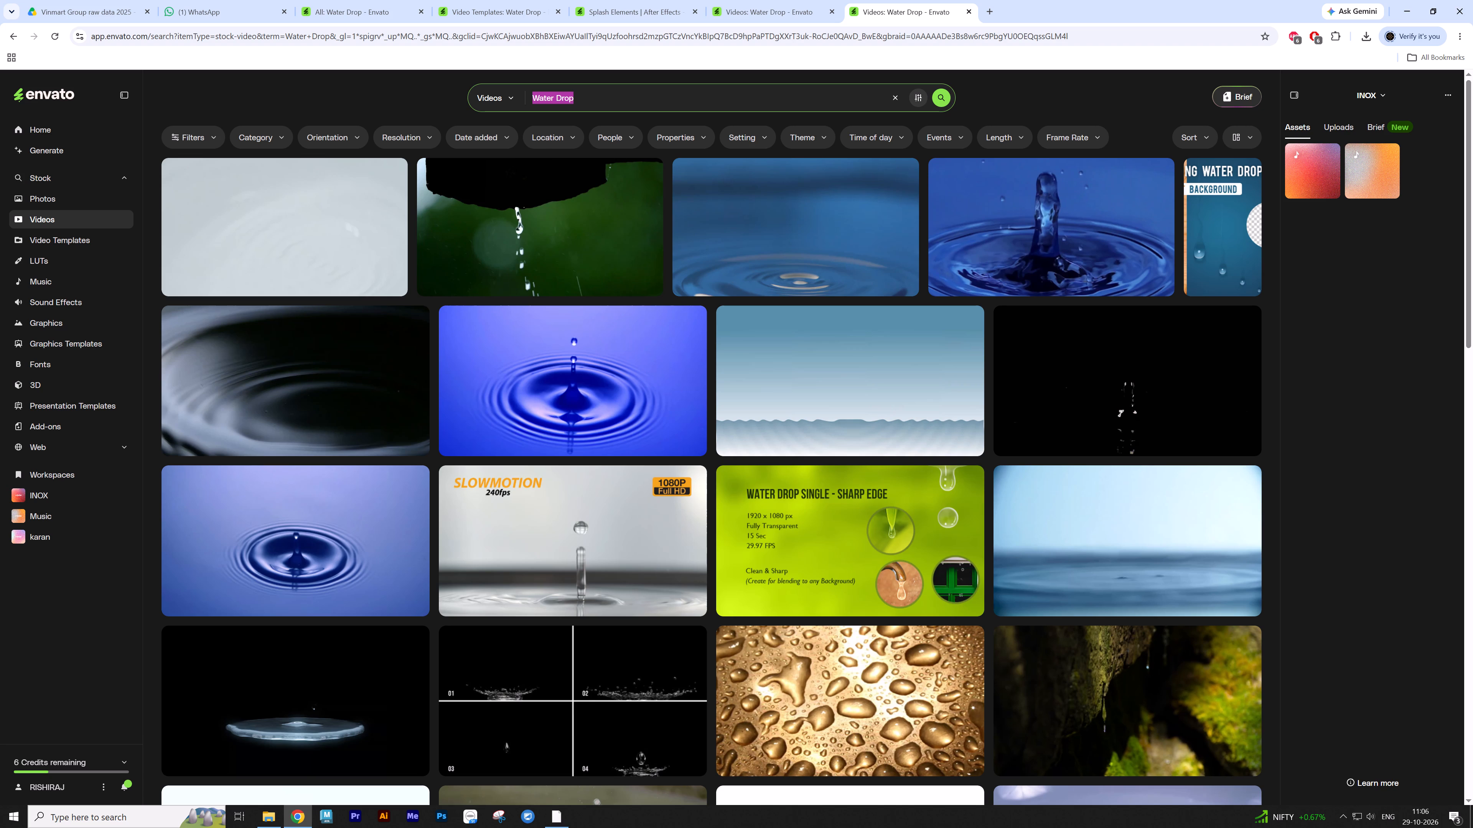
pyautogui.write('Mi')
pyautogui.write('lk')
pyautogui.press('space')
pyautogui.write('Back')
pyautogui.write('ground')
pyautogui.press('Return')
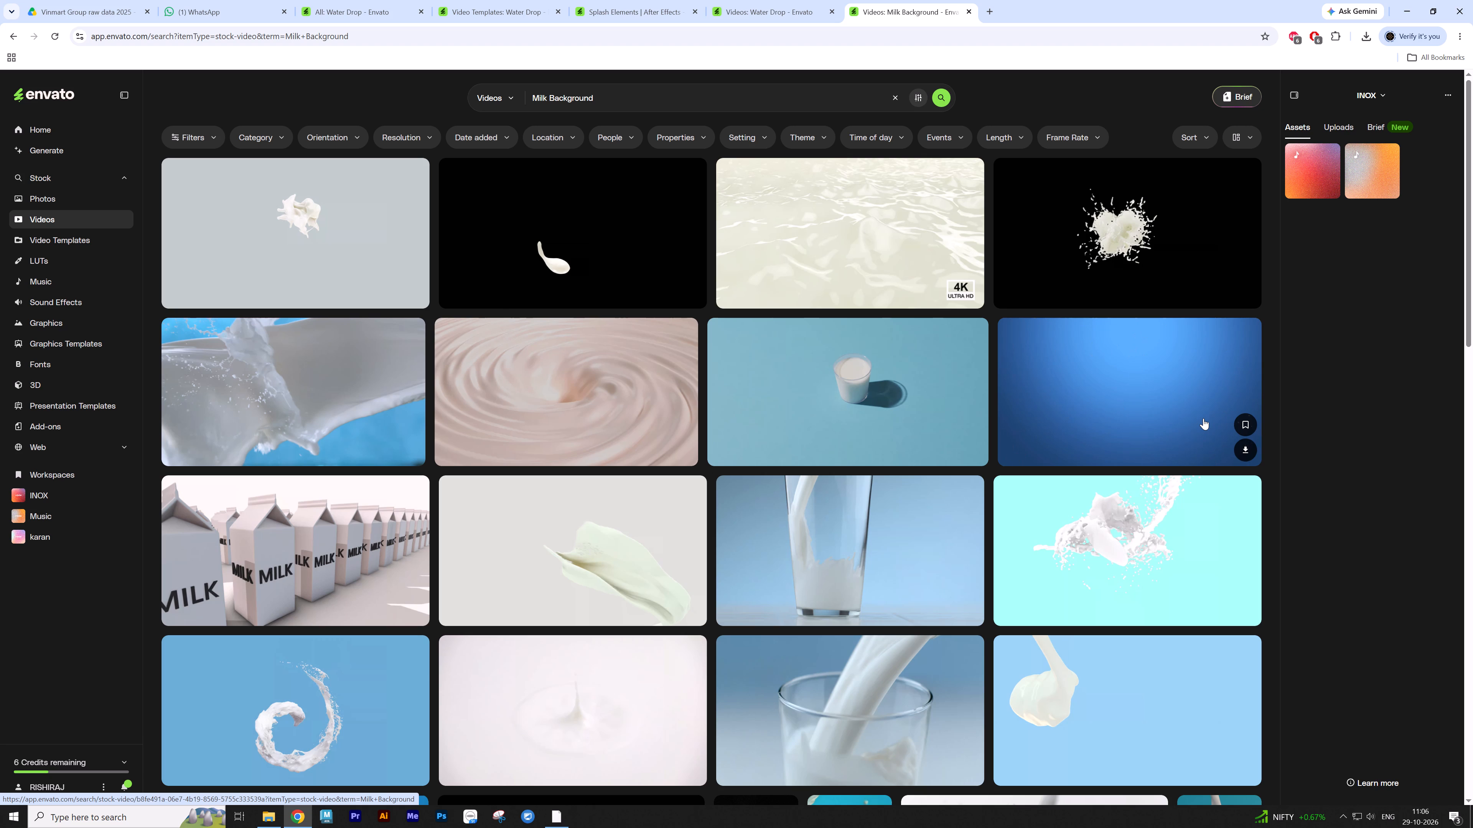
pyautogui.click(1316, 416)
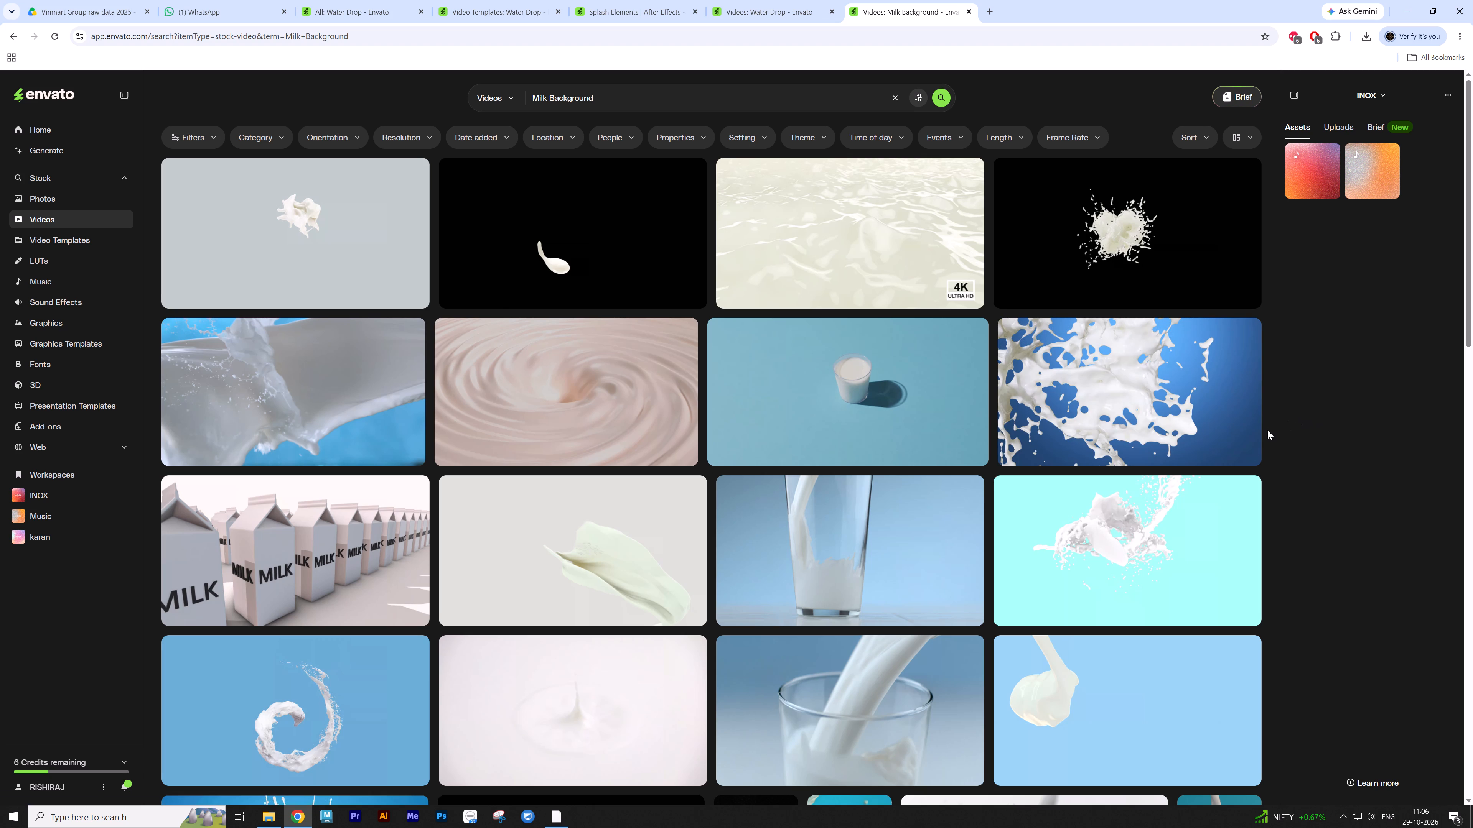
pyautogui.keyDown('alt'); pyautogui.scroll(-6, 1267, 430); pyautogui.keyUp('alt')
pyautogui.scroll(-6, 1267, 434)
# Switch back to After Effects and save the project.
pyautogui.hotkey('alt', 'Tab')
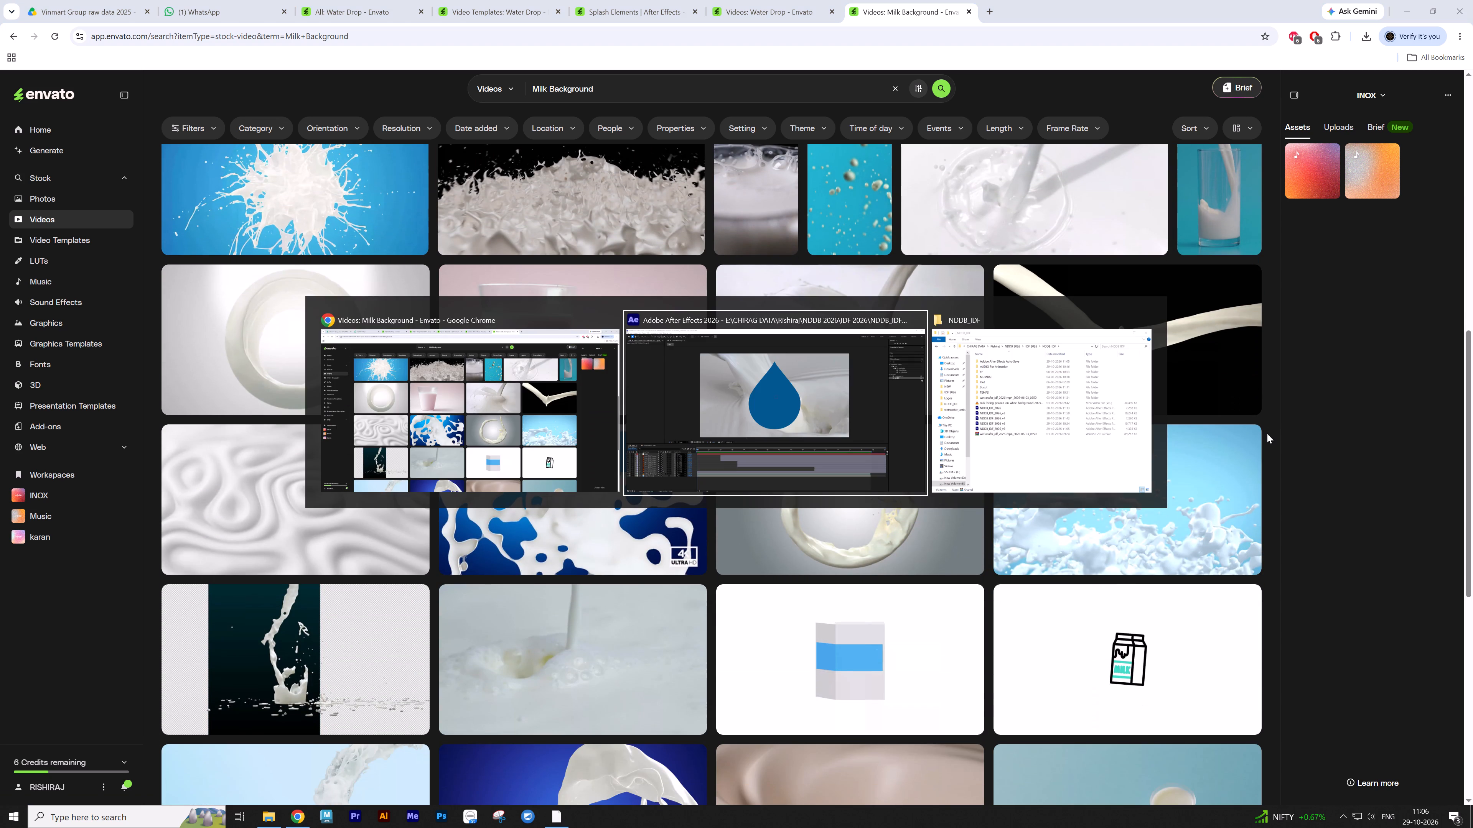
pyautogui.click(488, 758)
pyautogui.hotkey('ctrl', 's')
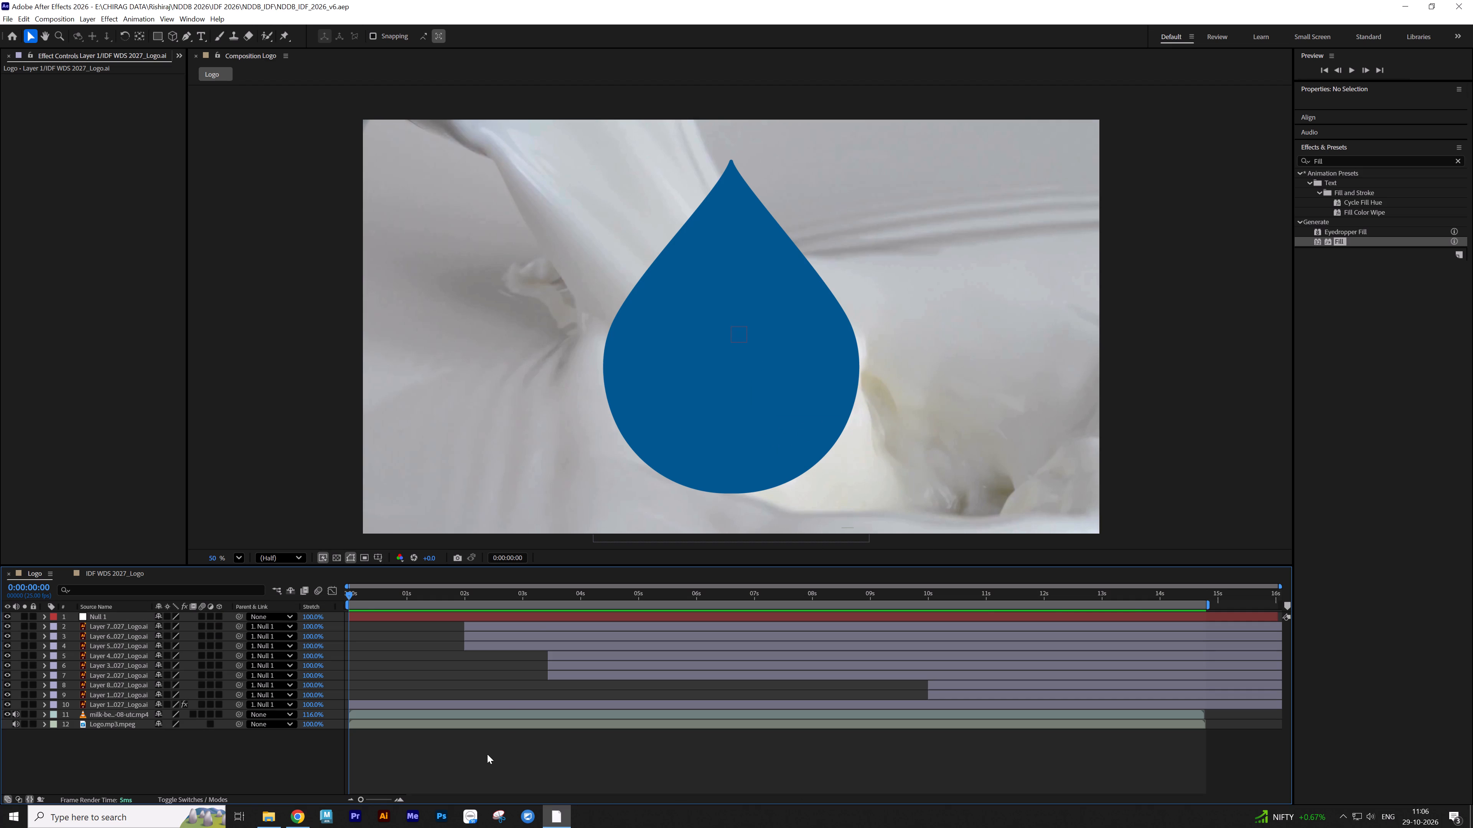
# Select the Null 1 layer and launch the Motion Tools script panel, dismissing its alert.
pyautogui.click(376, 713)
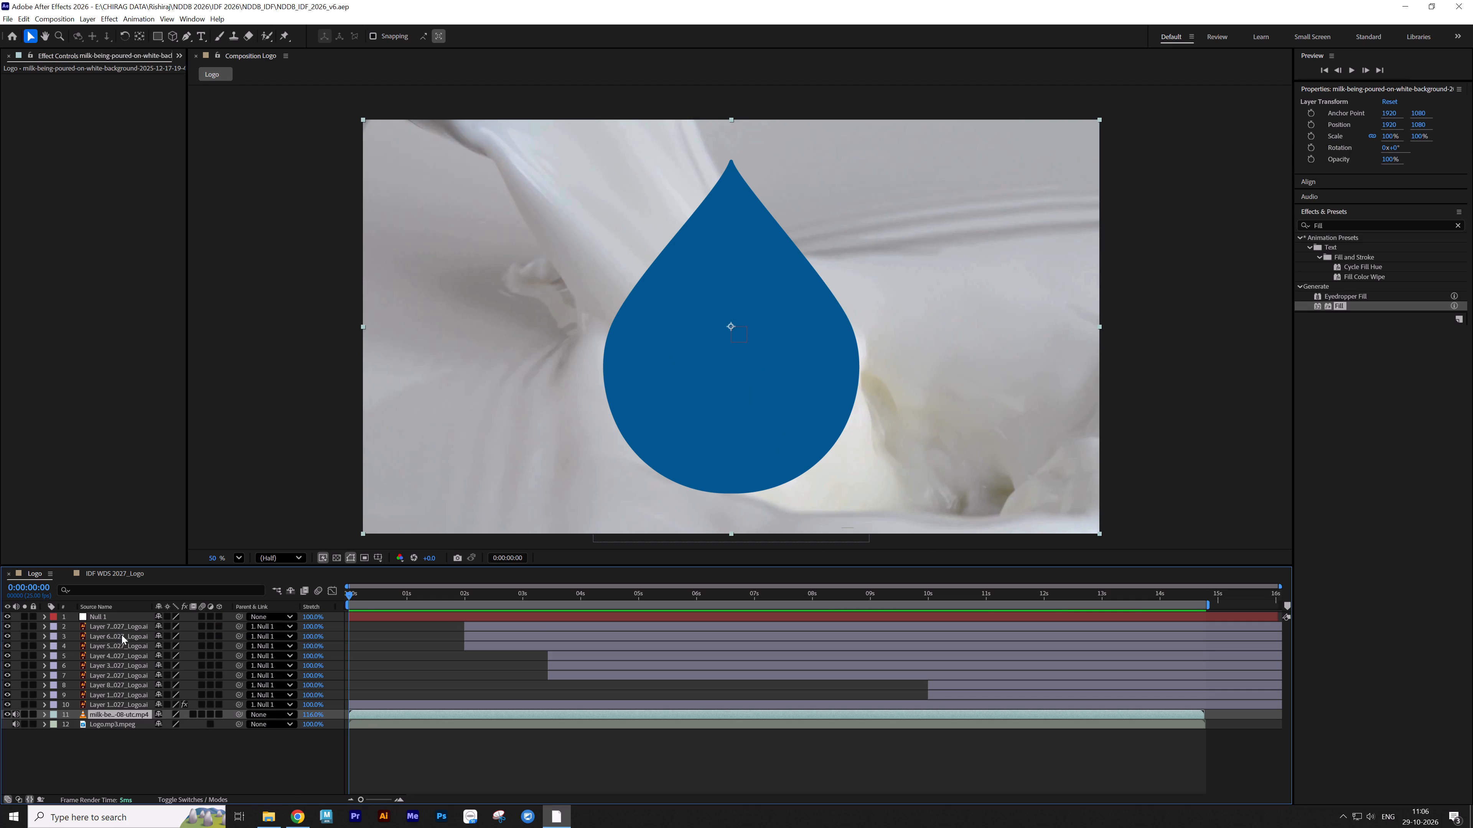
pyautogui.click(124, 615)
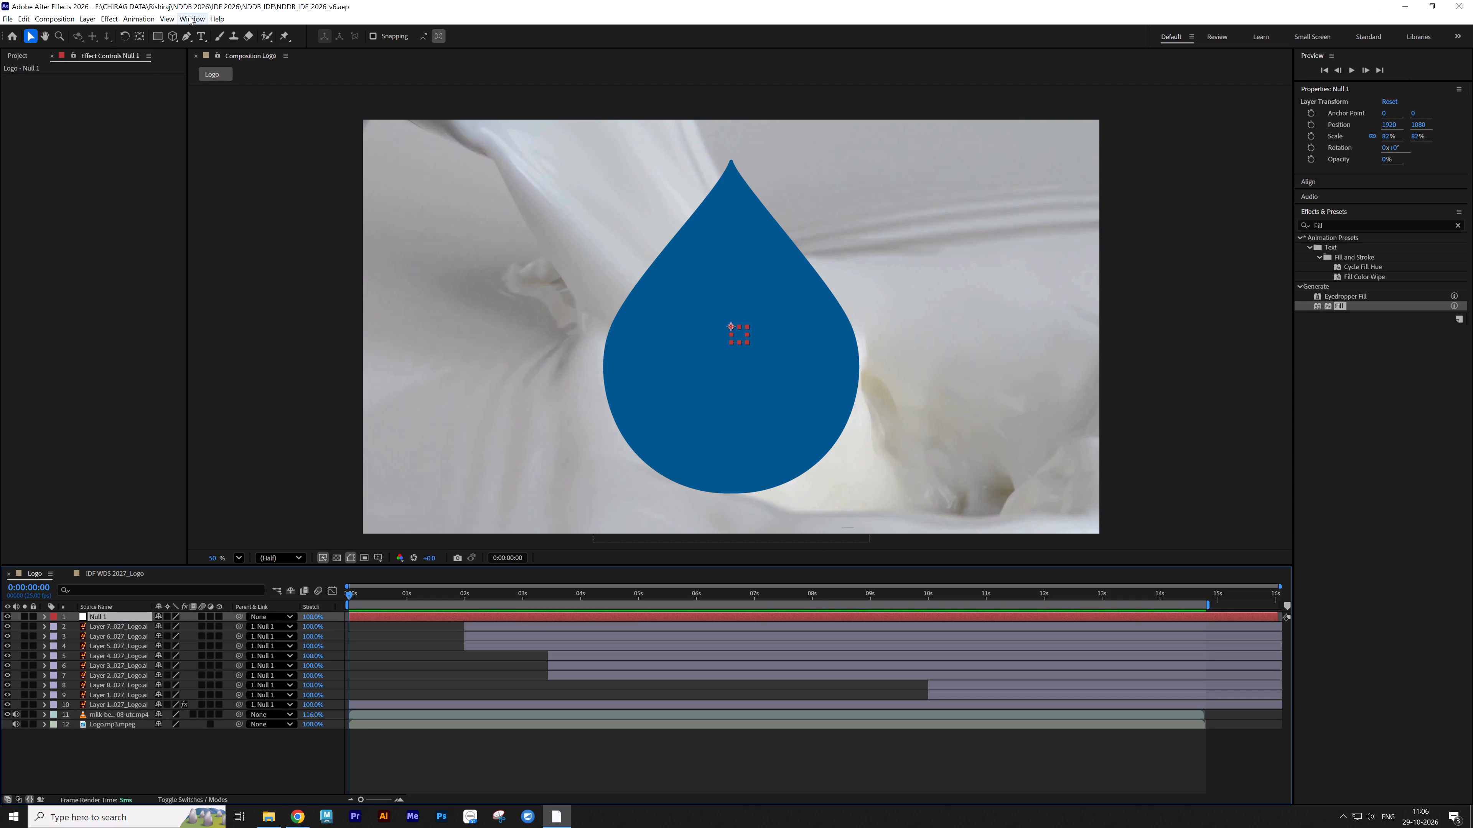
pyautogui.click(189, 15)
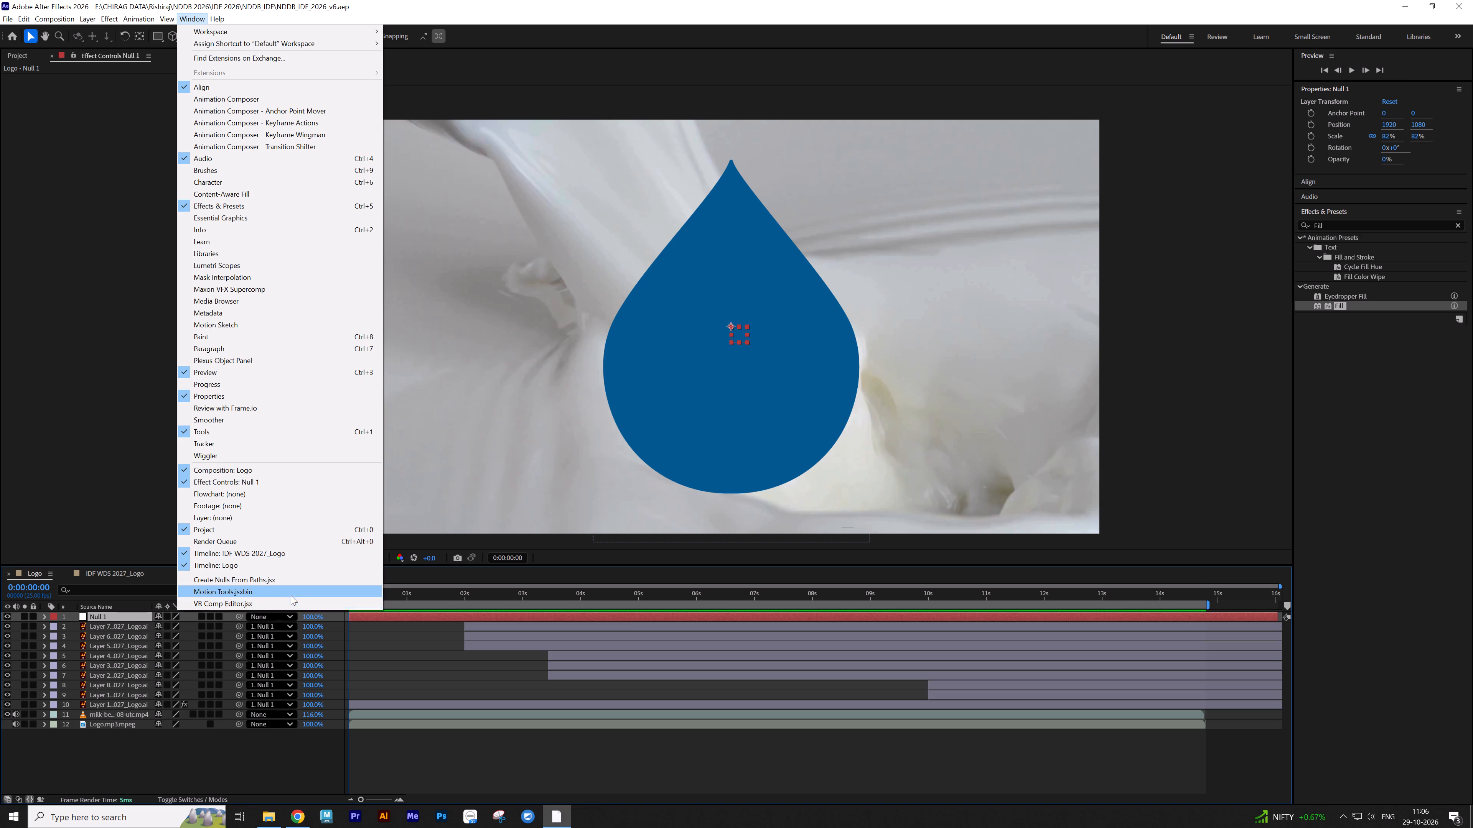
pyautogui.click(291, 595)
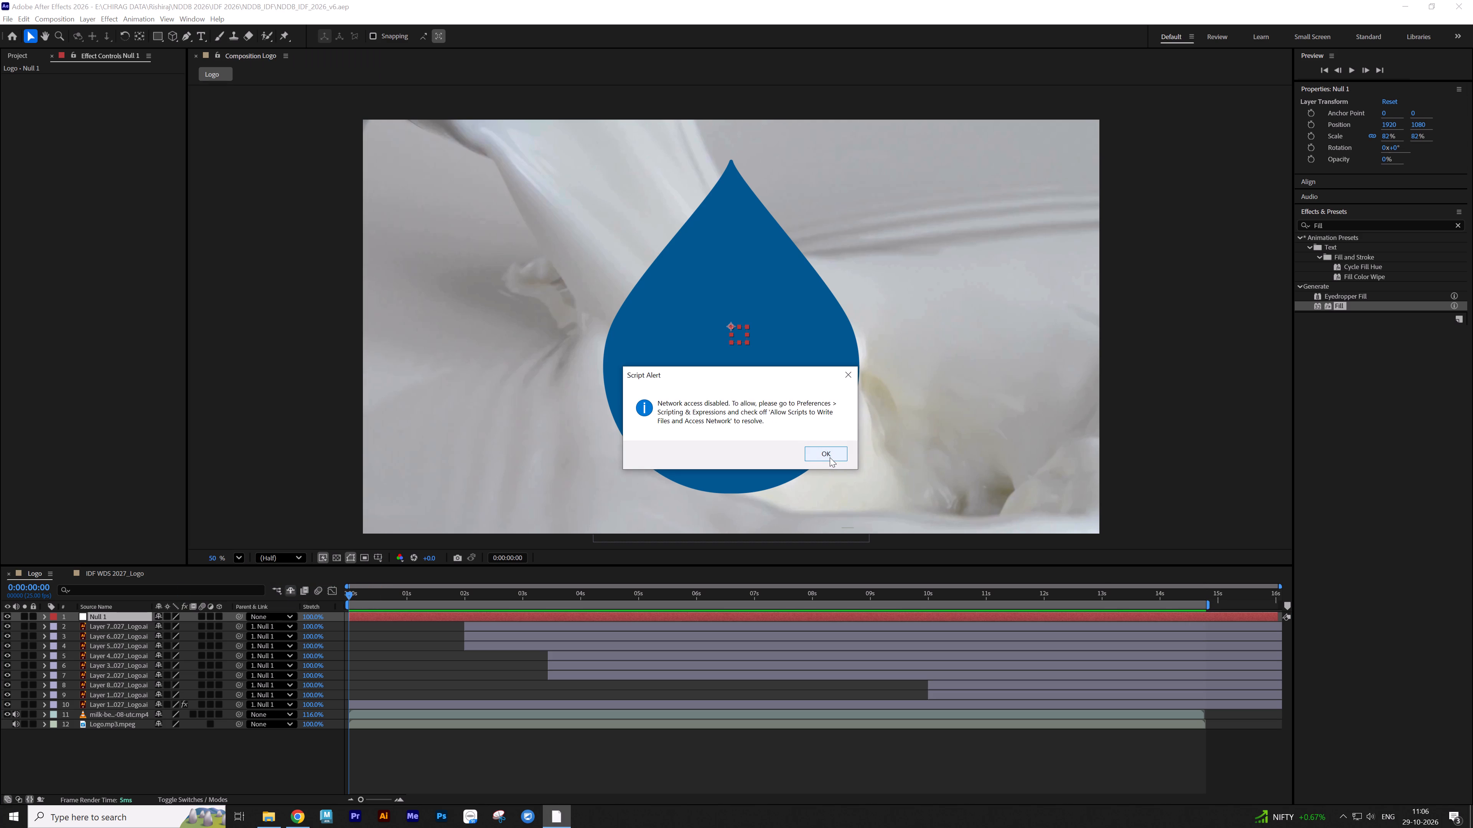
pyautogui.click(830, 458)
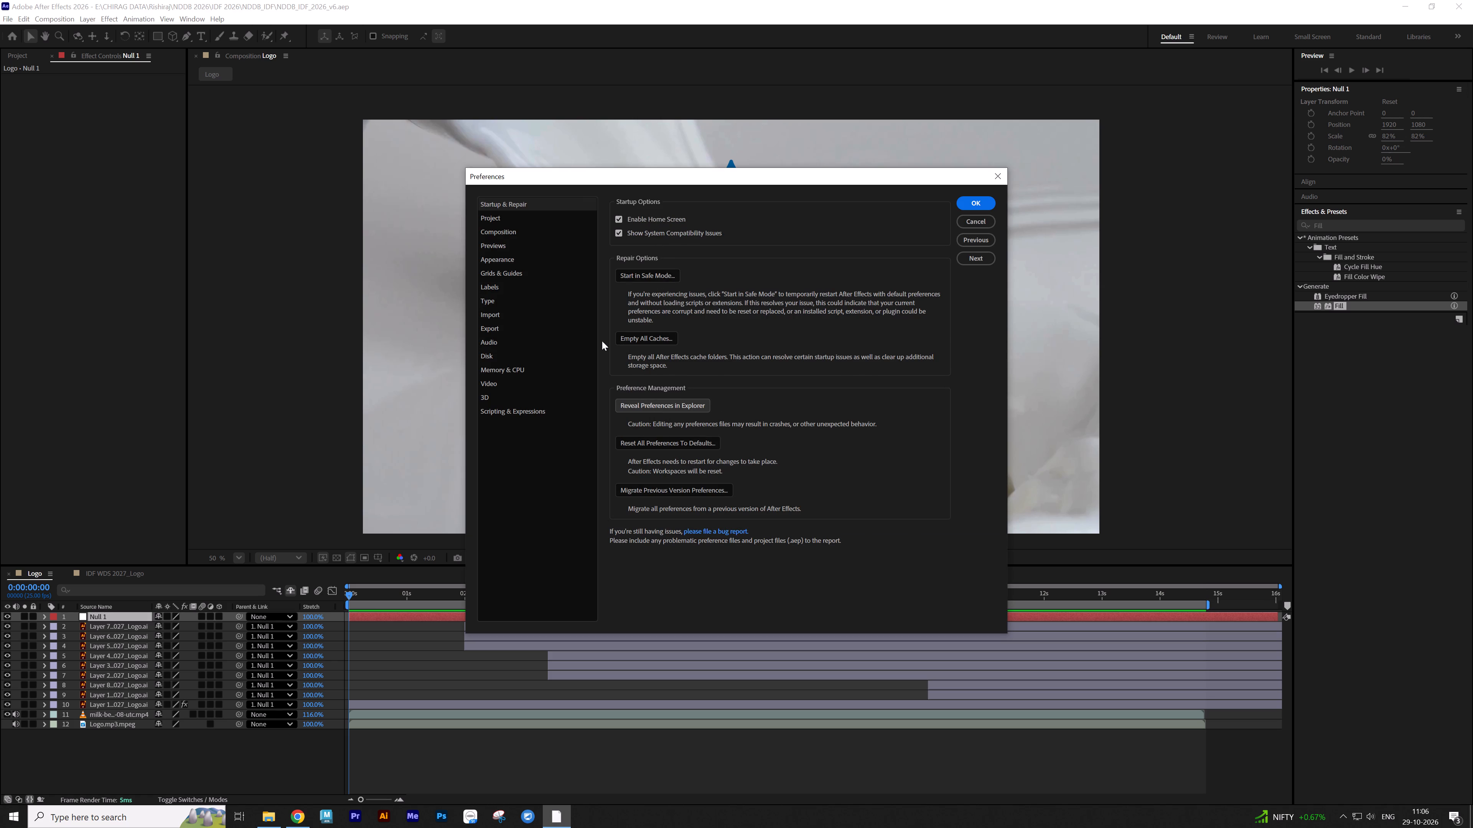
# Enable Allow Scripts to Write Files and Access Network in the Scripting & Expressions preferences.
pyautogui.click(540, 221)
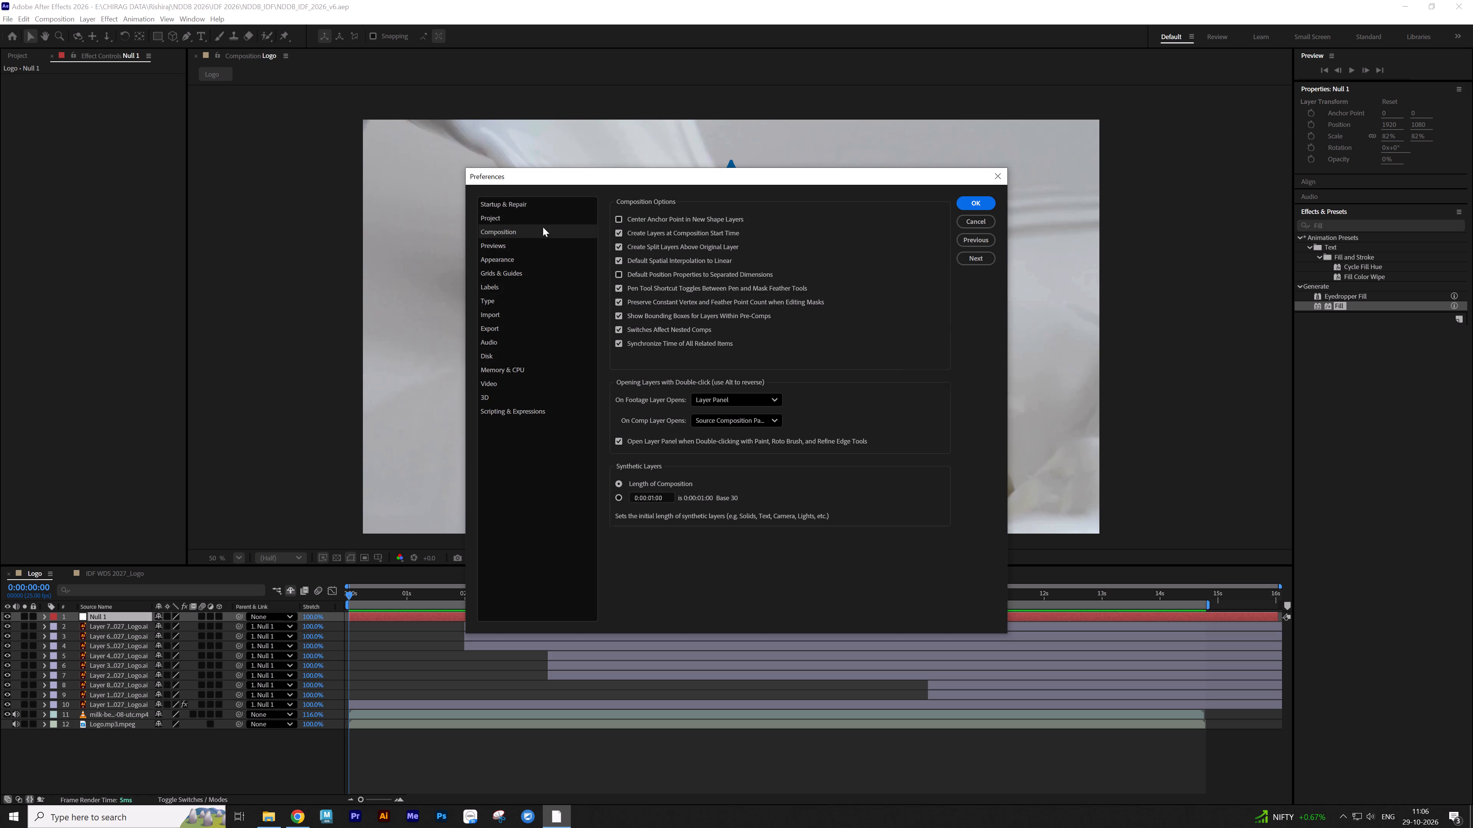
pyautogui.click(543, 227)
pyautogui.click(543, 242)
pyautogui.click(542, 257)
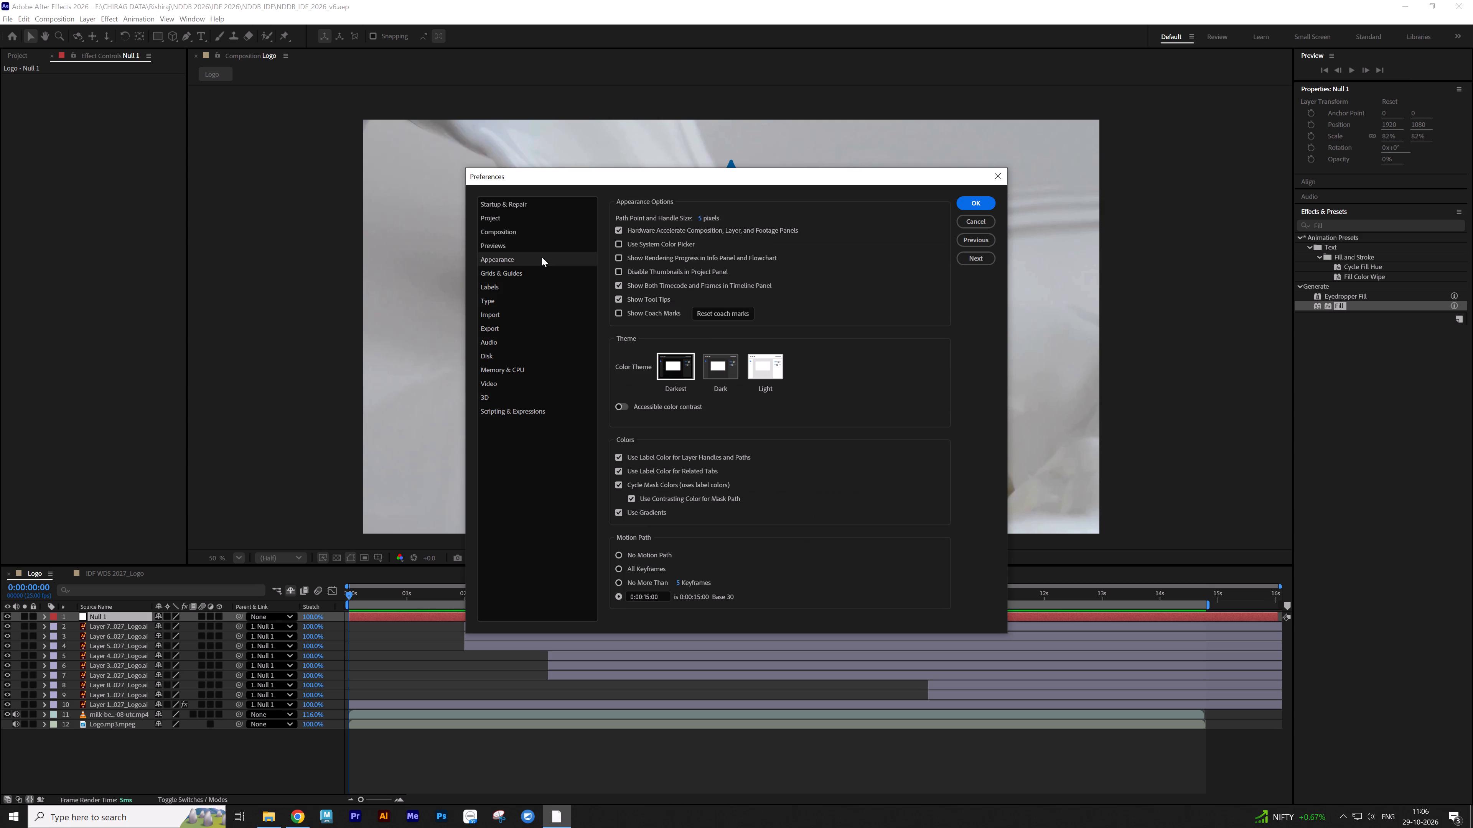
pyautogui.click(524, 408)
pyautogui.click(646, 222)
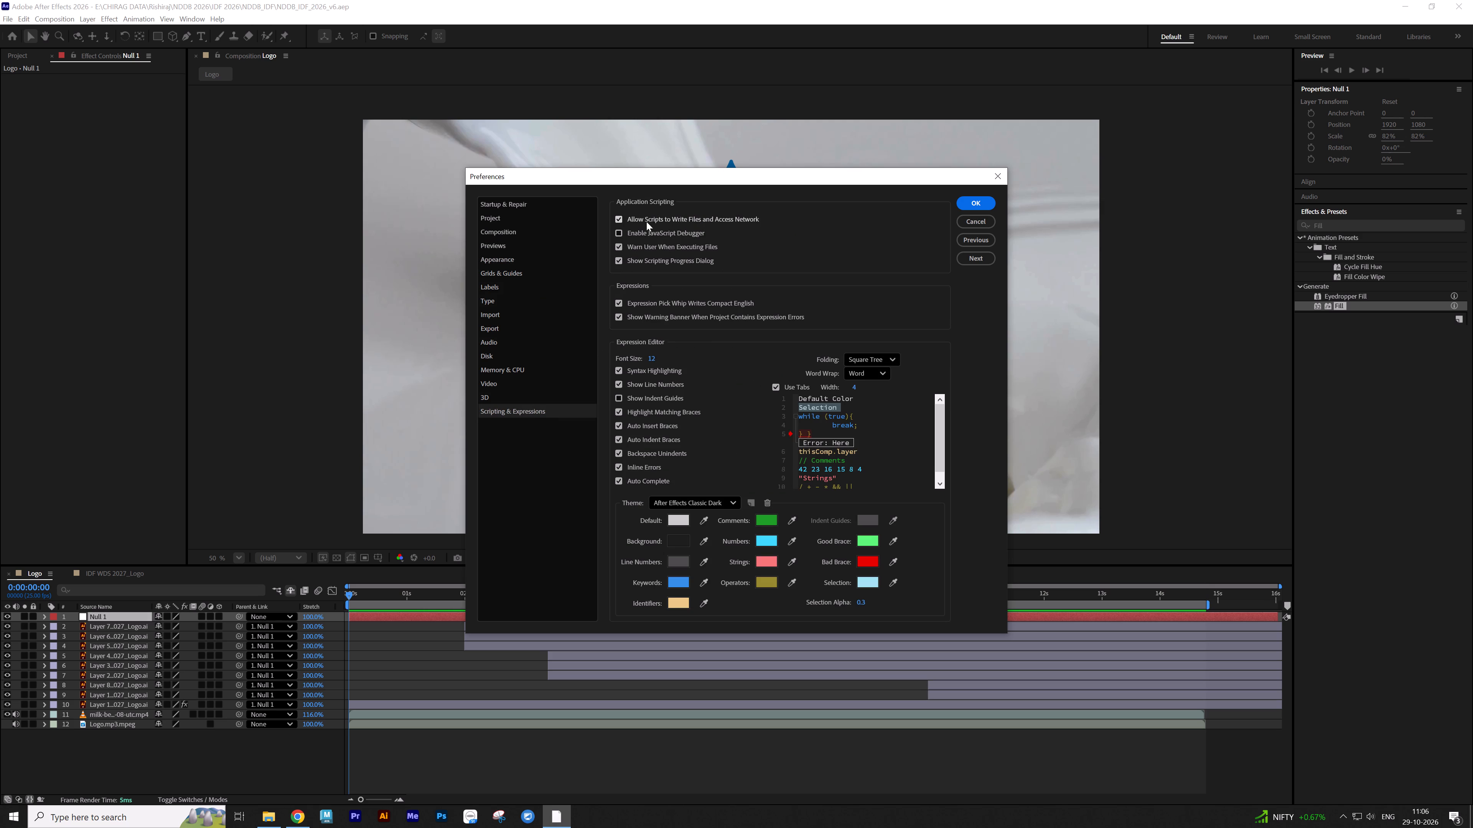
pyautogui.click(965, 206)
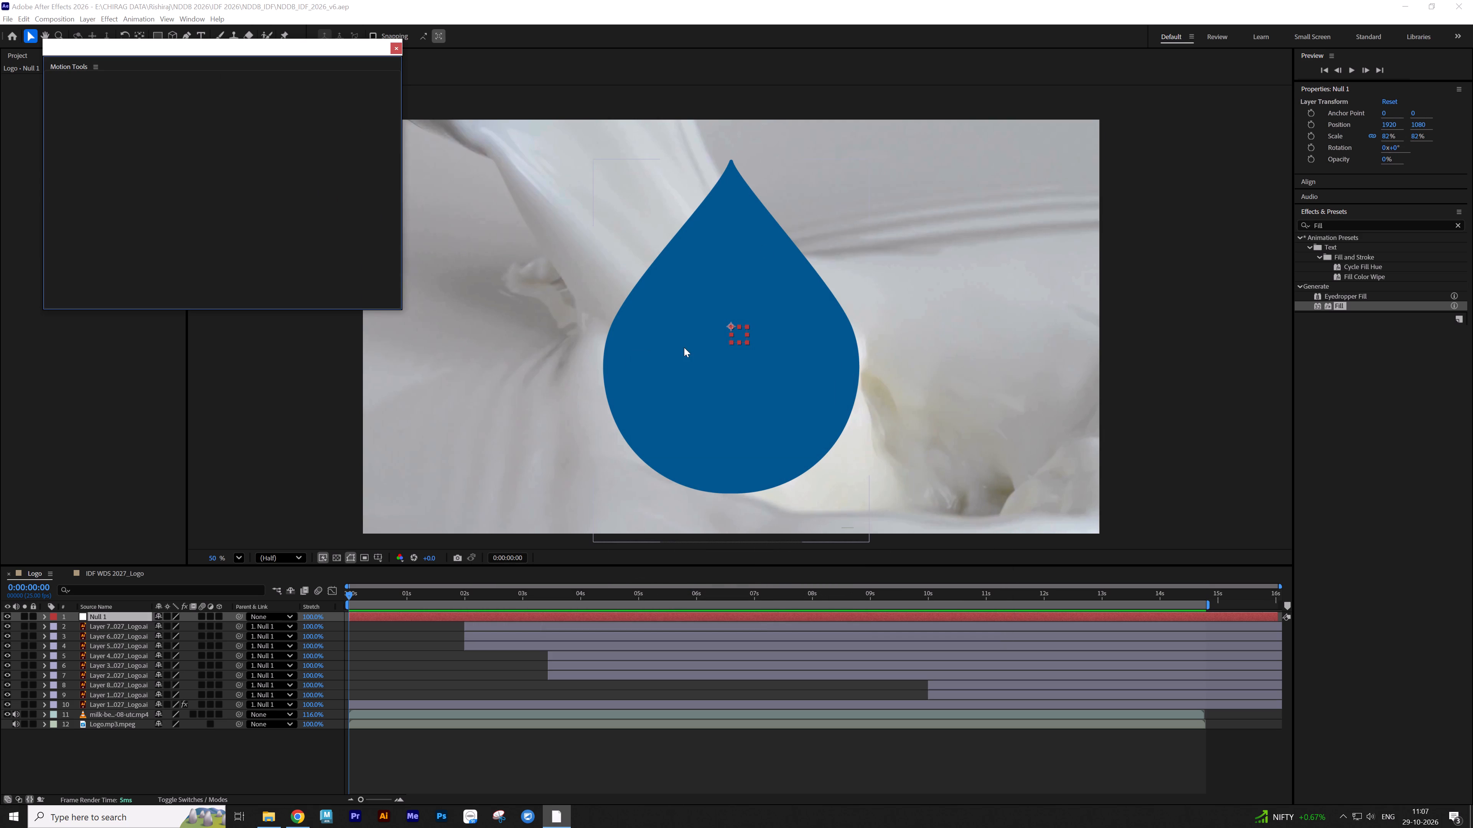
# Dock the Motion Tools panel between Effect Controls and the Composition viewer, narrowing it to widen the viewer.
pyautogui.moveTo(67, 63); pyautogui.dragTo(214, 186)
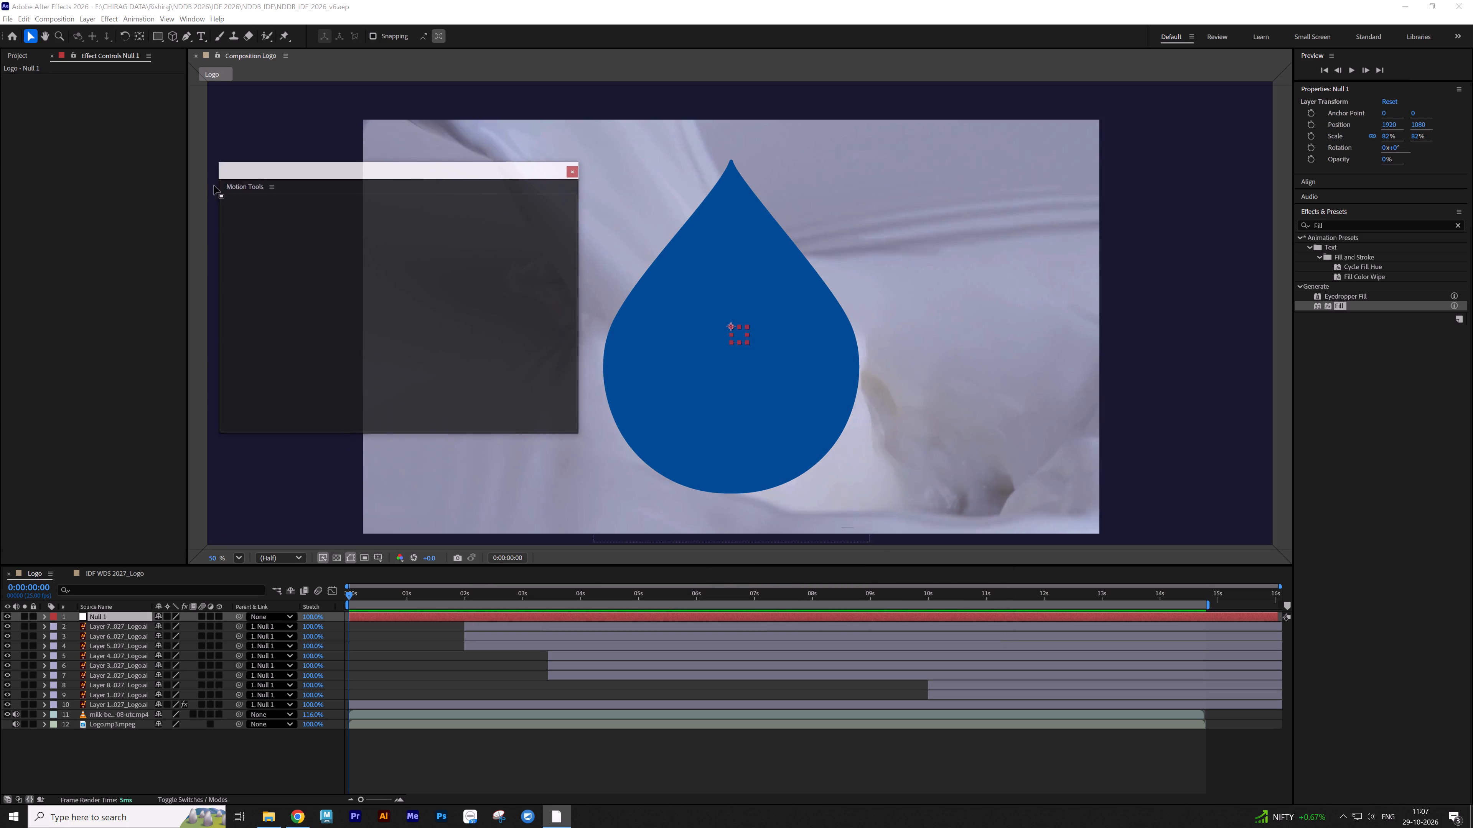
pyautogui.moveTo(214, 186); pyautogui.dragTo(196, 195)
pyautogui.moveTo(740, 228); pyautogui.dragTo(435, 273)
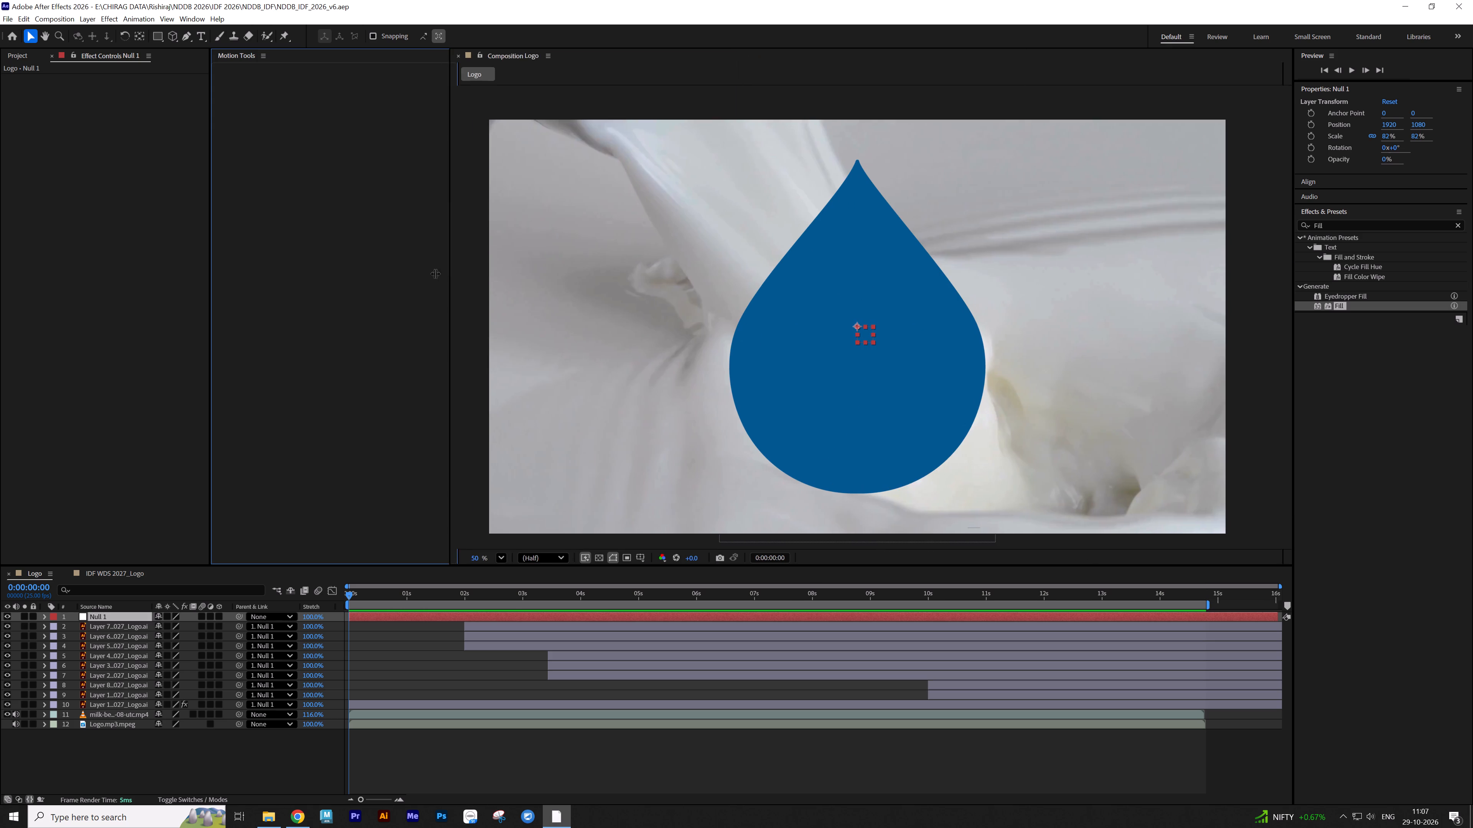
pyautogui.moveTo(435, 273); pyautogui.dragTo(414, 286)
# Deselect all layers, save the project and close After Effects.
pyautogui.click(227, 726)
pyautogui.click(211, 752)
pyautogui.hotkey('ctrl', 's')
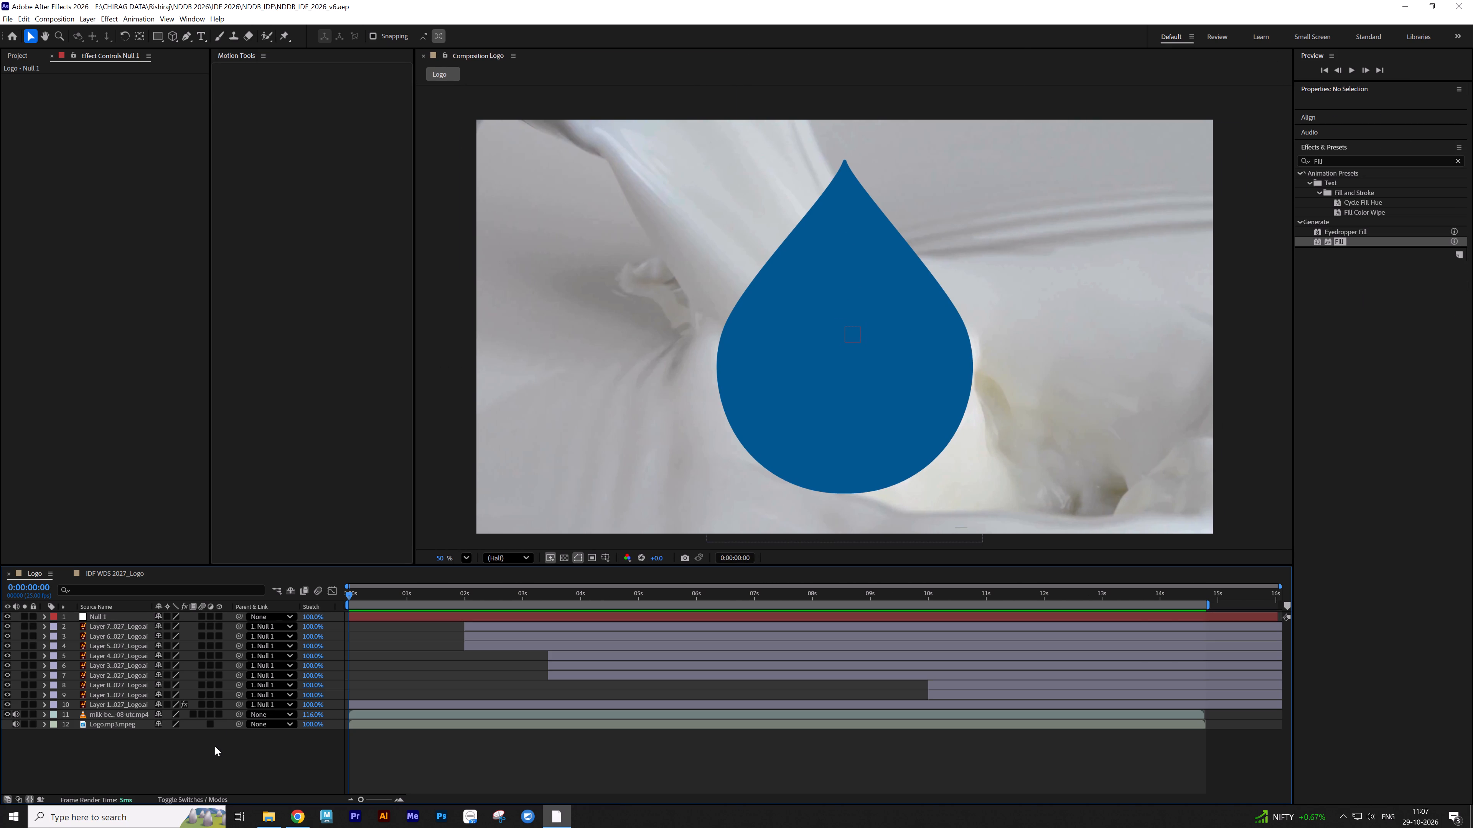
pyautogui.click(1472, 0)
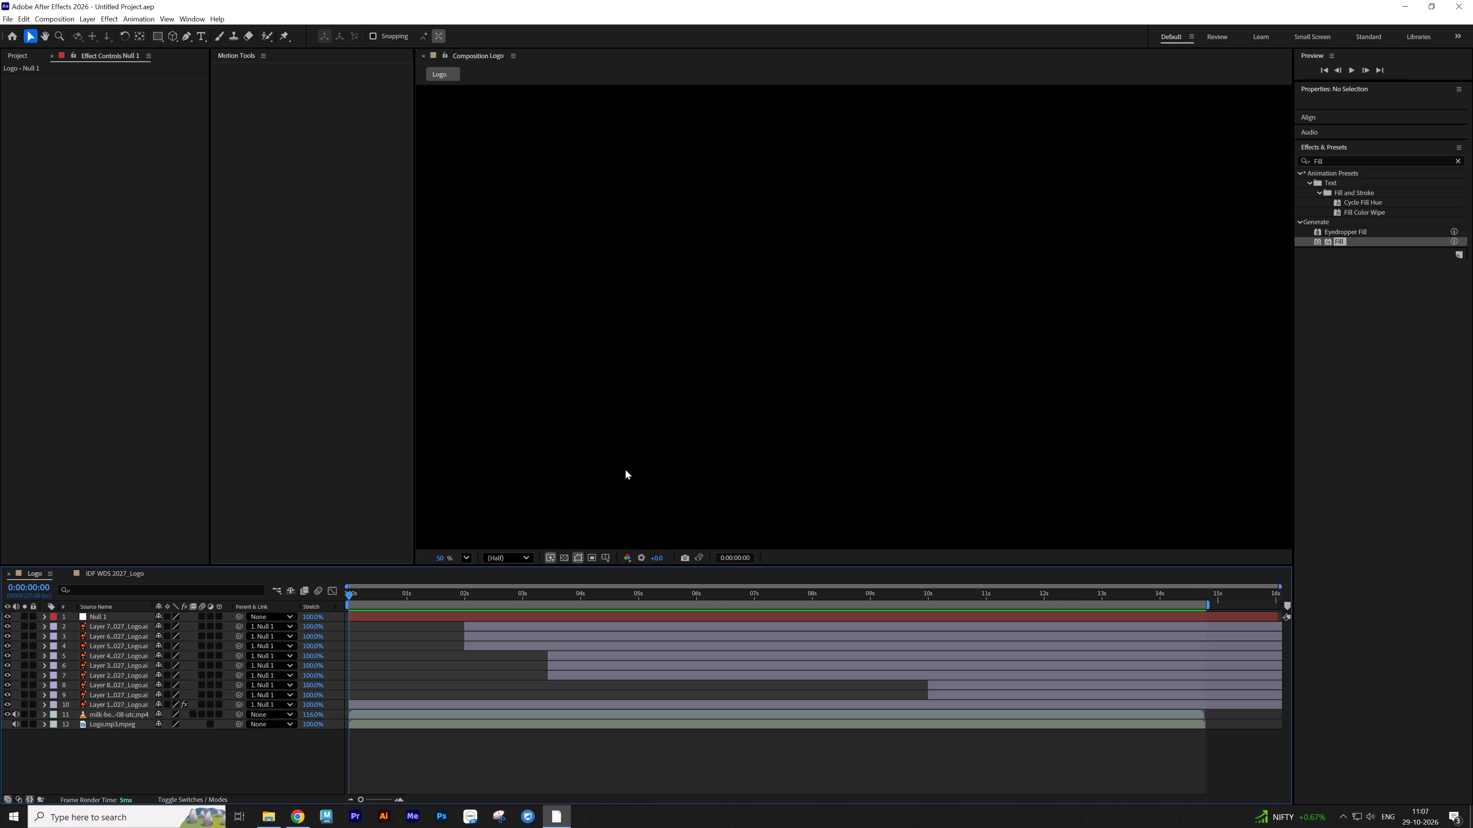
# Relaunch After Effects 2026 and reopen the recent project NDDB_IDF_2026_v6.
pyautogui.click(91, 826)
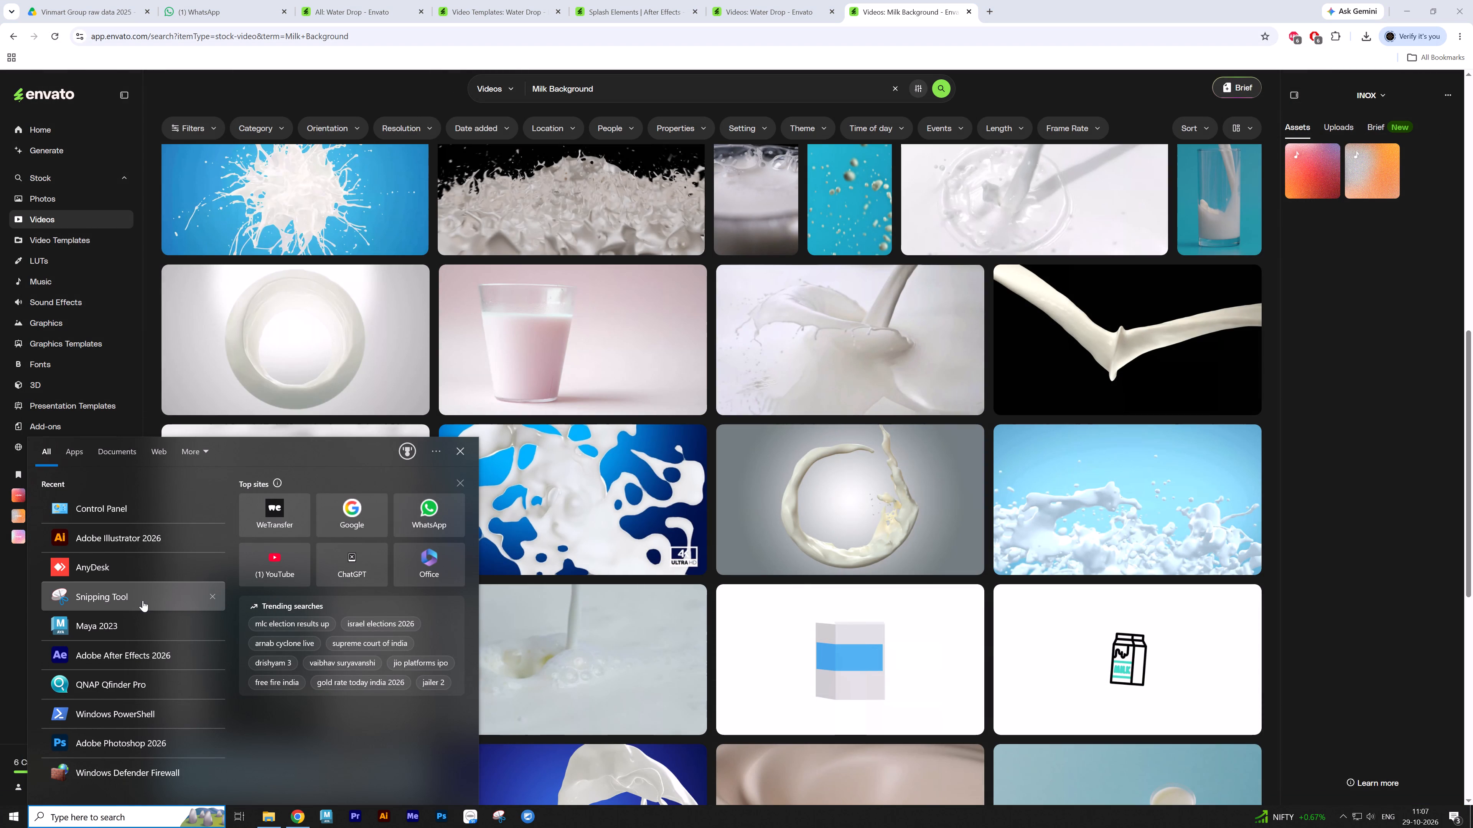
pyautogui.write('Af')
pyautogui.write('ter')
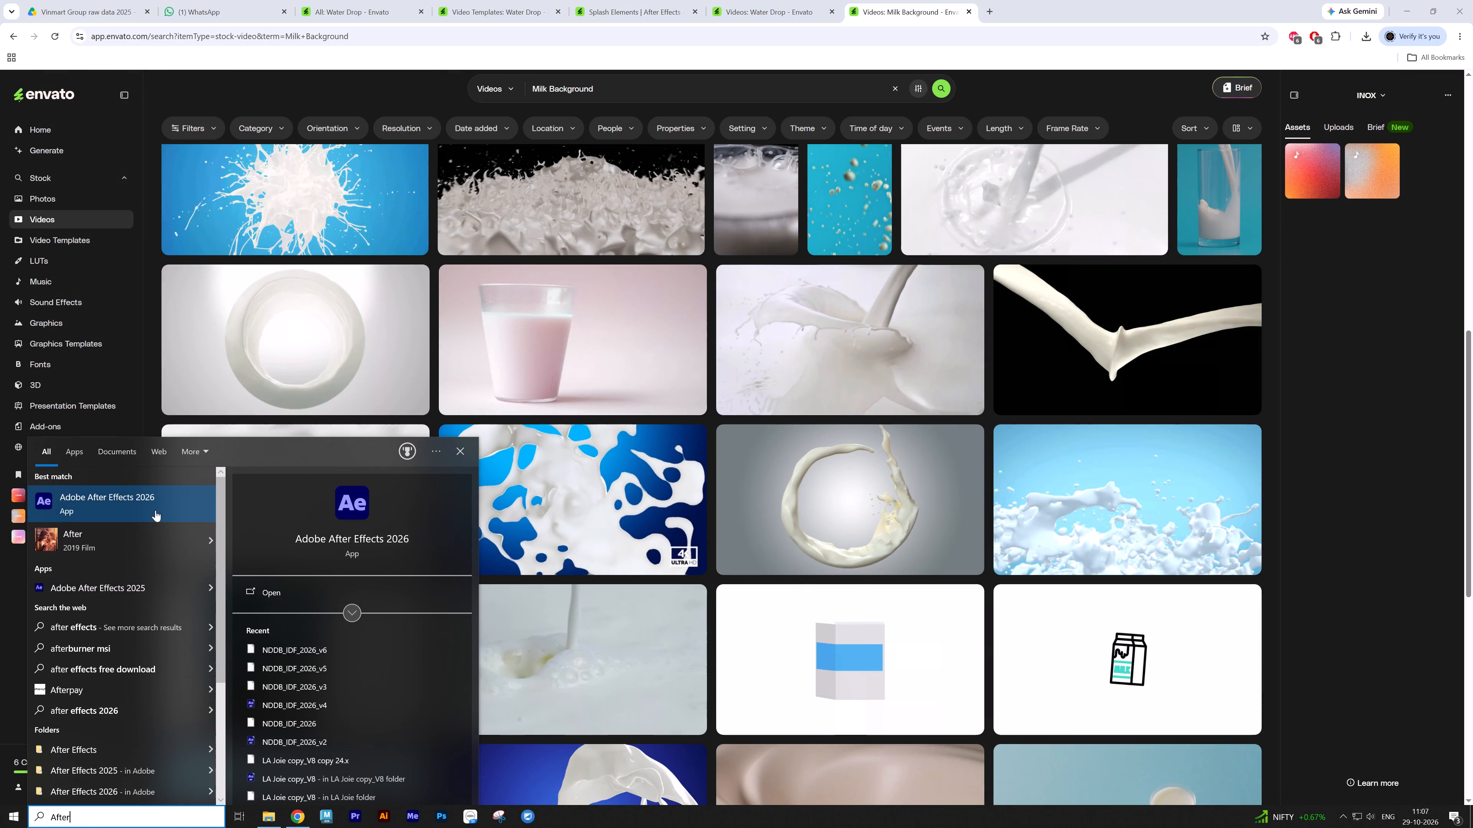
pyautogui.click(158, 501)
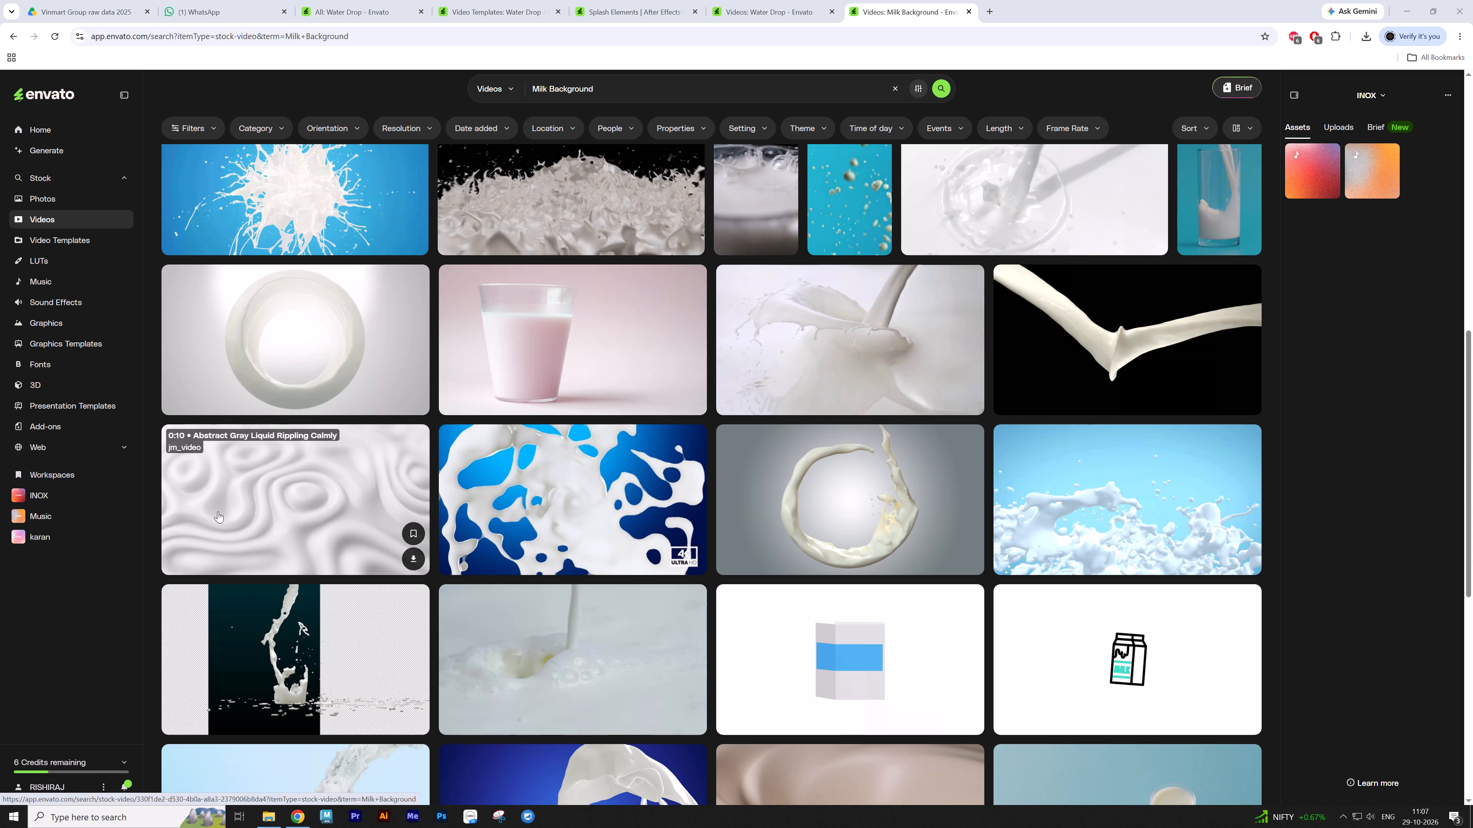
pyautogui.scroll(-5, 181, 570)
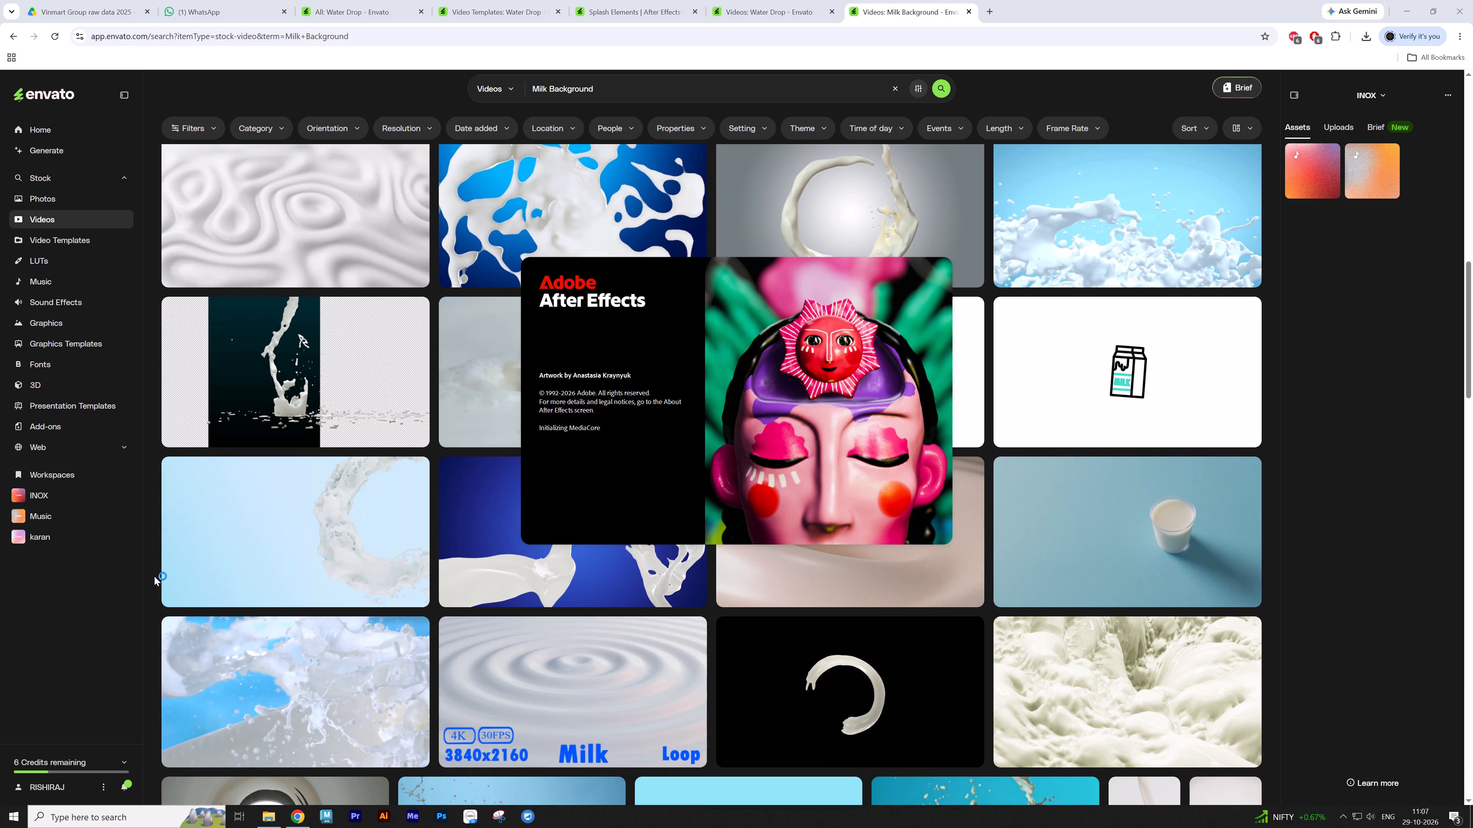
pyautogui.scroll(-5, 150, 583)
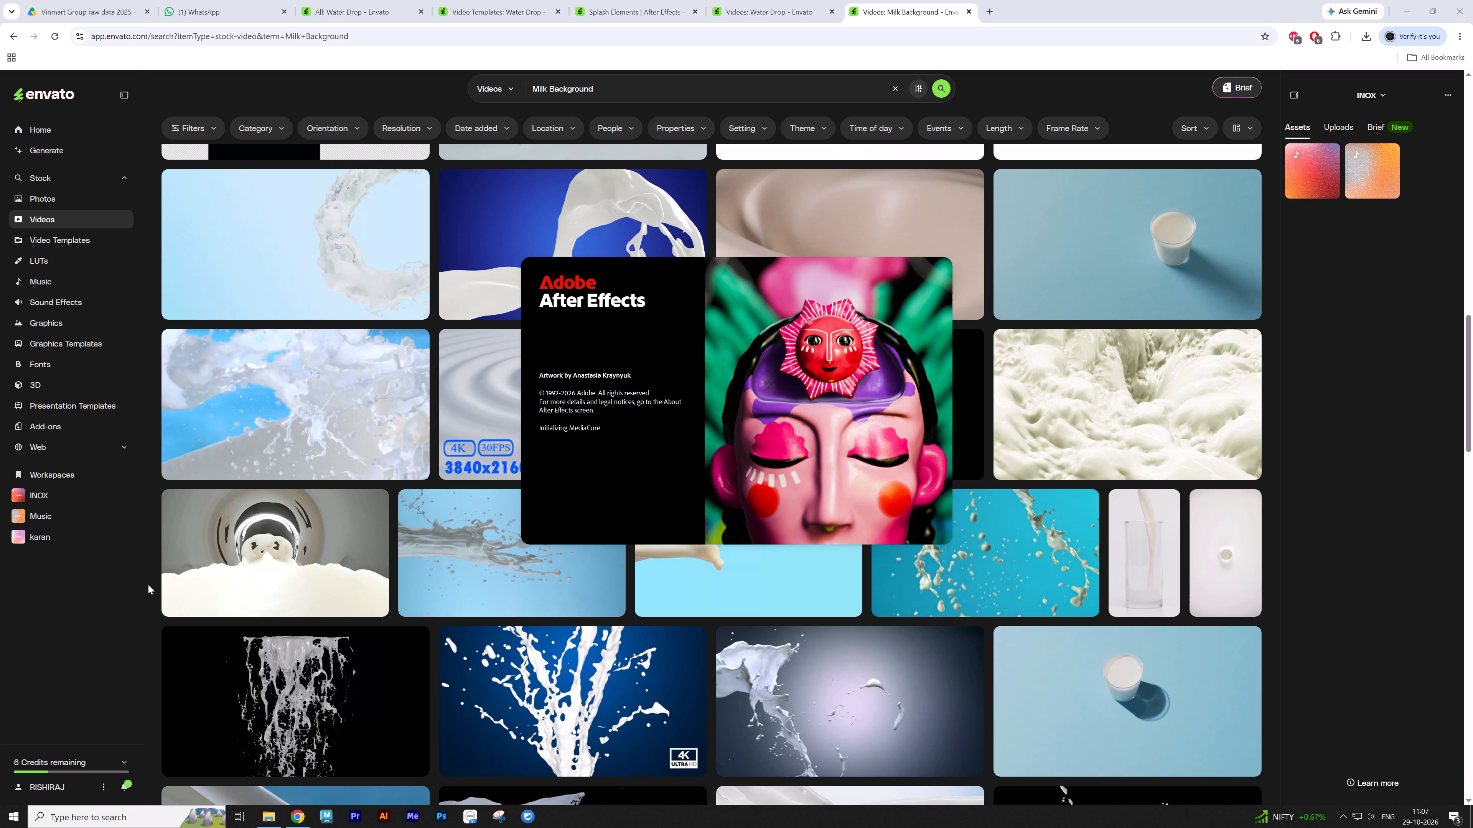
pyautogui.scroll(-6, 148, 585)
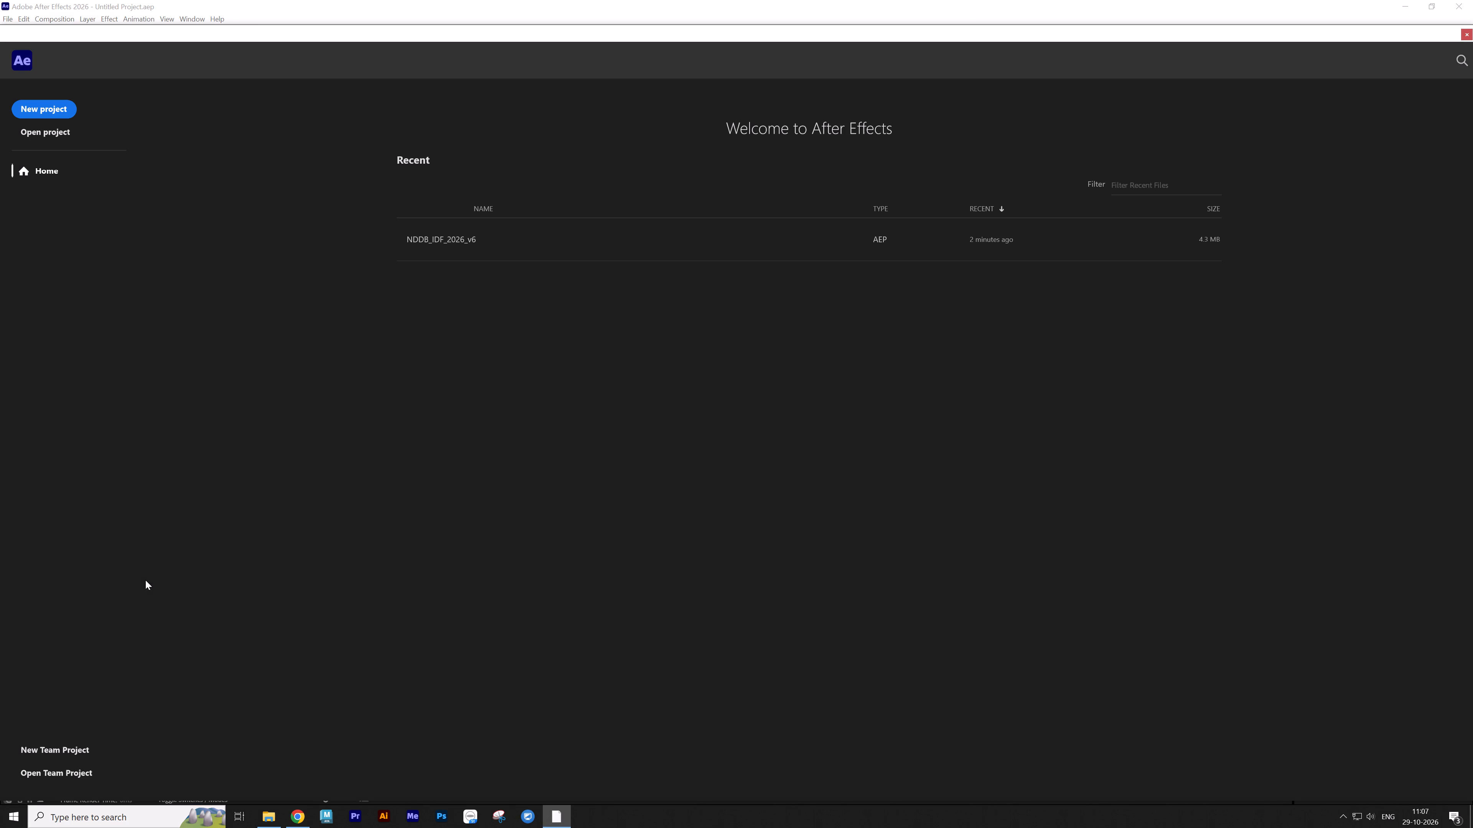
pyautogui.click(497, 251)
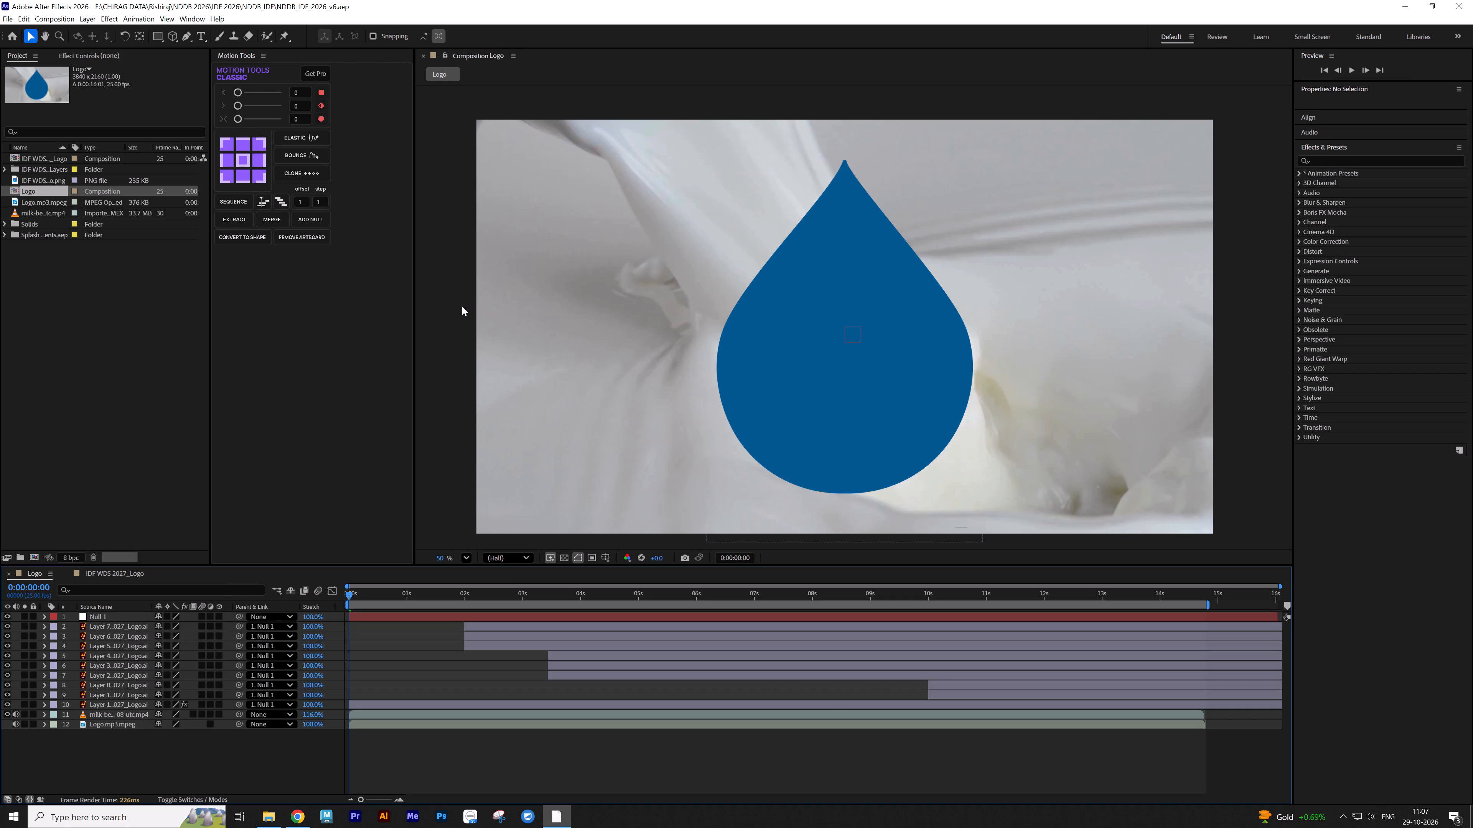
# Move the Null 1 layer down the Logo composition's stack, directly above the full-length blue drop layer.
pyautogui.click(476, 665)
pyautogui.click(904, 379)
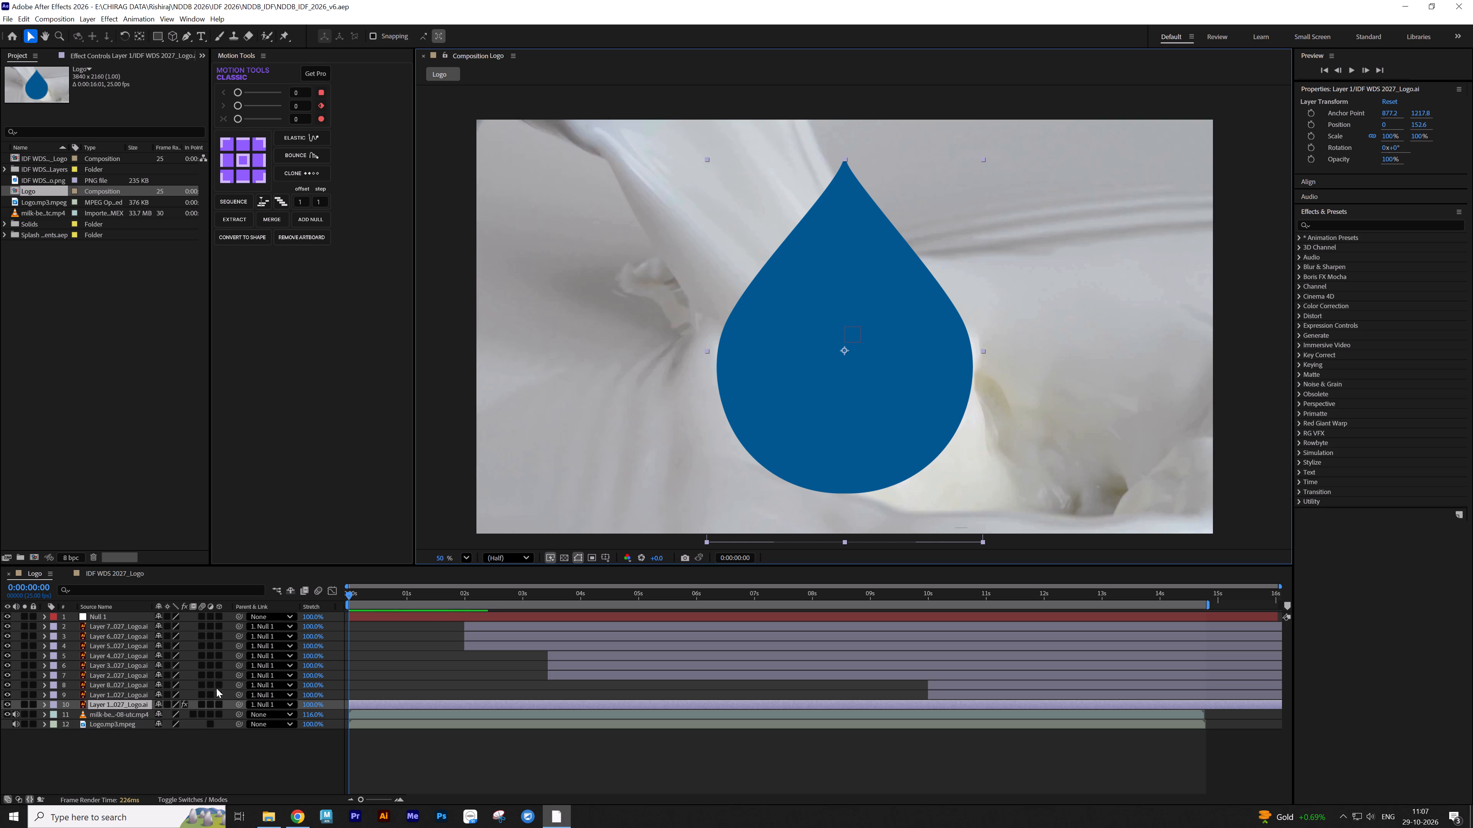
pyautogui.click(132, 617)
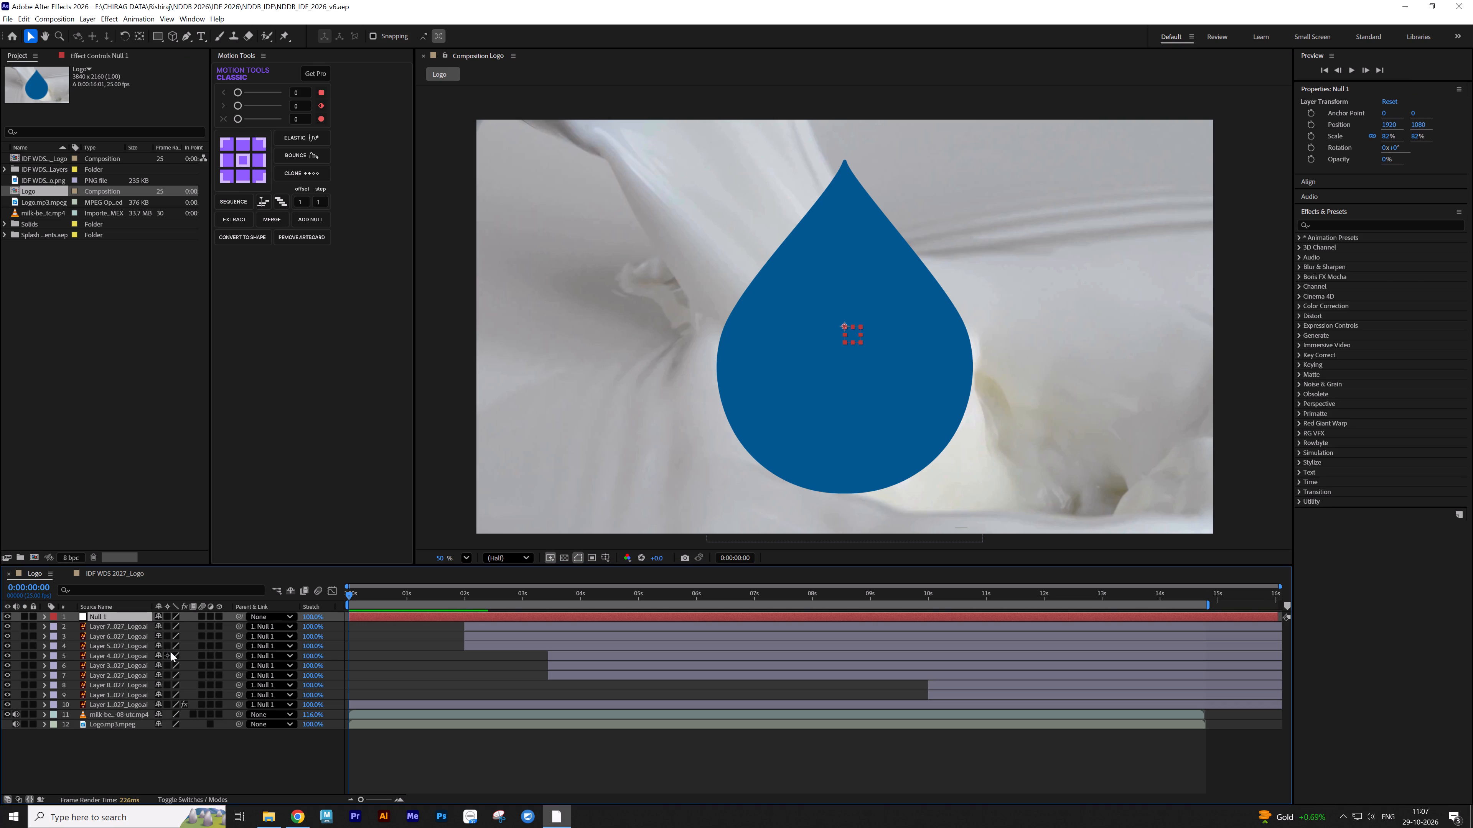
pyautogui.moveTo(139, 619); pyautogui.dragTo(135, 701)
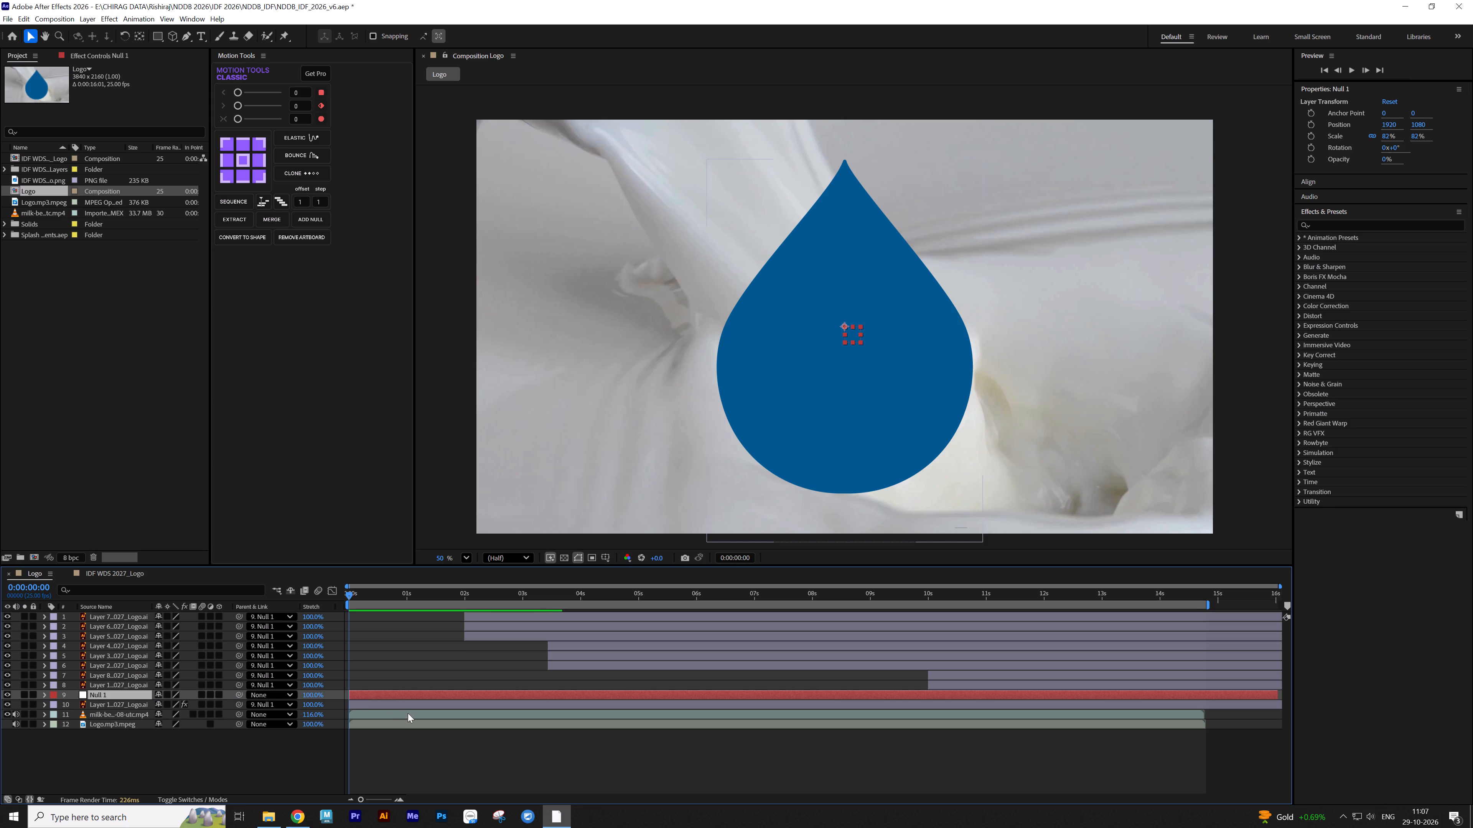
# Keyframe Null 1's position at 1920, 1080 and shift that keyframe to the 1-second mark.
pyautogui.press('p')
pyautogui.click(73, 706)
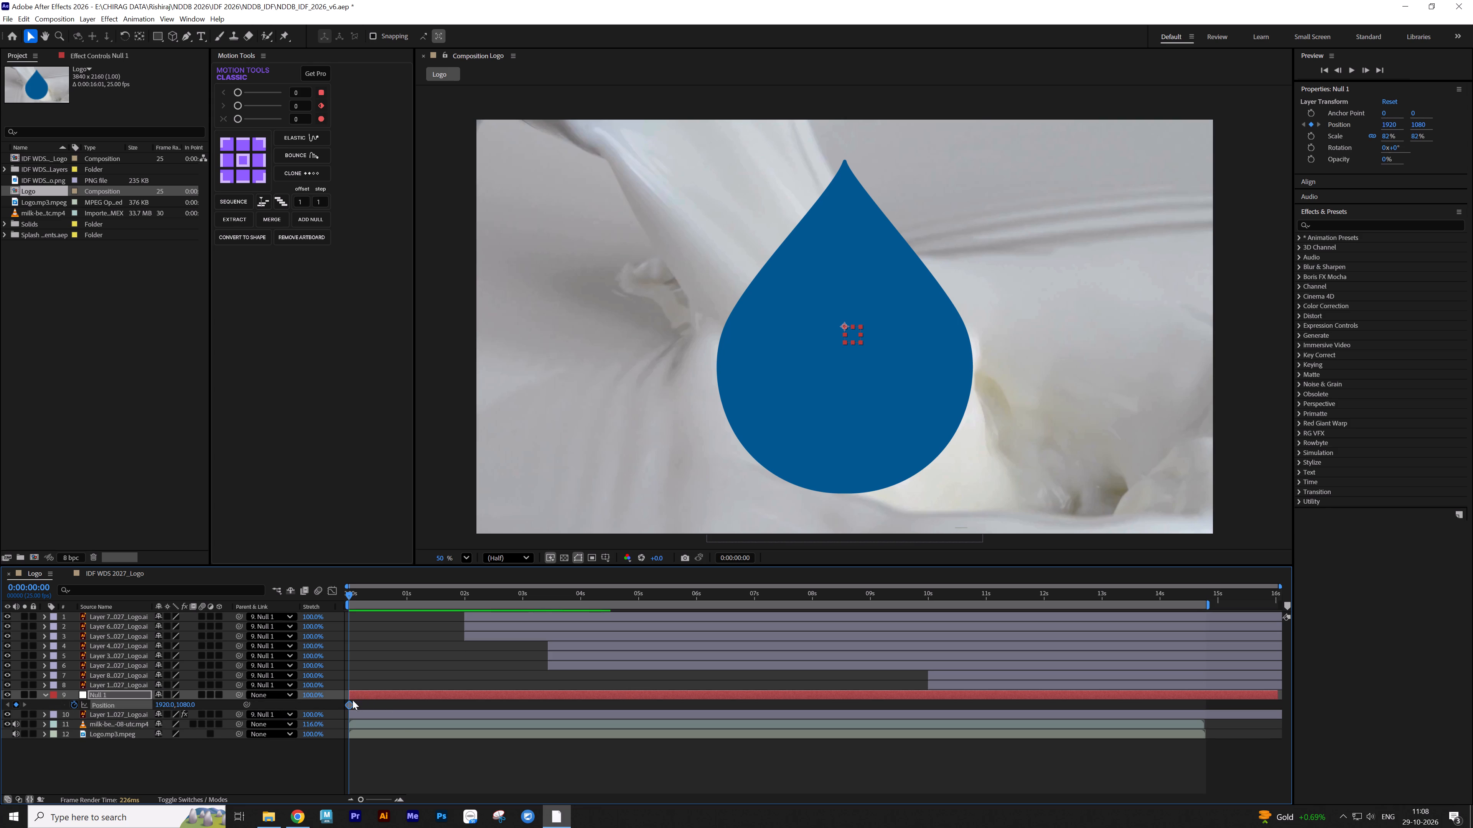
pyautogui.moveTo(347, 704); pyautogui.dragTo(405, 710)
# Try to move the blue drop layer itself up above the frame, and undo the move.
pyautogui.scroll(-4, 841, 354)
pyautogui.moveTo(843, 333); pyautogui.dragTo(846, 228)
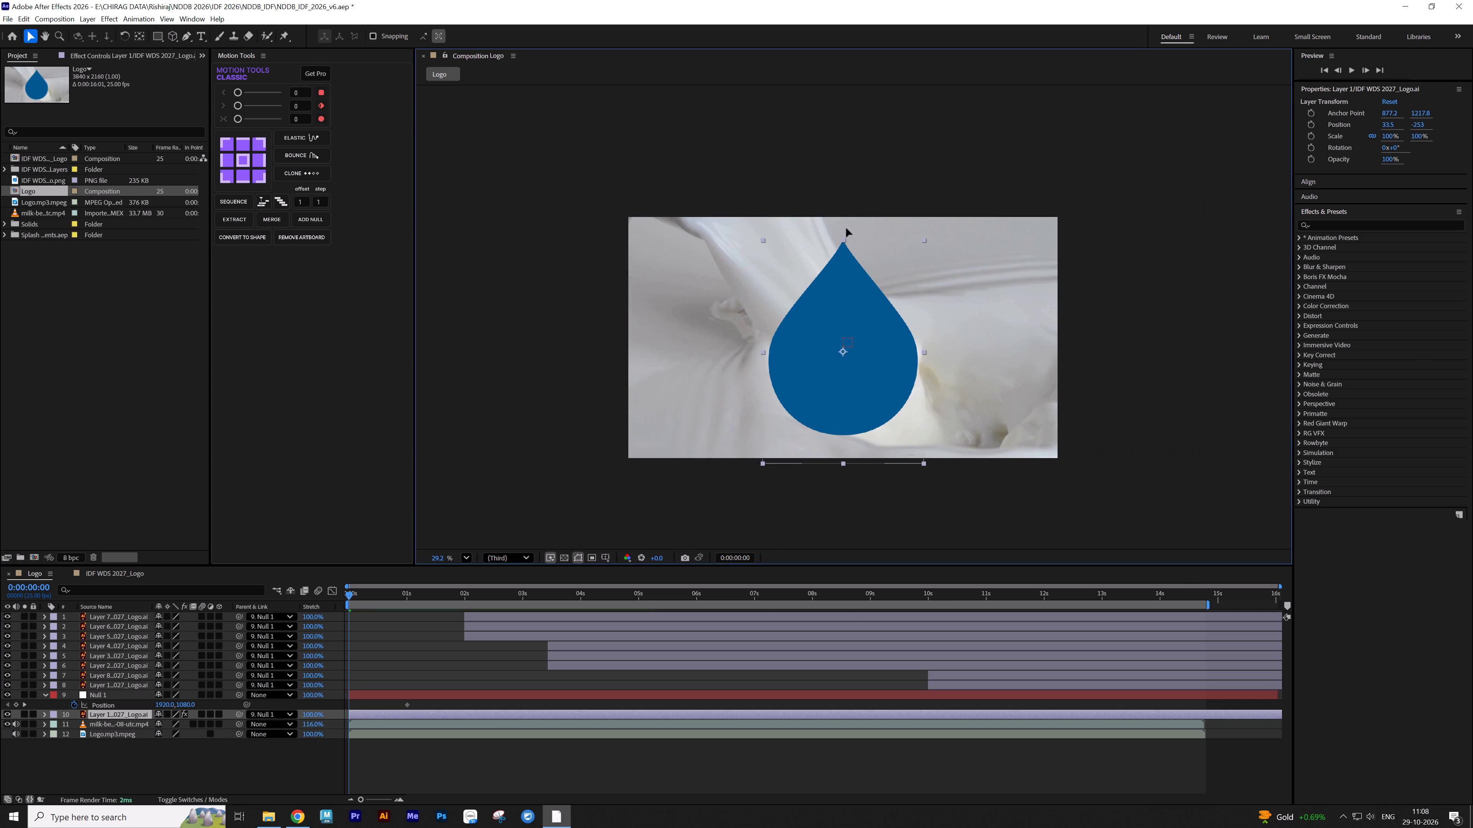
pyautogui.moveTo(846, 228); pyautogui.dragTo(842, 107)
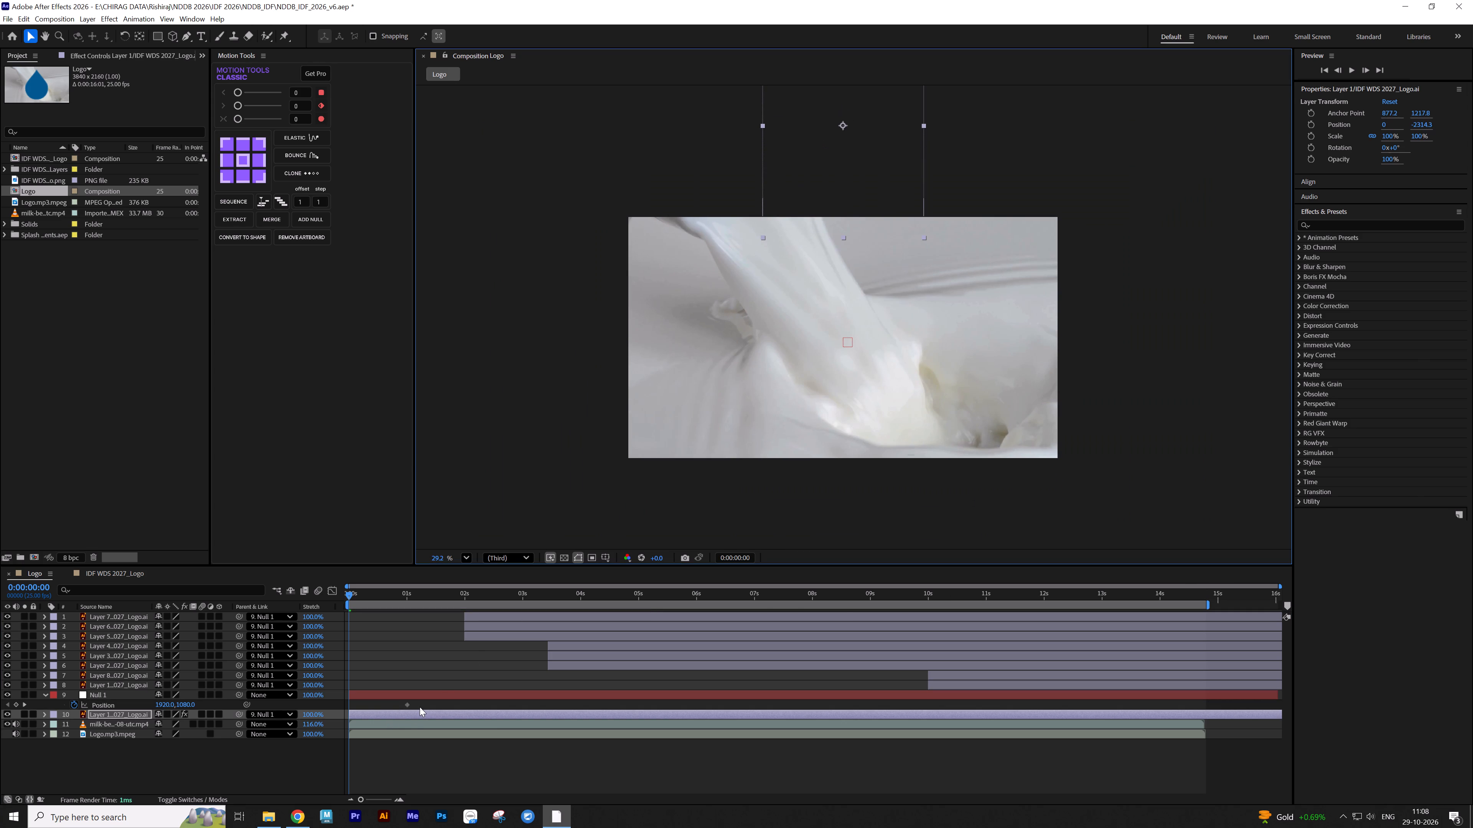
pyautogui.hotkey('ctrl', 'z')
# Move Null 1 straight up out of frame at 0 seconds, to a Y position of about -967, and preview the drop's fall.
pyautogui.click(390, 697)
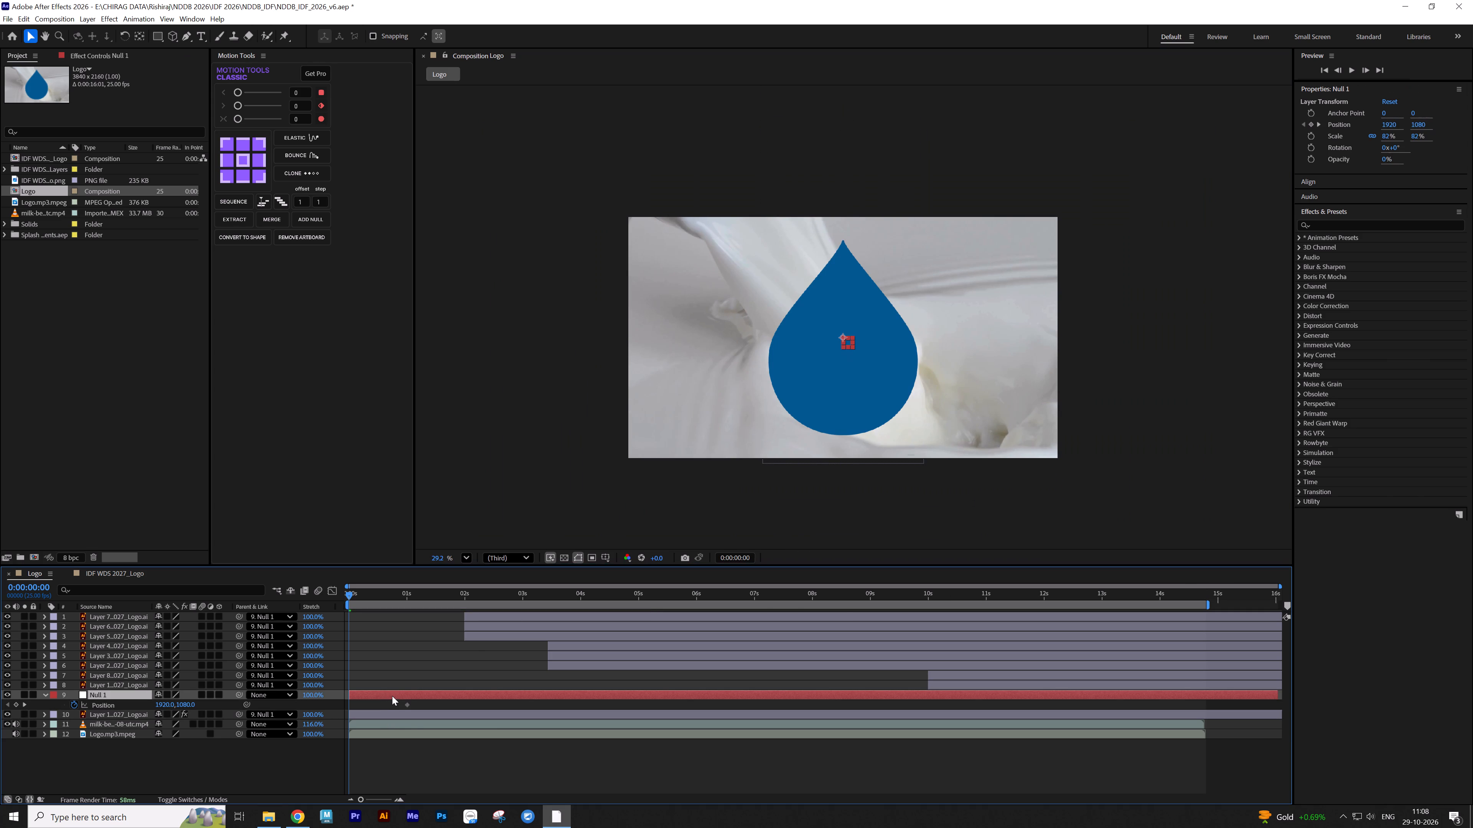
pyautogui.moveTo(844, 336); pyautogui.dragTo(842, 159)
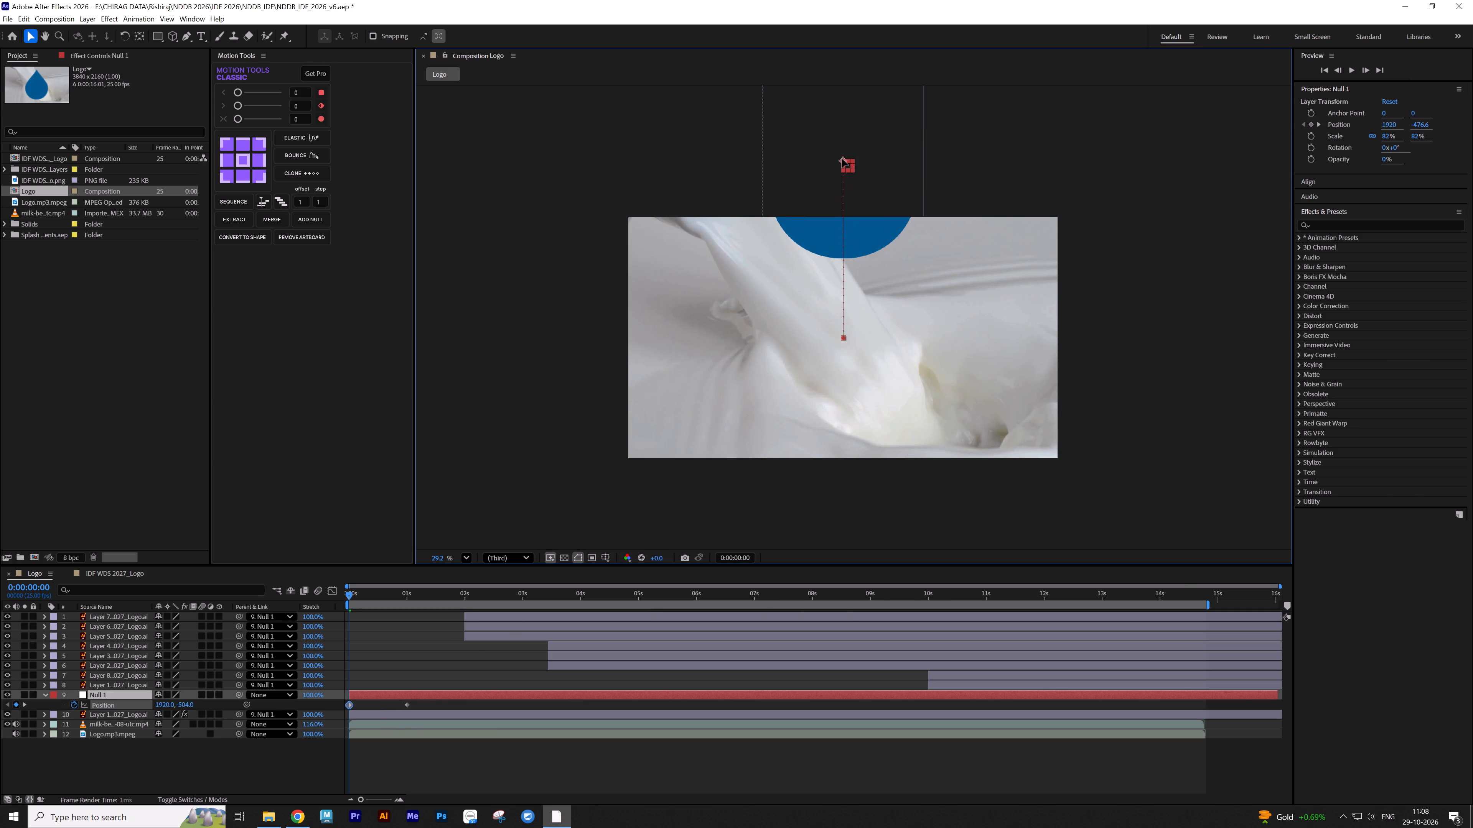
pyautogui.moveTo(842, 159); pyautogui.dragTo(837, 106)
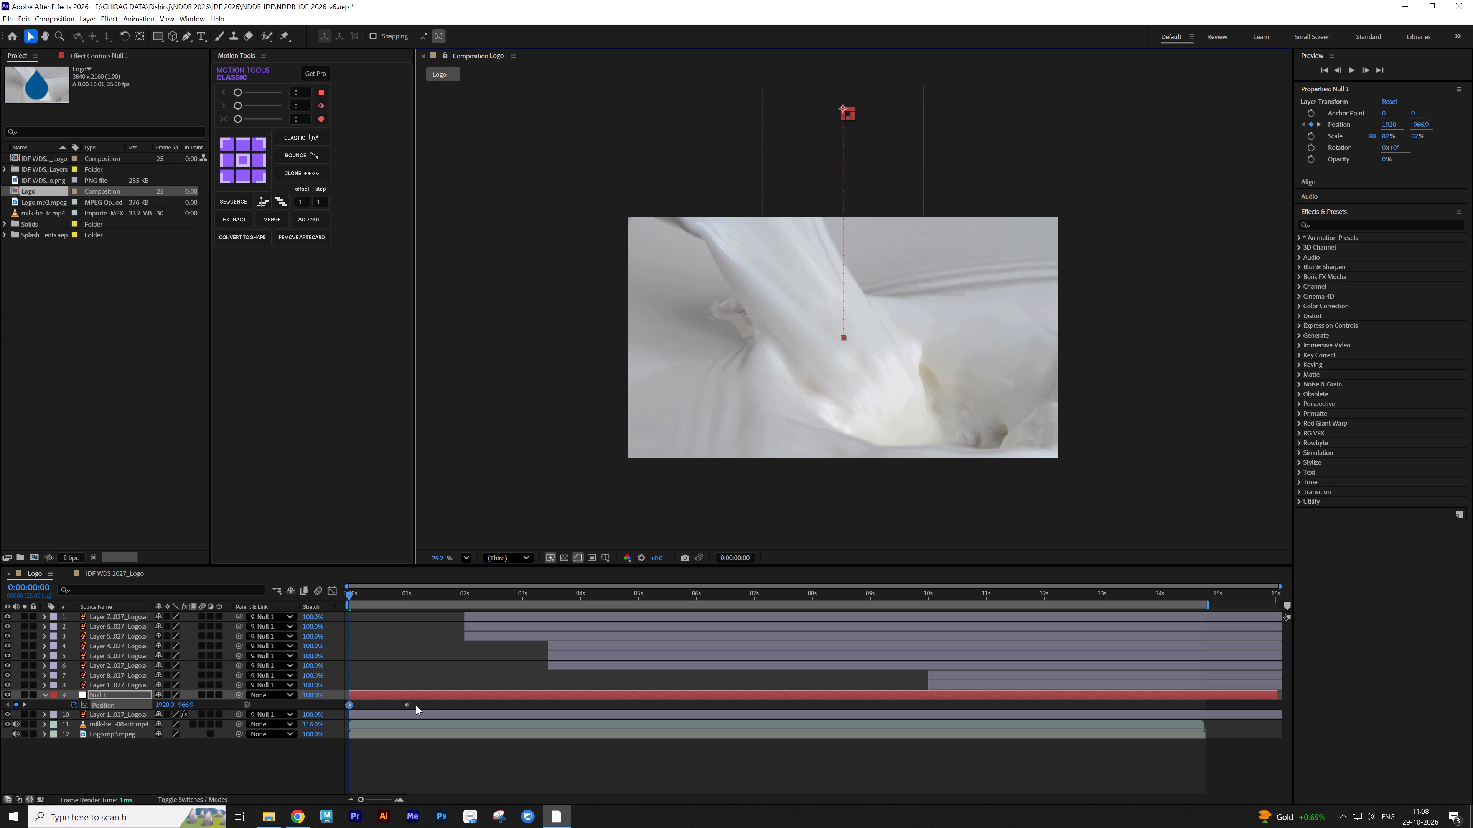
pyautogui.press('space')
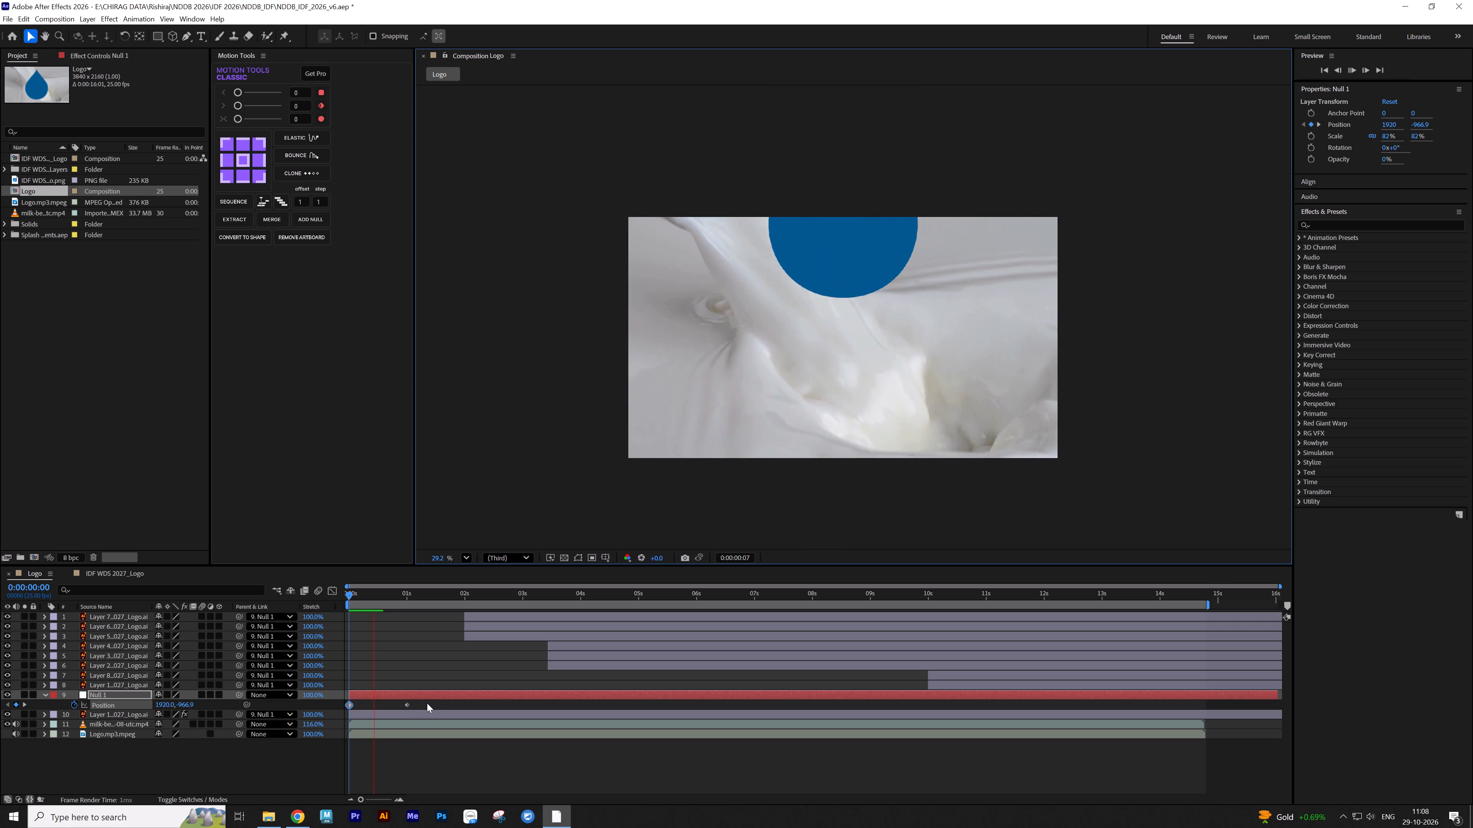
pyautogui.press('space')
# Apply Motion Tools' Elastic to both Null 1 position keyframes and preview the result from the start.
pyautogui.moveTo(426, 703); pyautogui.dragTo(322, 725)
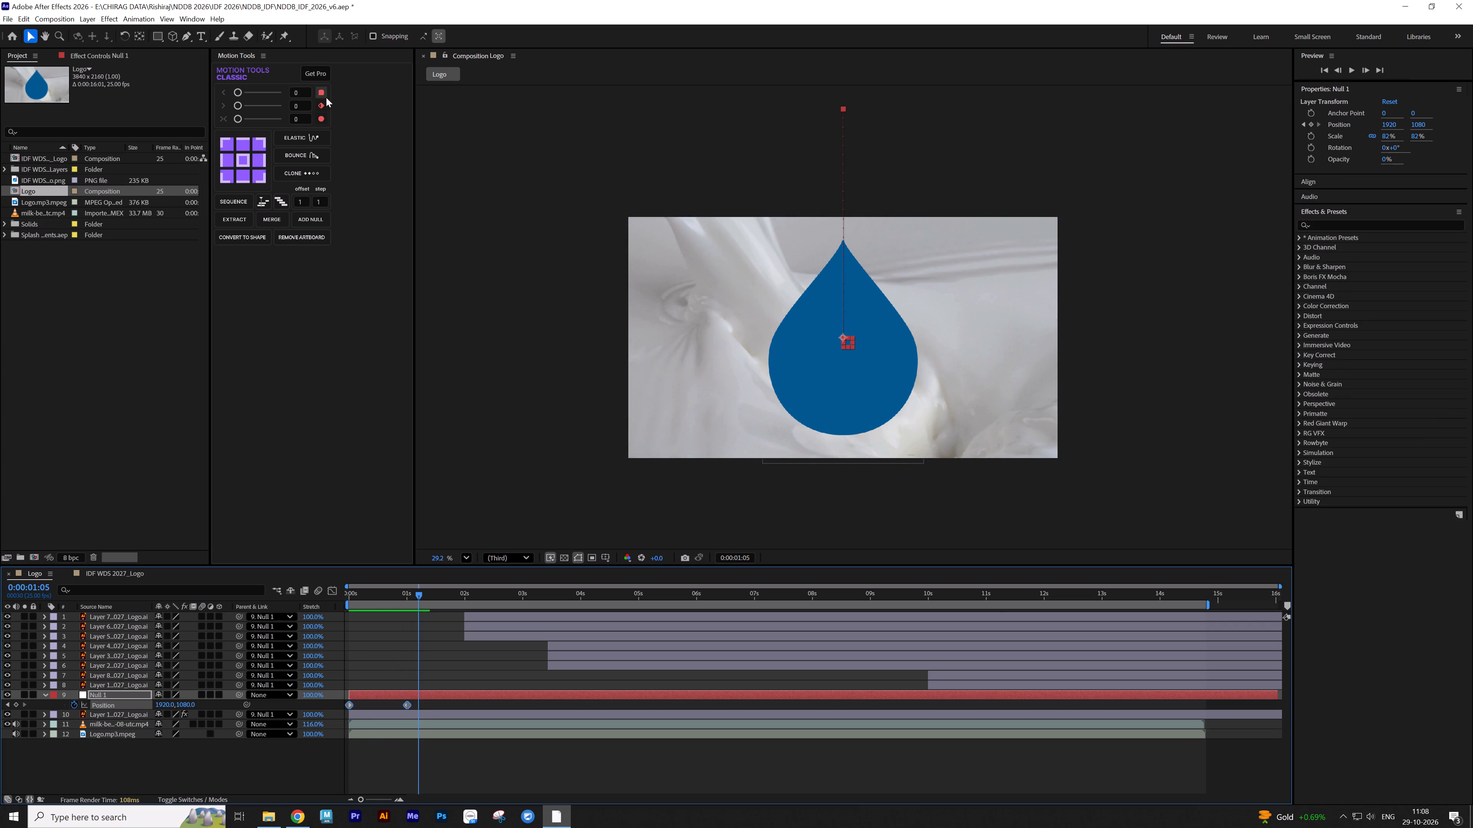
pyautogui.click(303, 146)
pyautogui.click(303, 141)
pyautogui.click(398, 631)
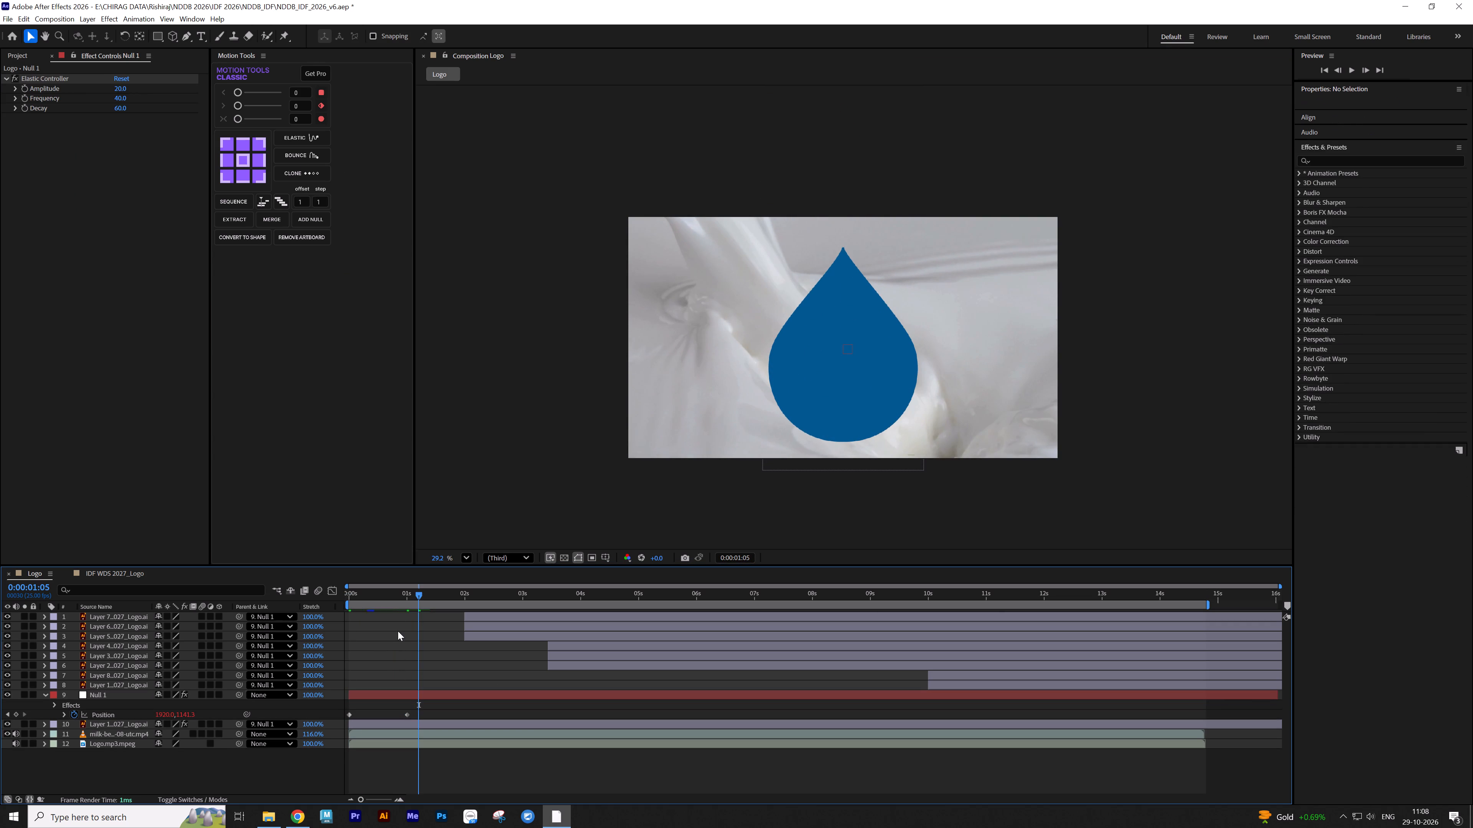
pyautogui.moveTo(392, 598); pyautogui.dragTo(312, 609)
pyautogui.press('space')
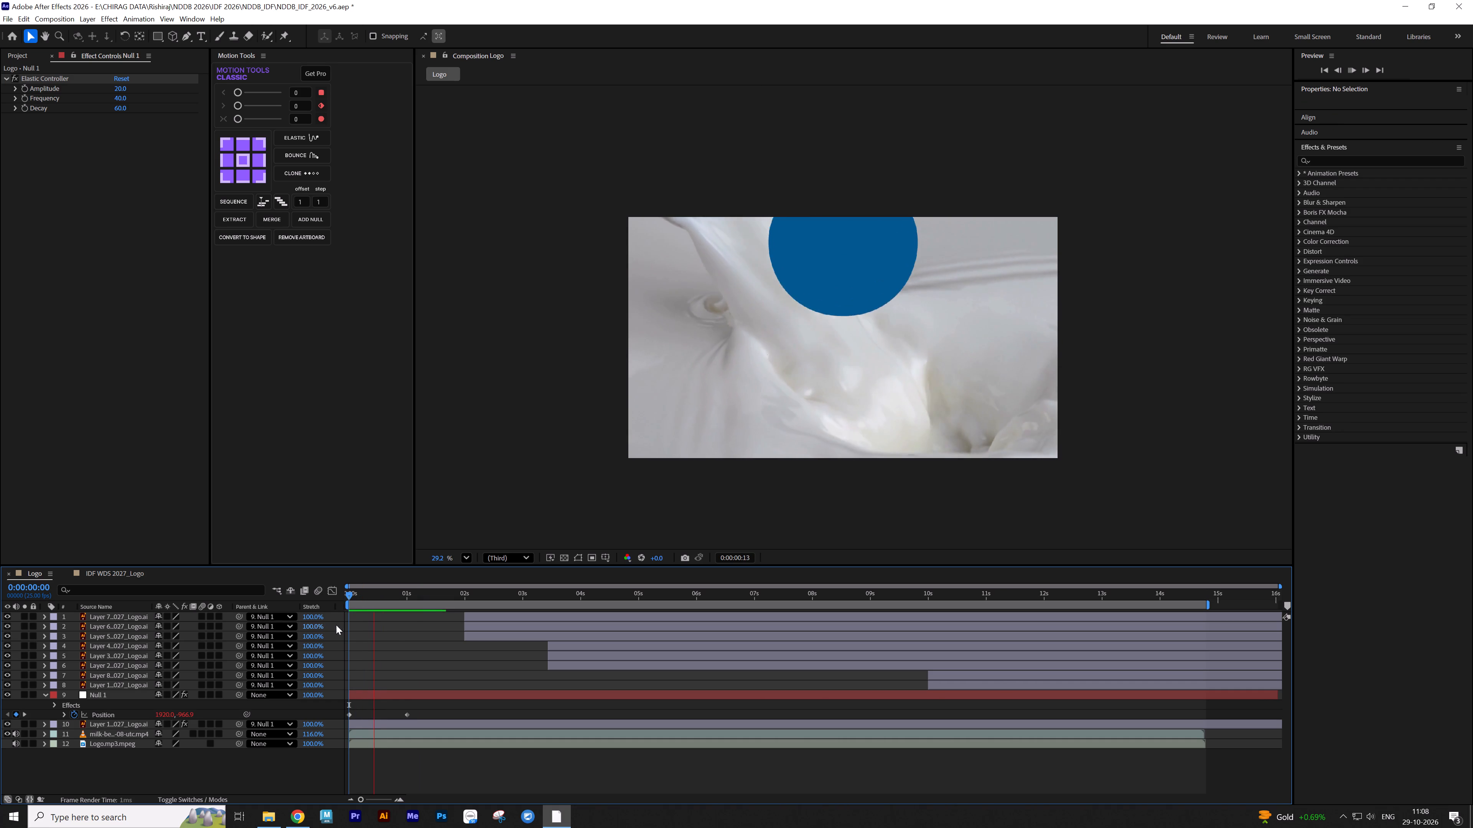
pyautogui.press('space')
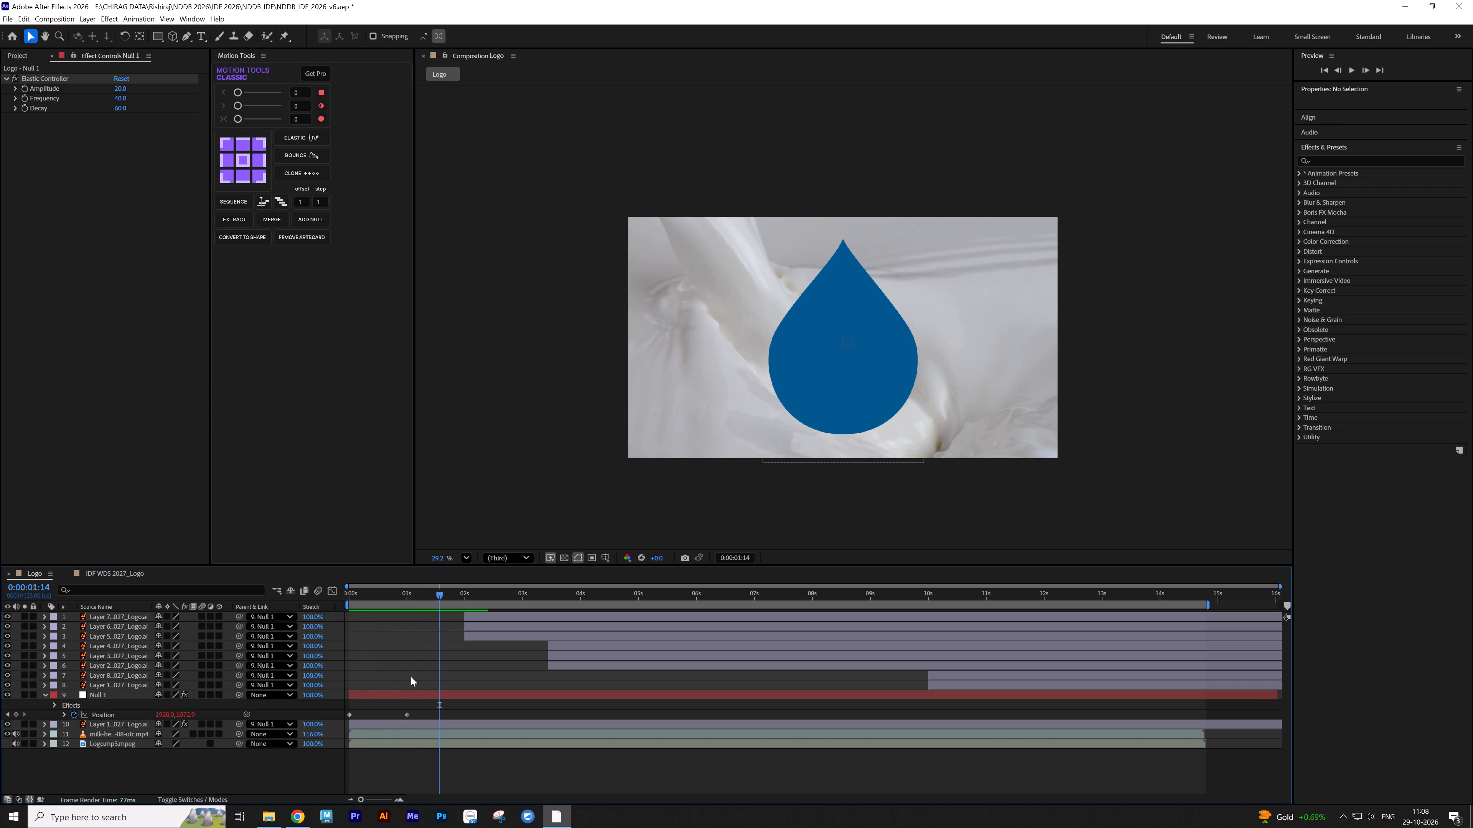
# Apply Easy Ease to both of Null 1's position keyframes.
pyautogui.moveTo(422, 595); pyautogui.dragTo(333, 603)
pyautogui.moveTo(434, 709); pyautogui.dragTo(322, 722)
pyautogui.press('F9')
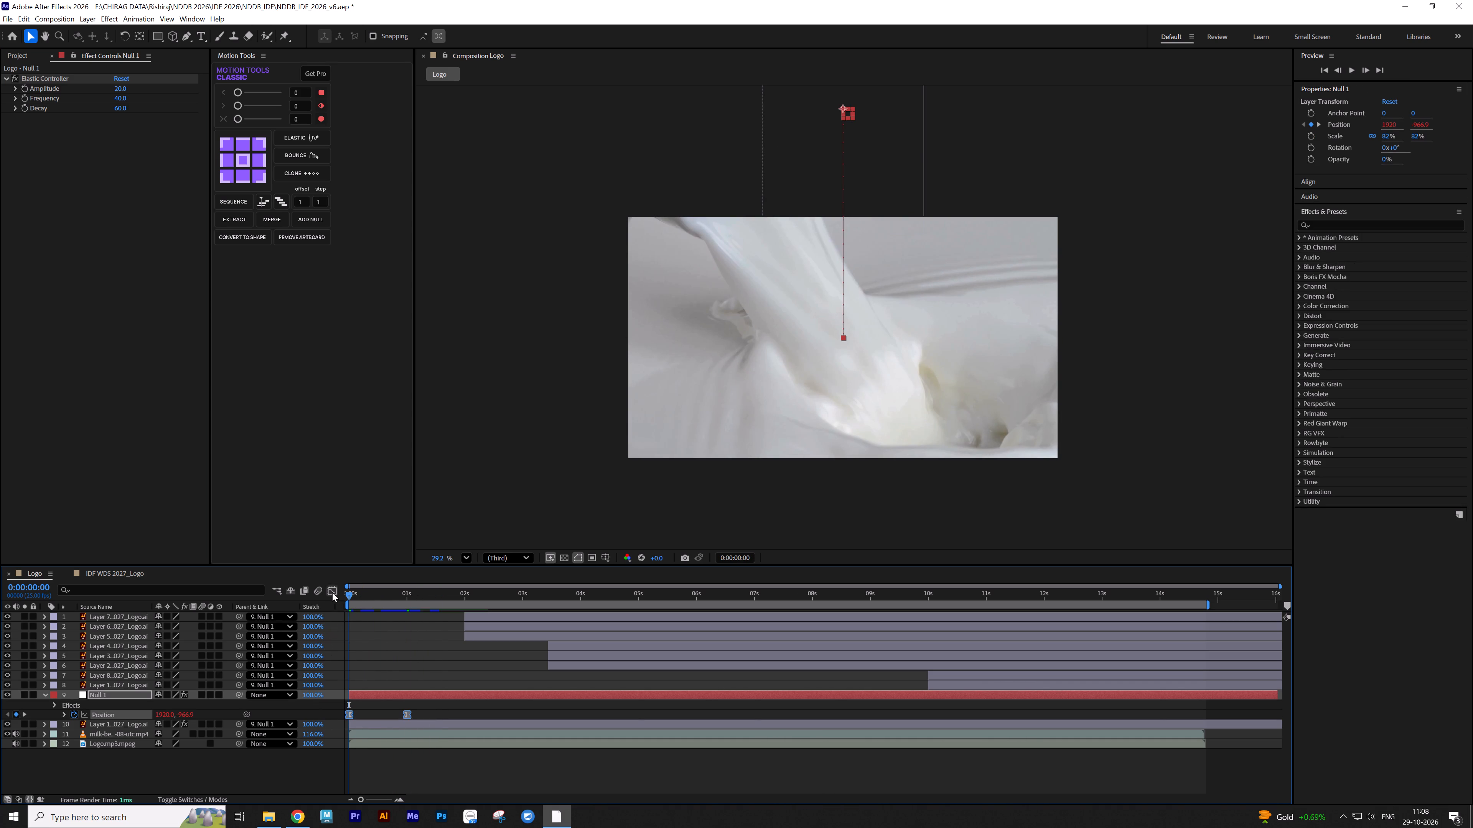
# Lengthen the second position keyframe's incoming ease in the speed graph so the drop slows gradually into place, and preview it.
pyautogui.click(332, 592)
pyautogui.rightClick(396, 689)
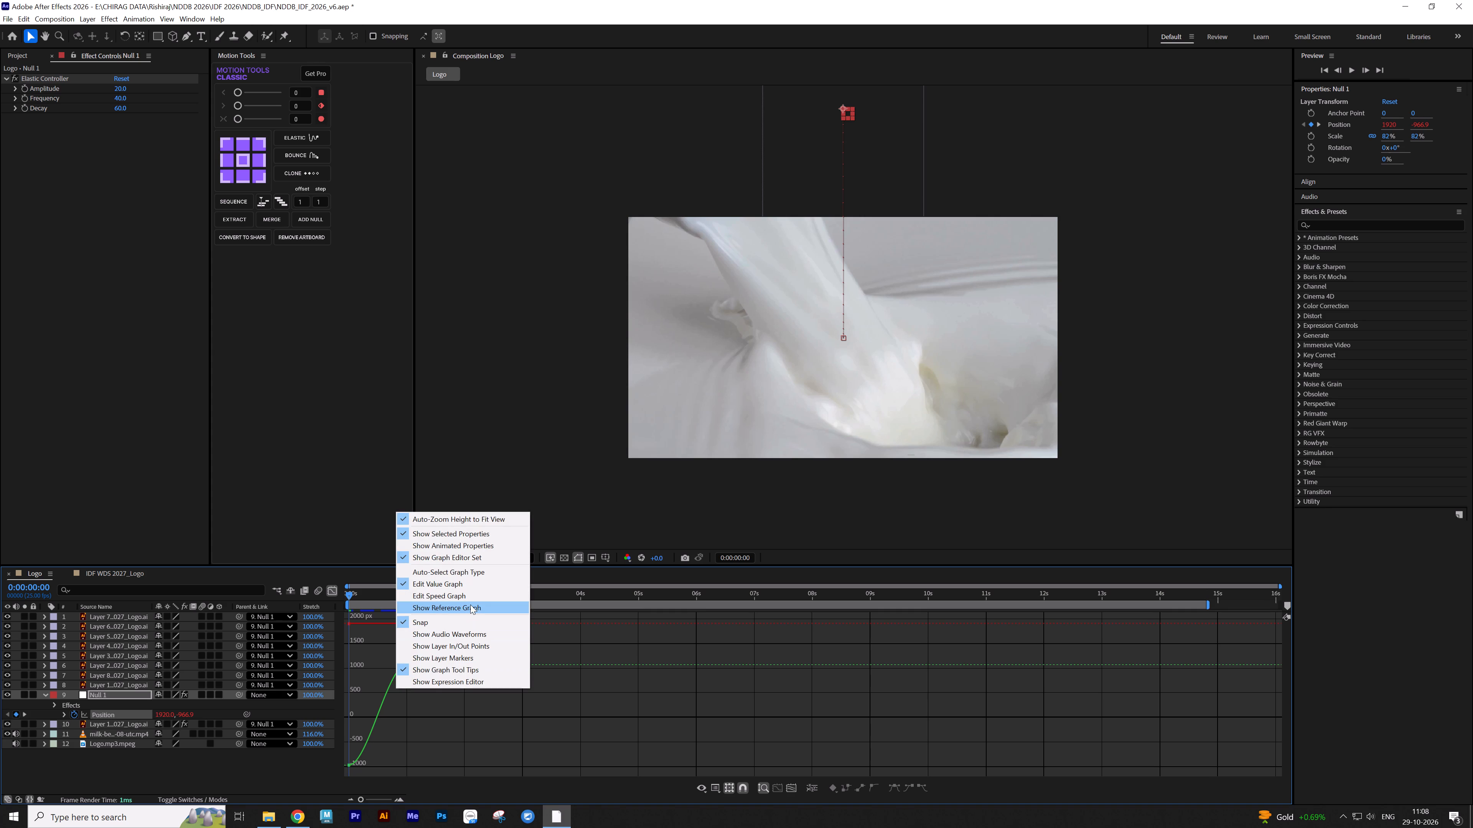
pyautogui.click(470, 598)
pyautogui.moveTo(445, 688); pyautogui.dragTo(392, 780)
pyautogui.moveTo(396, 766); pyautogui.dragTo(379, 768)
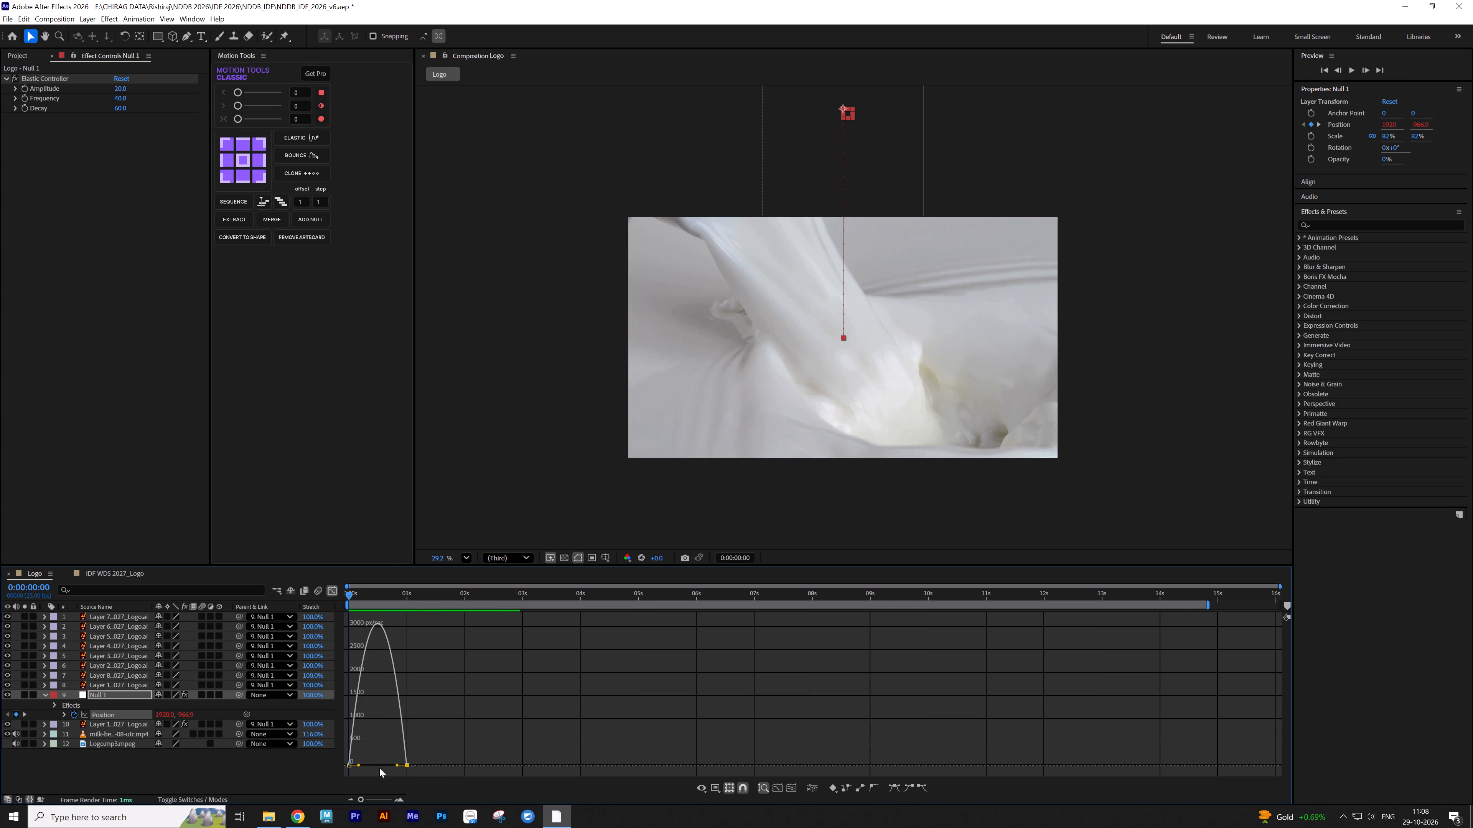
pyautogui.moveTo(379, 768); pyautogui.dragTo(356, 770)
pyautogui.click(333, 595)
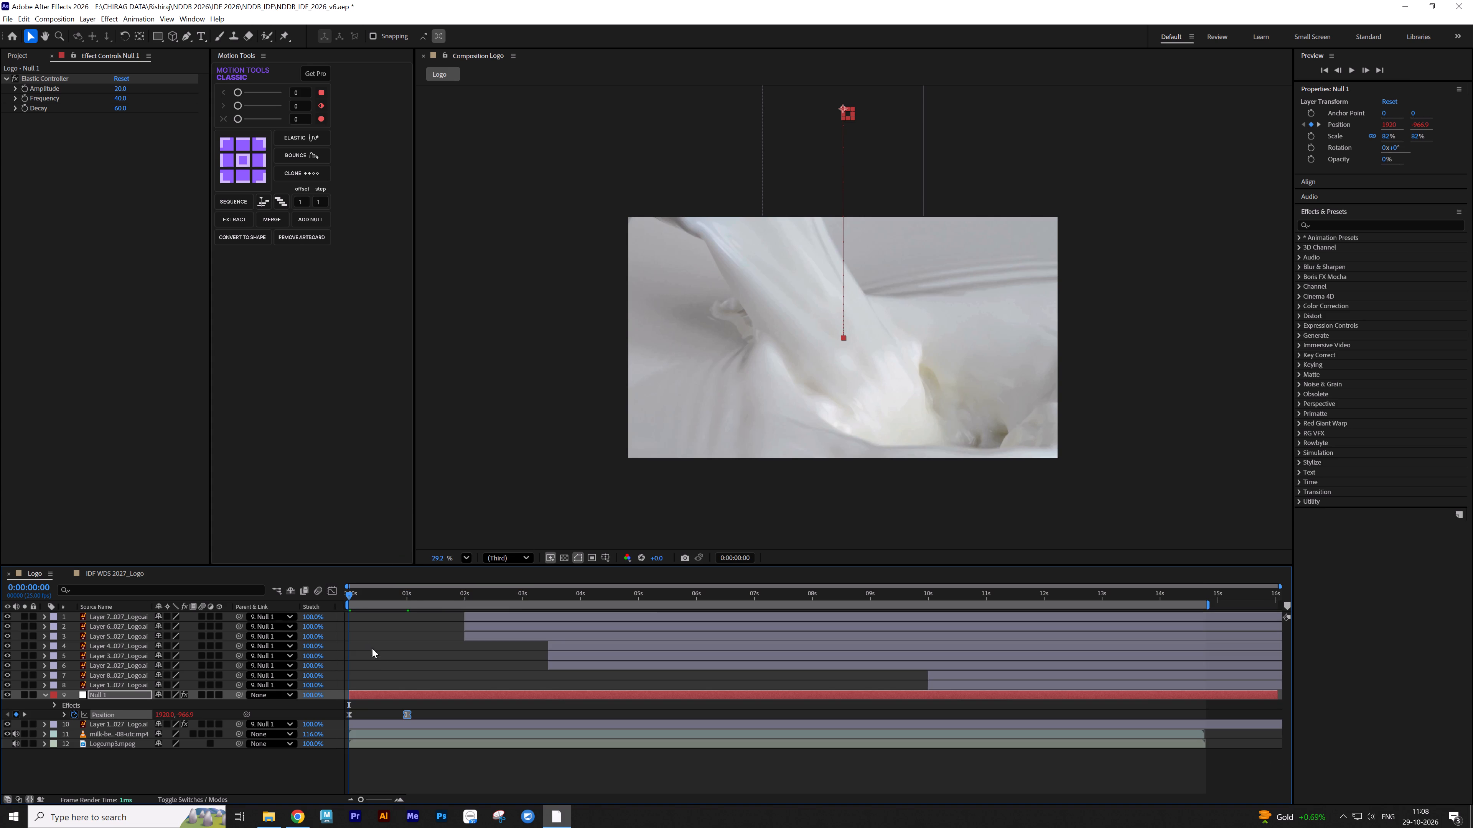
pyautogui.click(389, 660)
pyautogui.click(419, 638)
pyautogui.press('space')
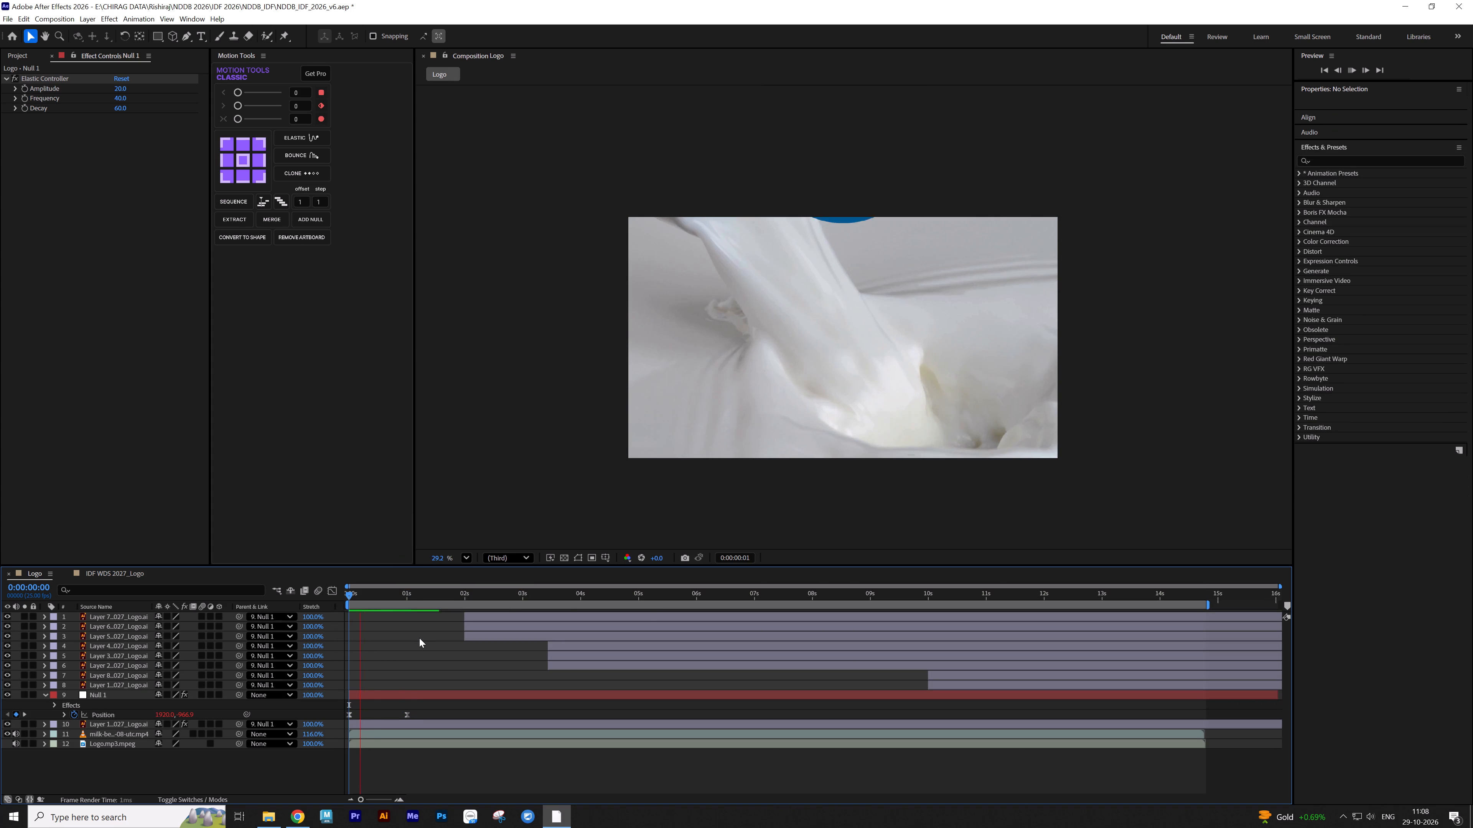
pyautogui.press('space')
# Move Null 1's second position keyframe to the 2-second mark and preview the slower fall.
pyautogui.moveTo(407, 713); pyautogui.dragTo(466, 711)
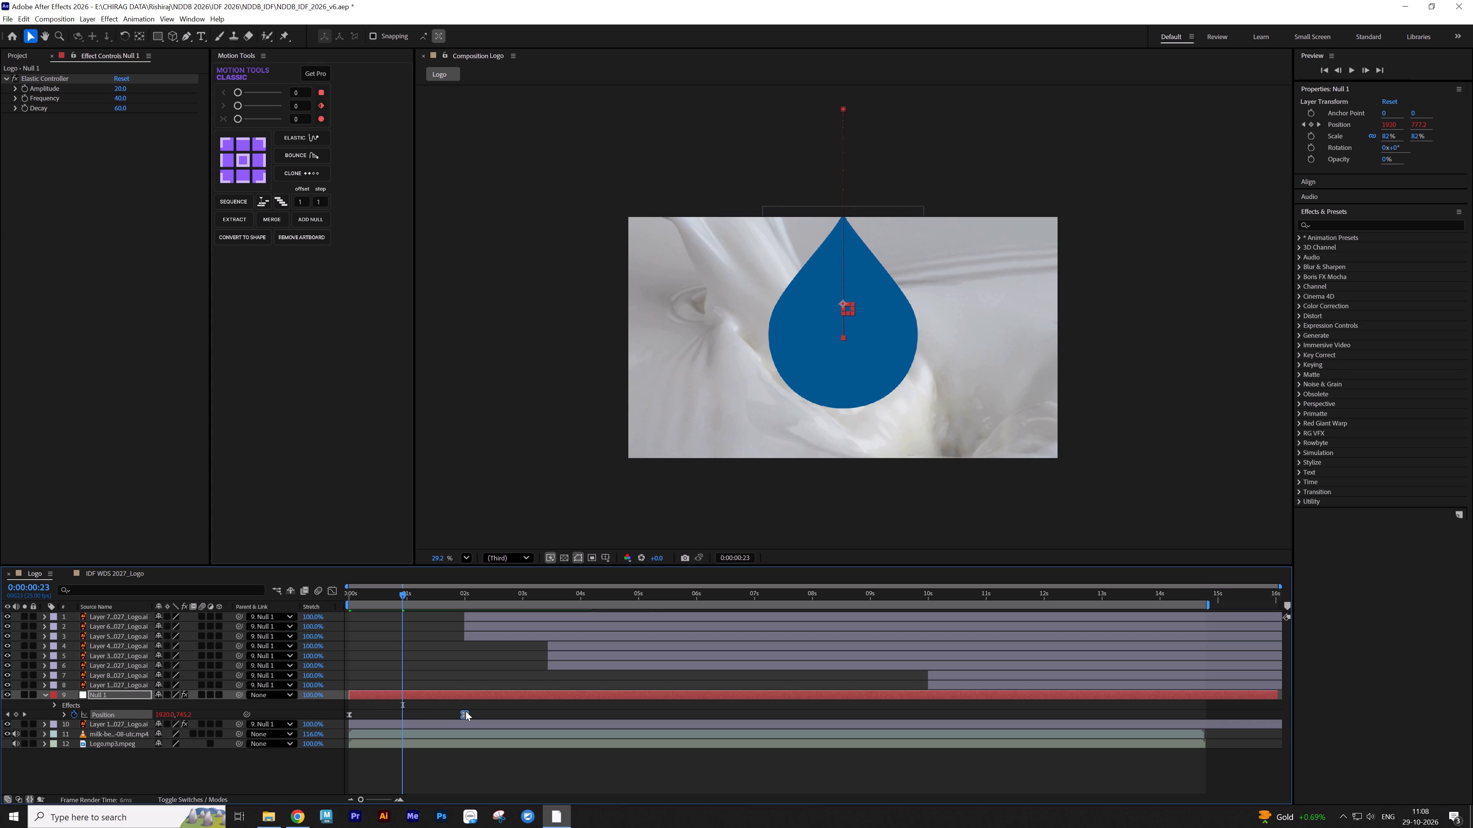
pyautogui.moveTo(466, 711); pyautogui.dragTo(466, 711)
pyautogui.moveTo(392, 599); pyautogui.dragTo(323, 599)
pyautogui.press('space')
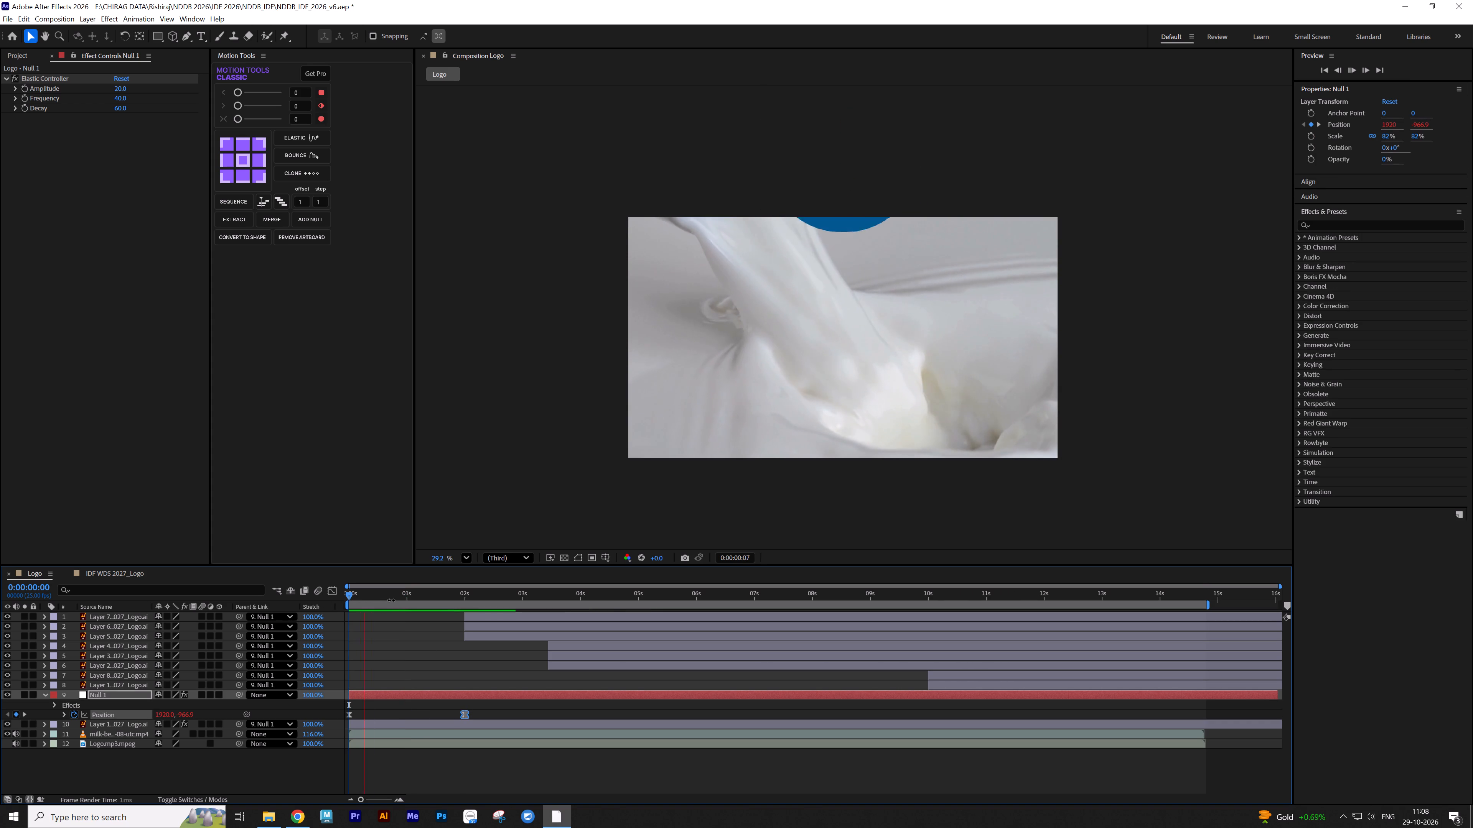
pyautogui.press('space')
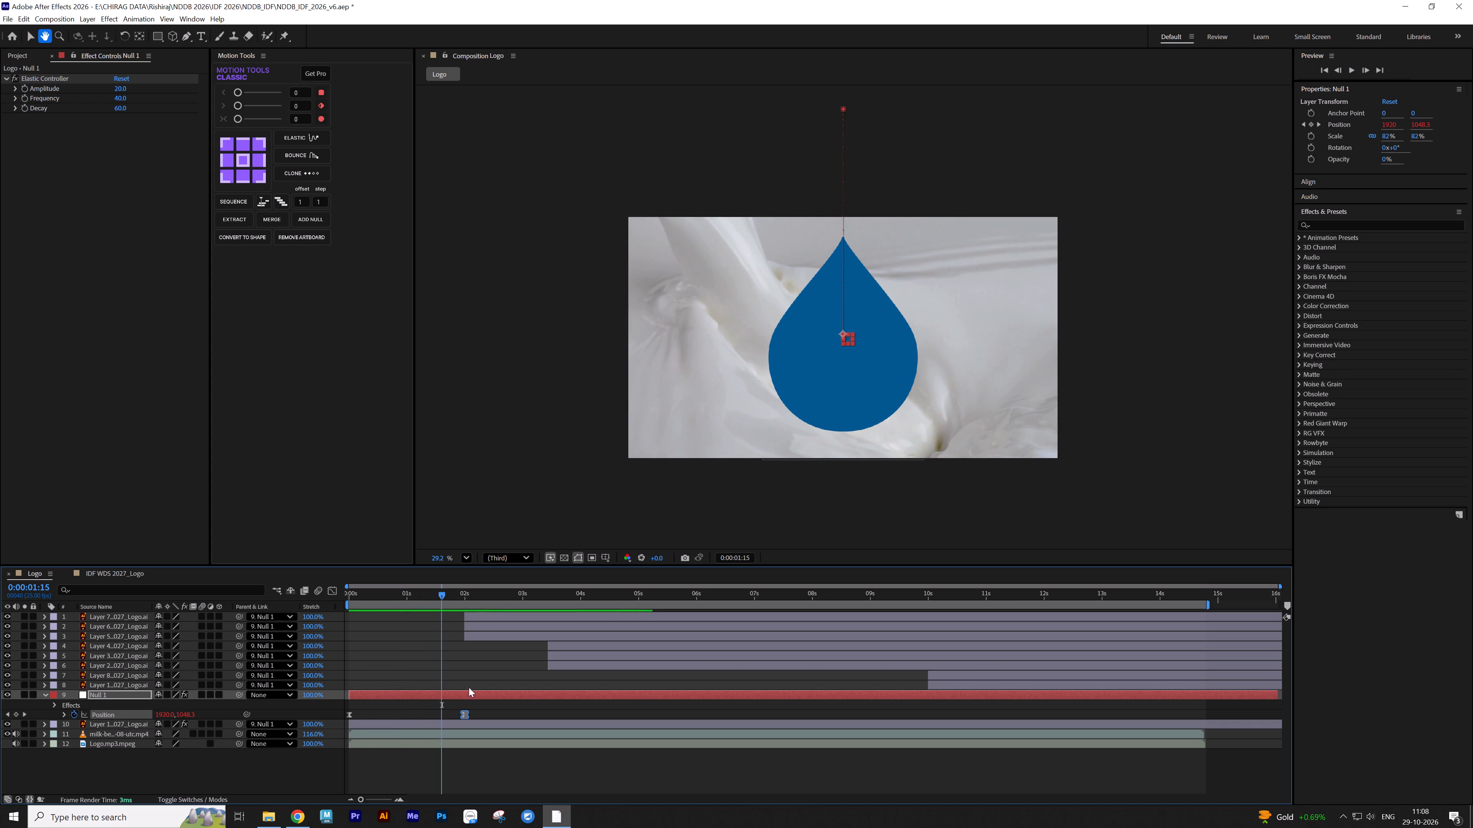
# Scale Null 1 down to 68% and nudge its position slightly lower at 0:00:01:15.
pyautogui.press('s')
pyautogui.moveTo(186, 705); pyautogui.dragTo(181, 705)
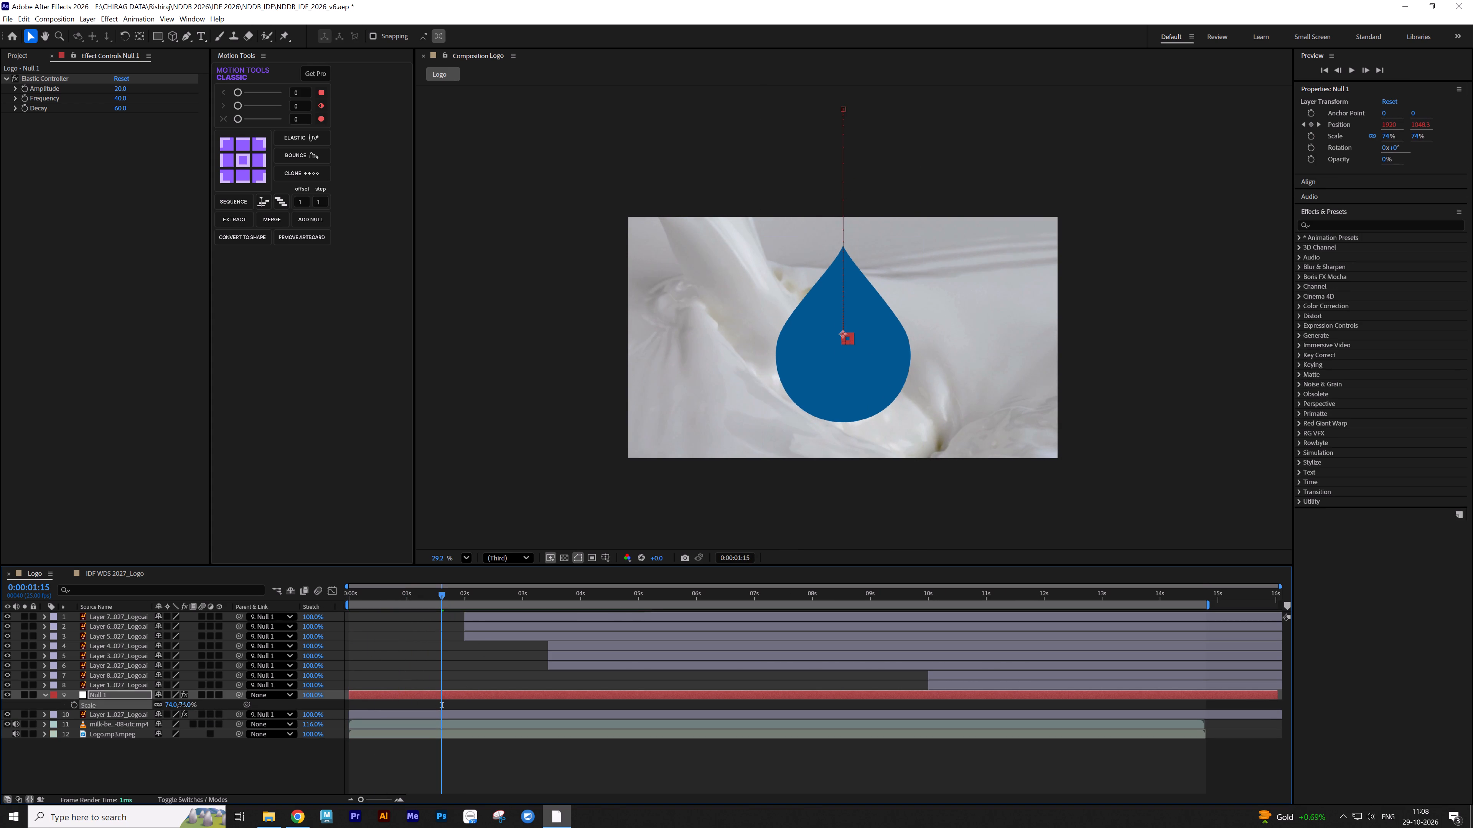
pyautogui.moveTo(181, 705); pyautogui.dragTo(180, 707)
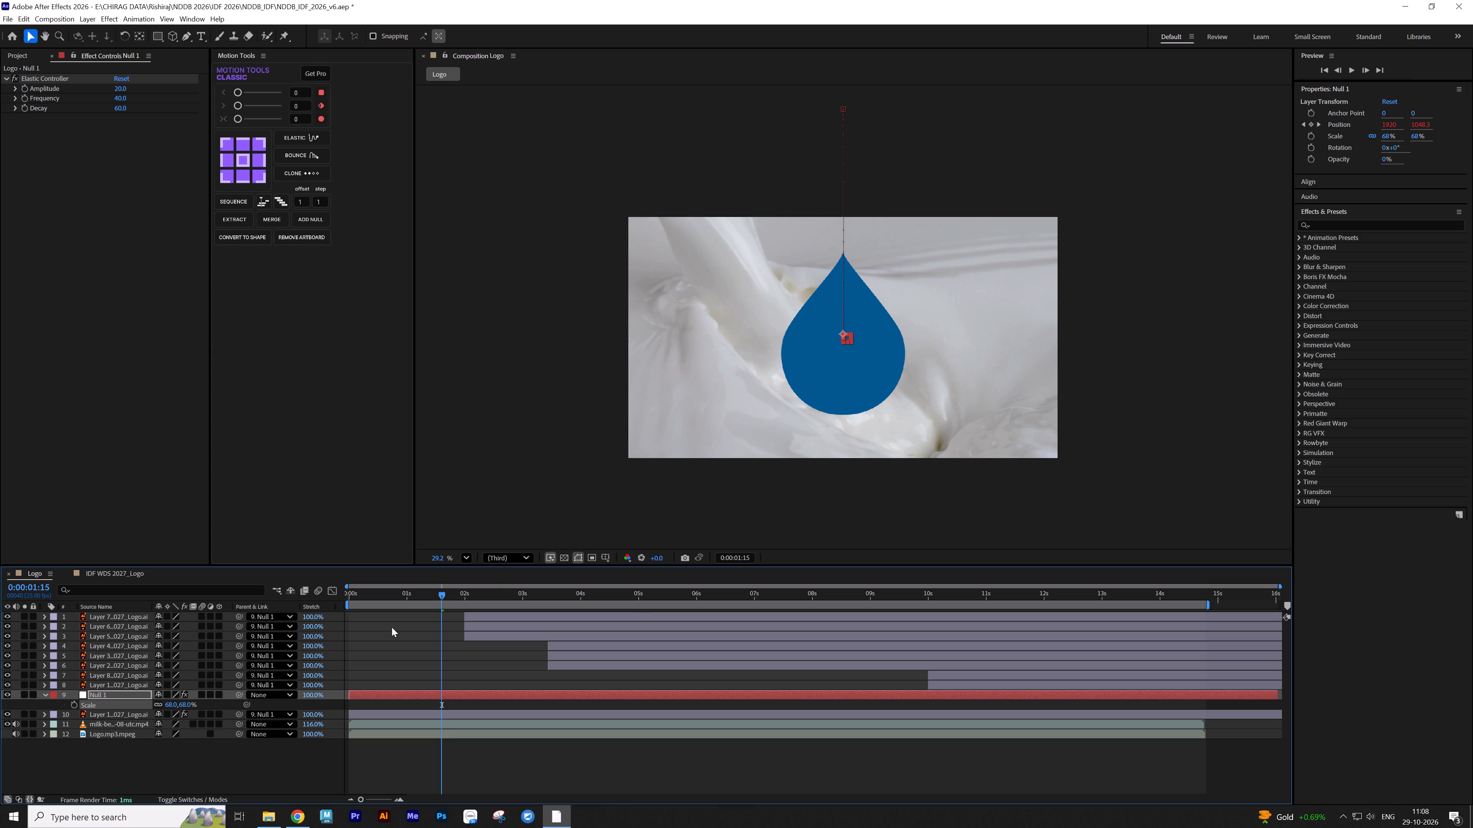
pyautogui.hotkey('shift', 'Down')
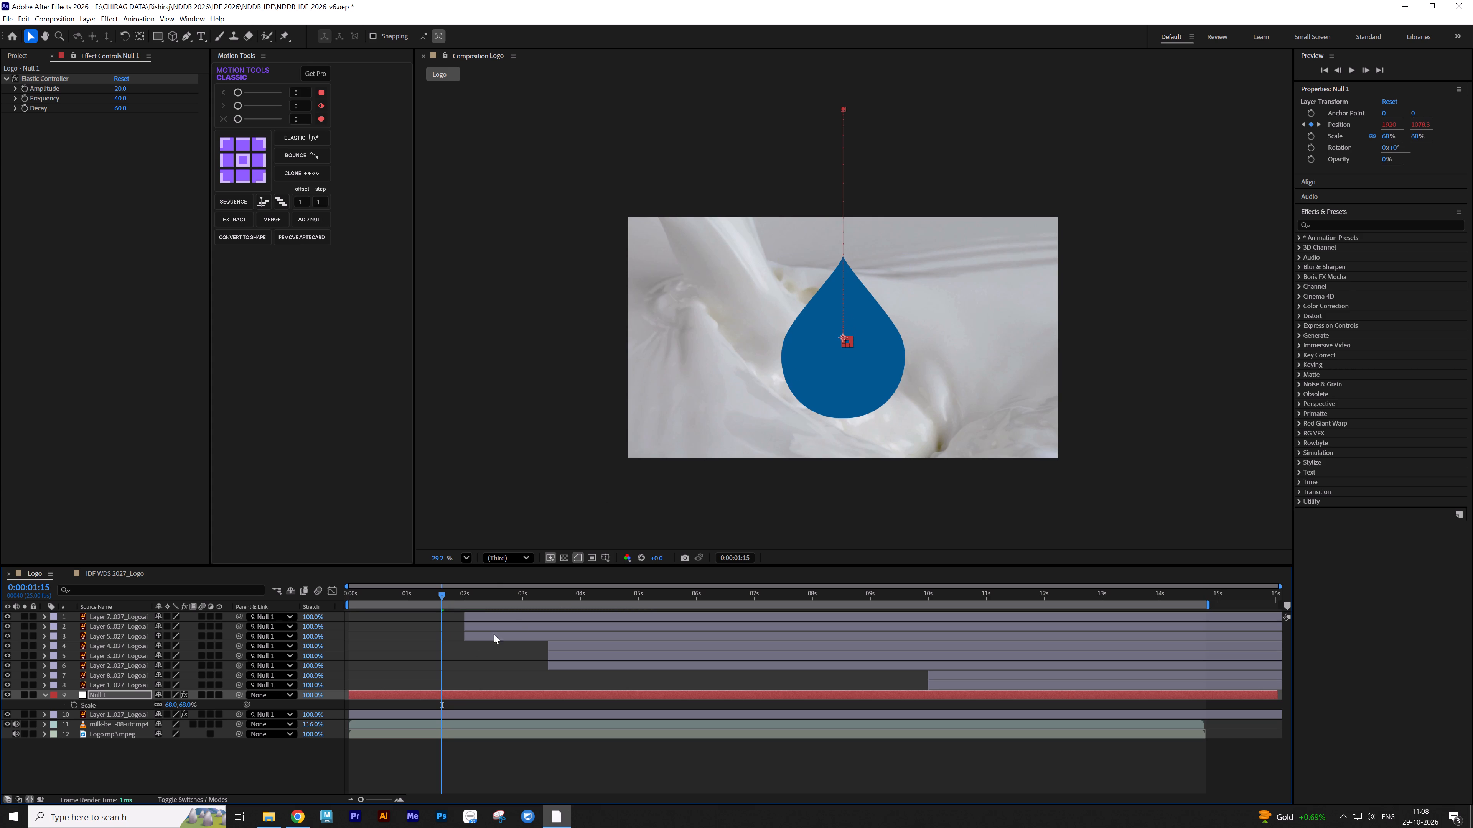
pyautogui.click(443, 659)
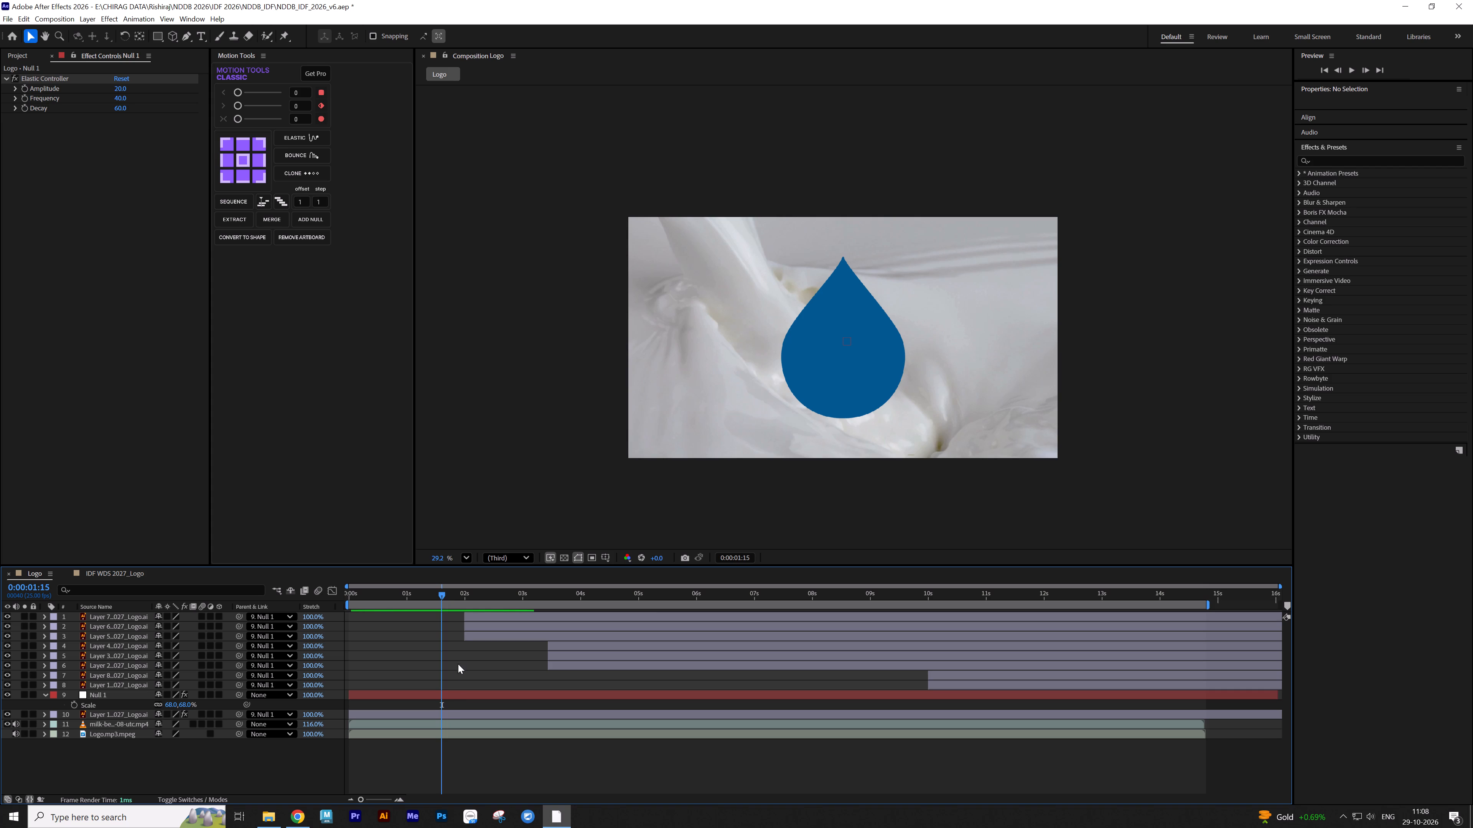
# Select the milk video layer and browse Envato's Milk Background video results in Chrome for an alternative background clip.
pyautogui.click(455, 715)
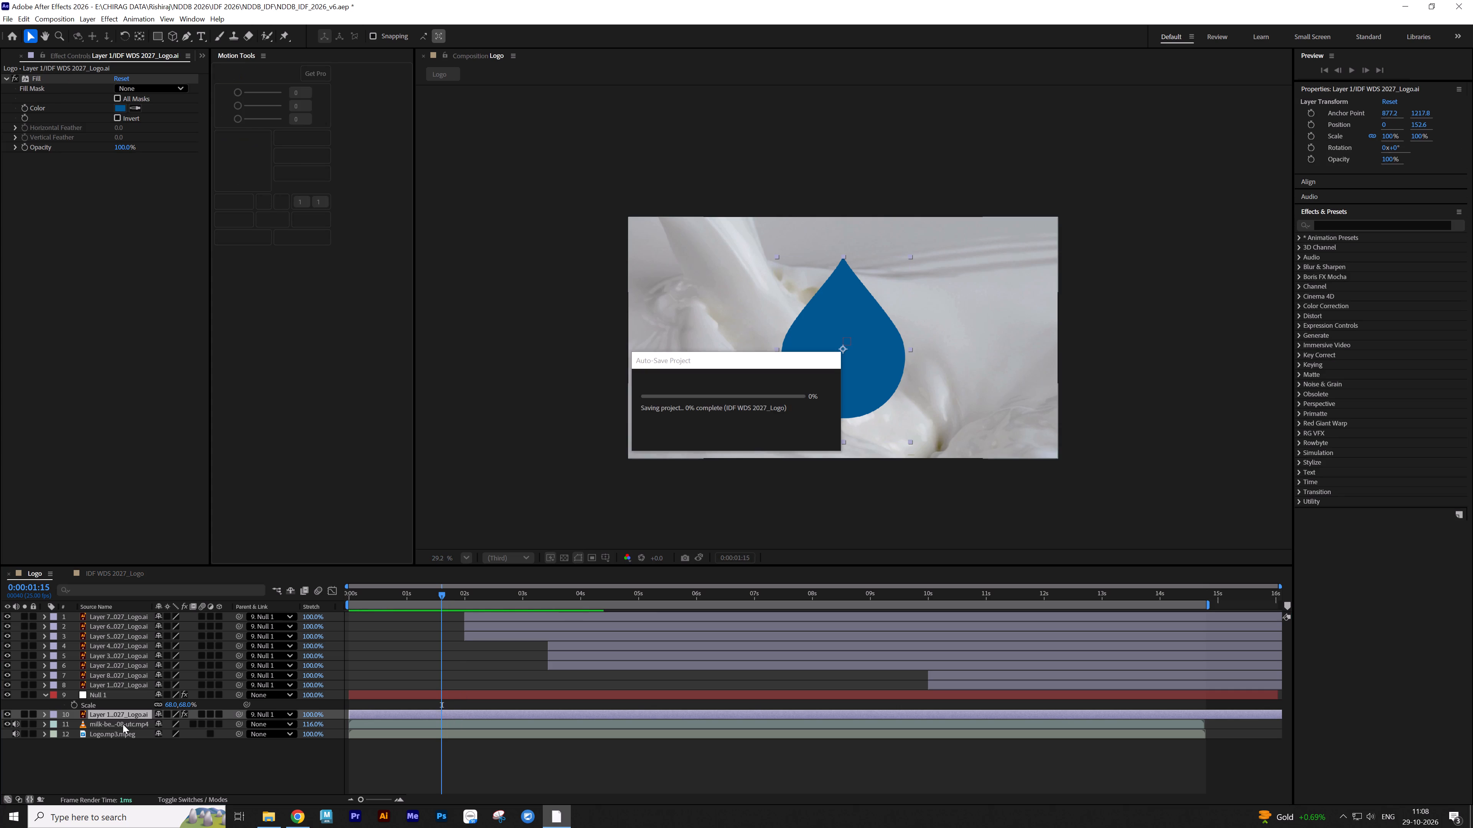
pyautogui.click(121, 724)
pyautogui.hotkey('alt', 'Tab')
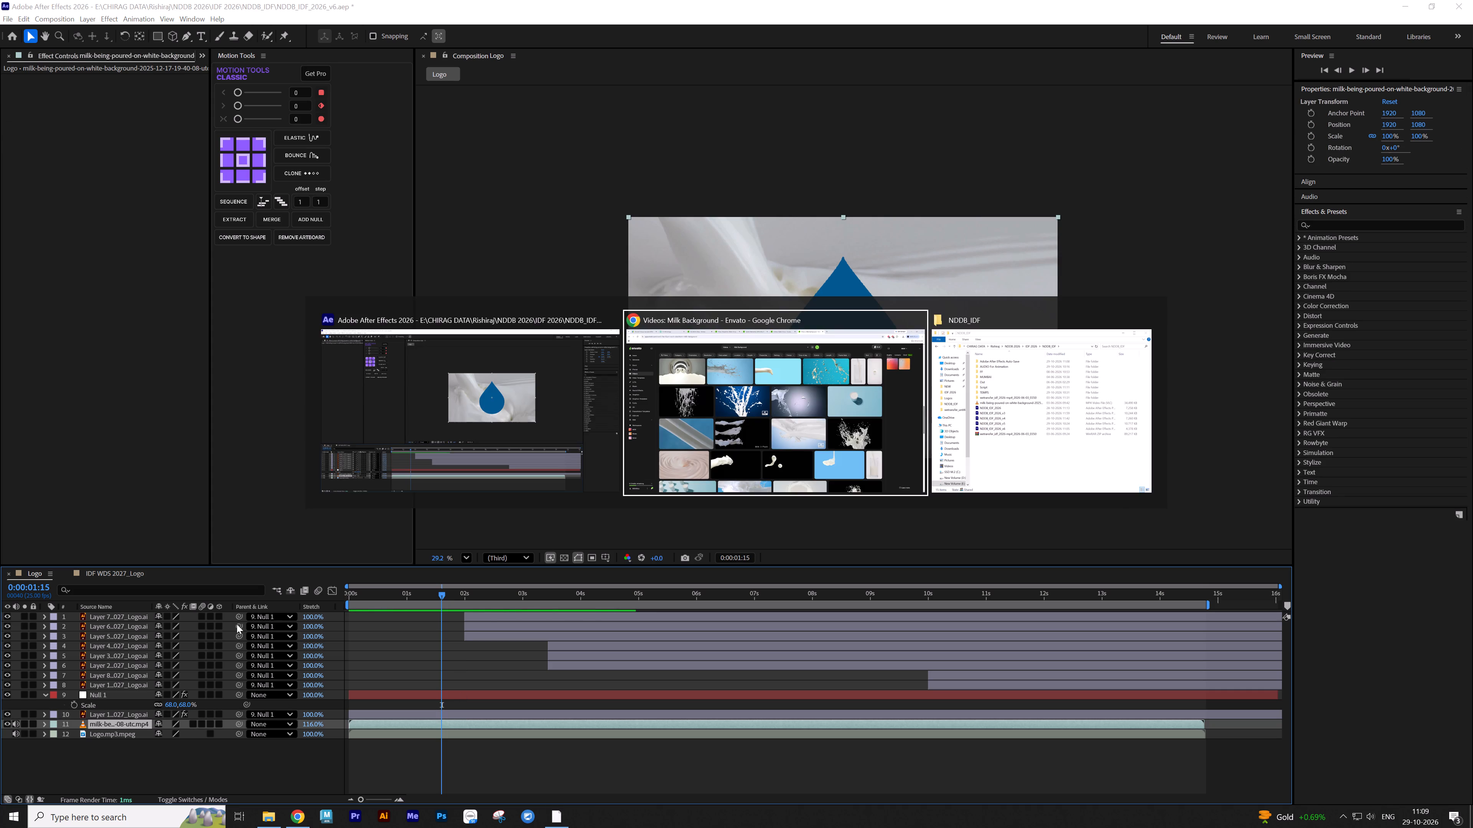
pyautogui.click(1349, 380)
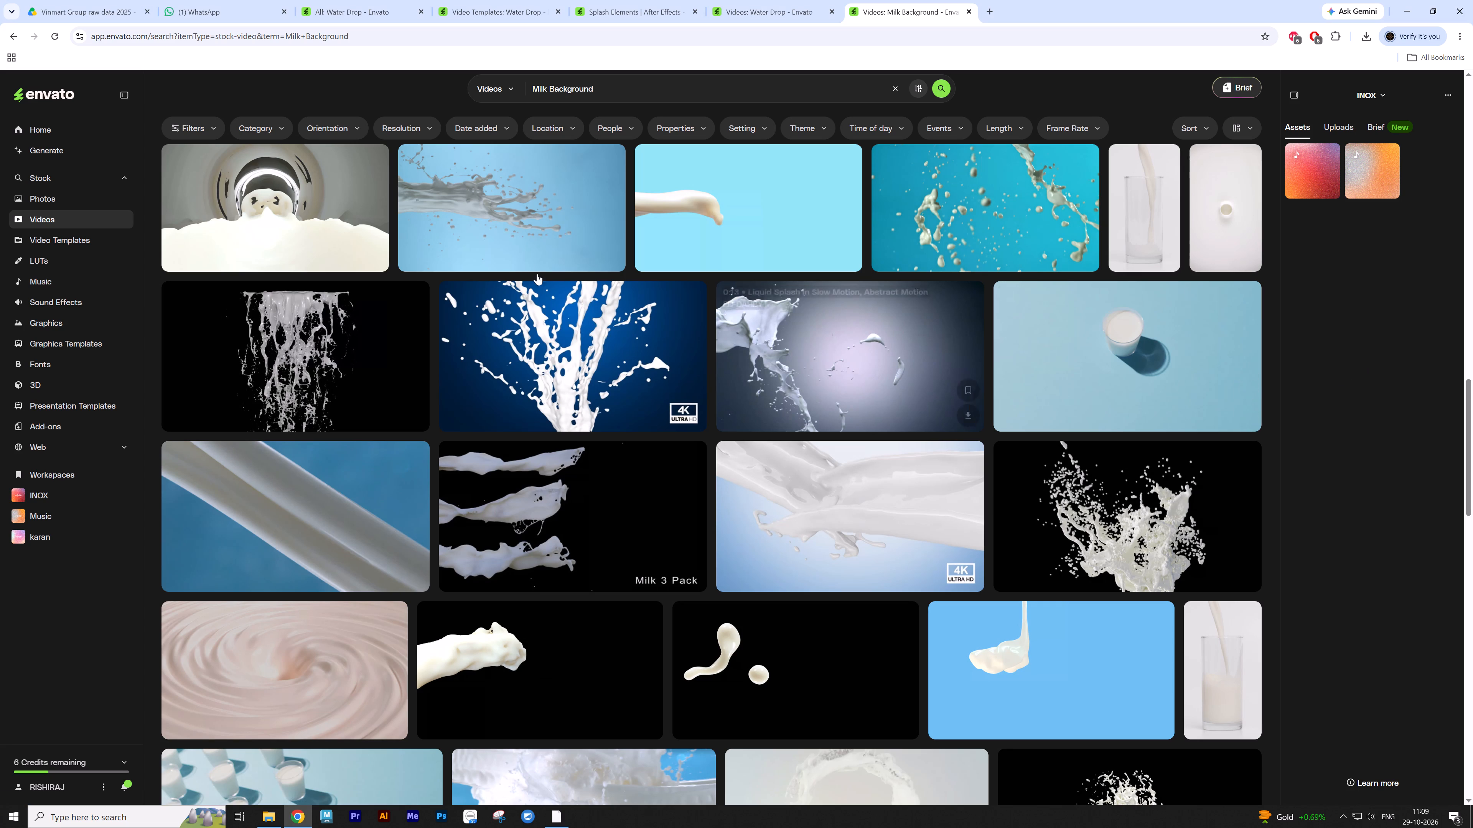
pyautogui.scroll(19, 552, 361)
pyautogui.scroll(6, 554, 363)
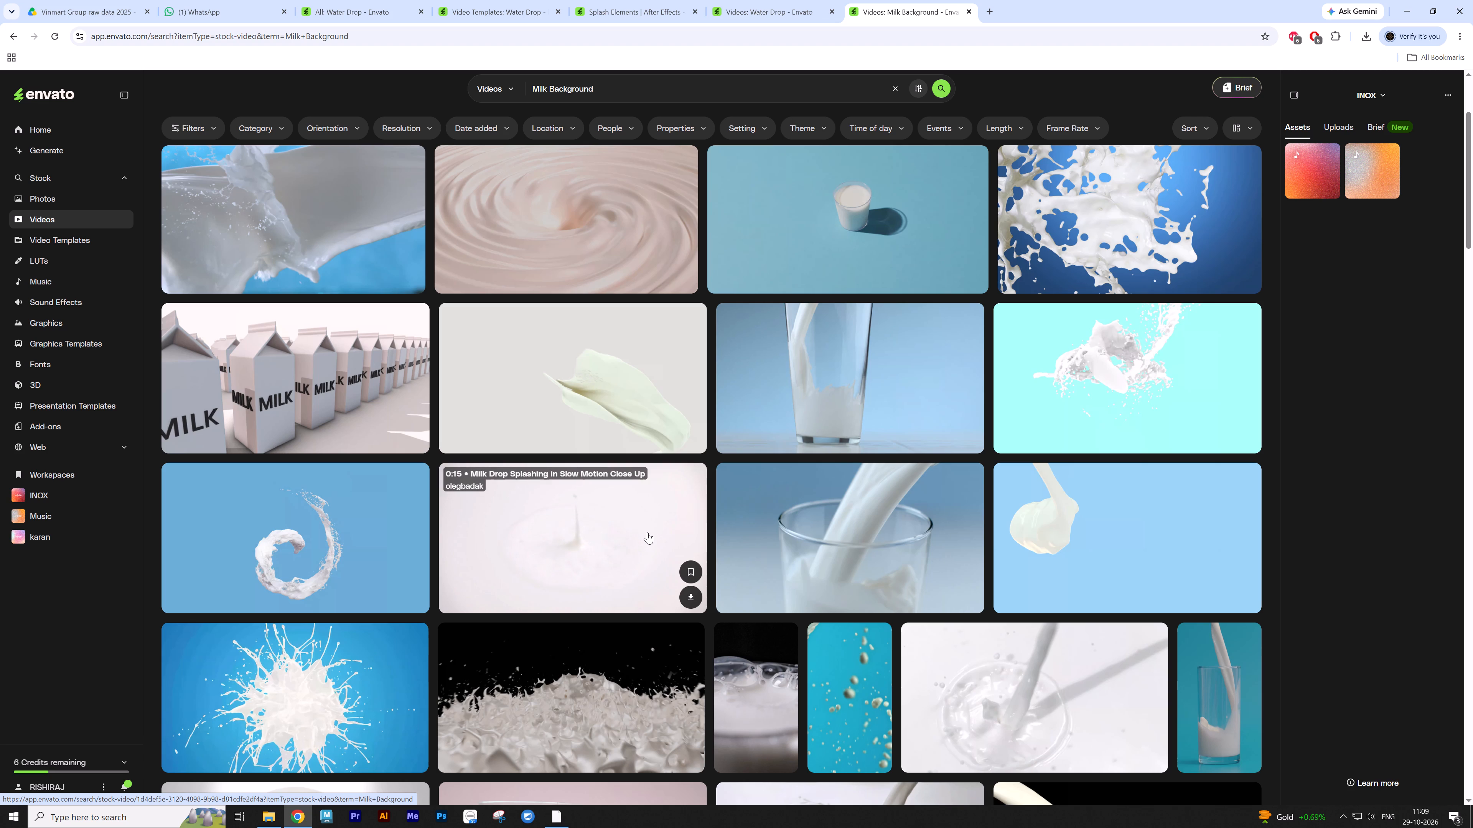
pyautogui.scroll(4, 710, 477)
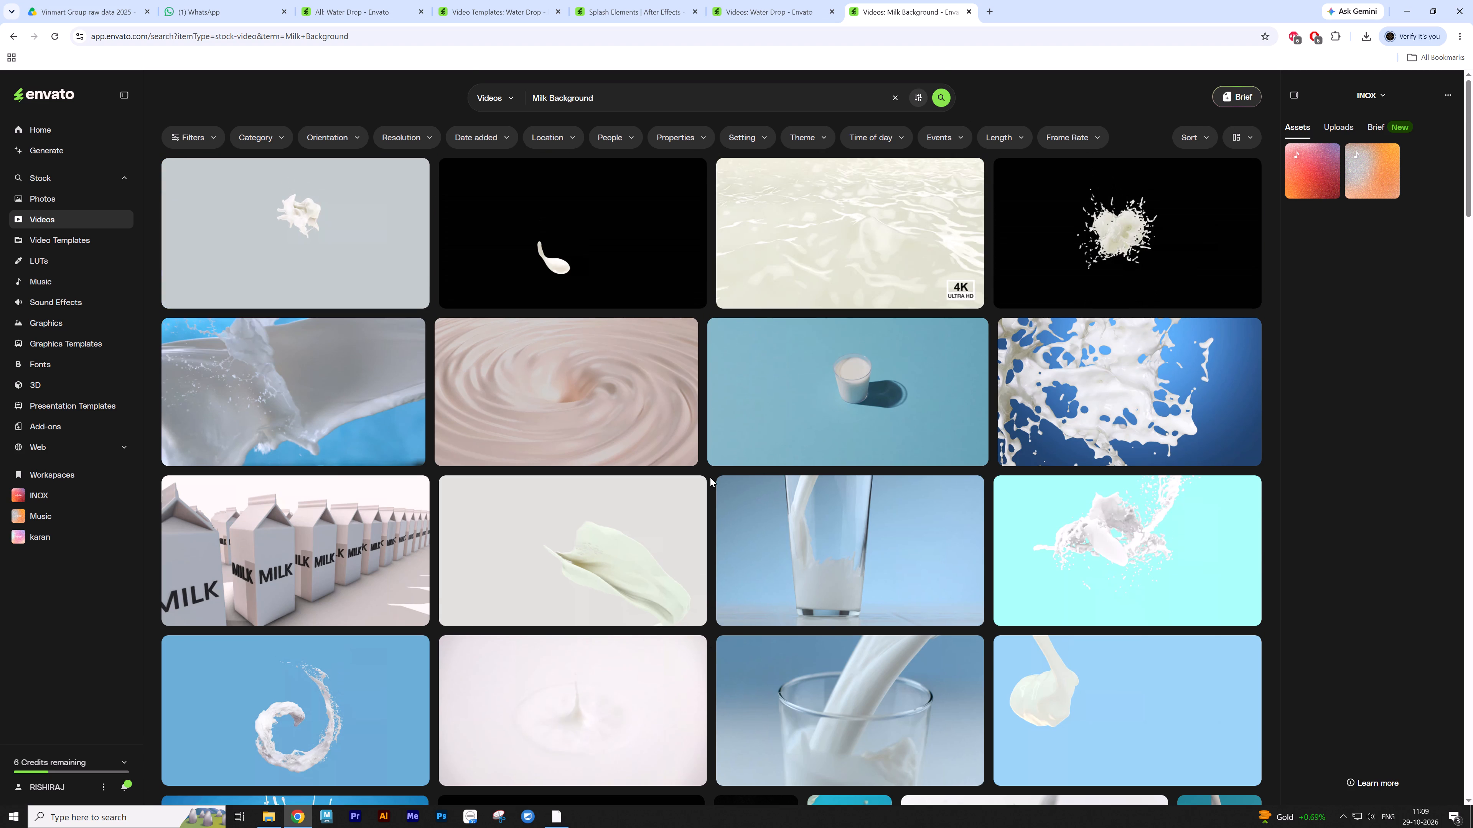
pyautogui.scroll(4, 710, 478)
pyautogui.scroll(-10, 712, 489)
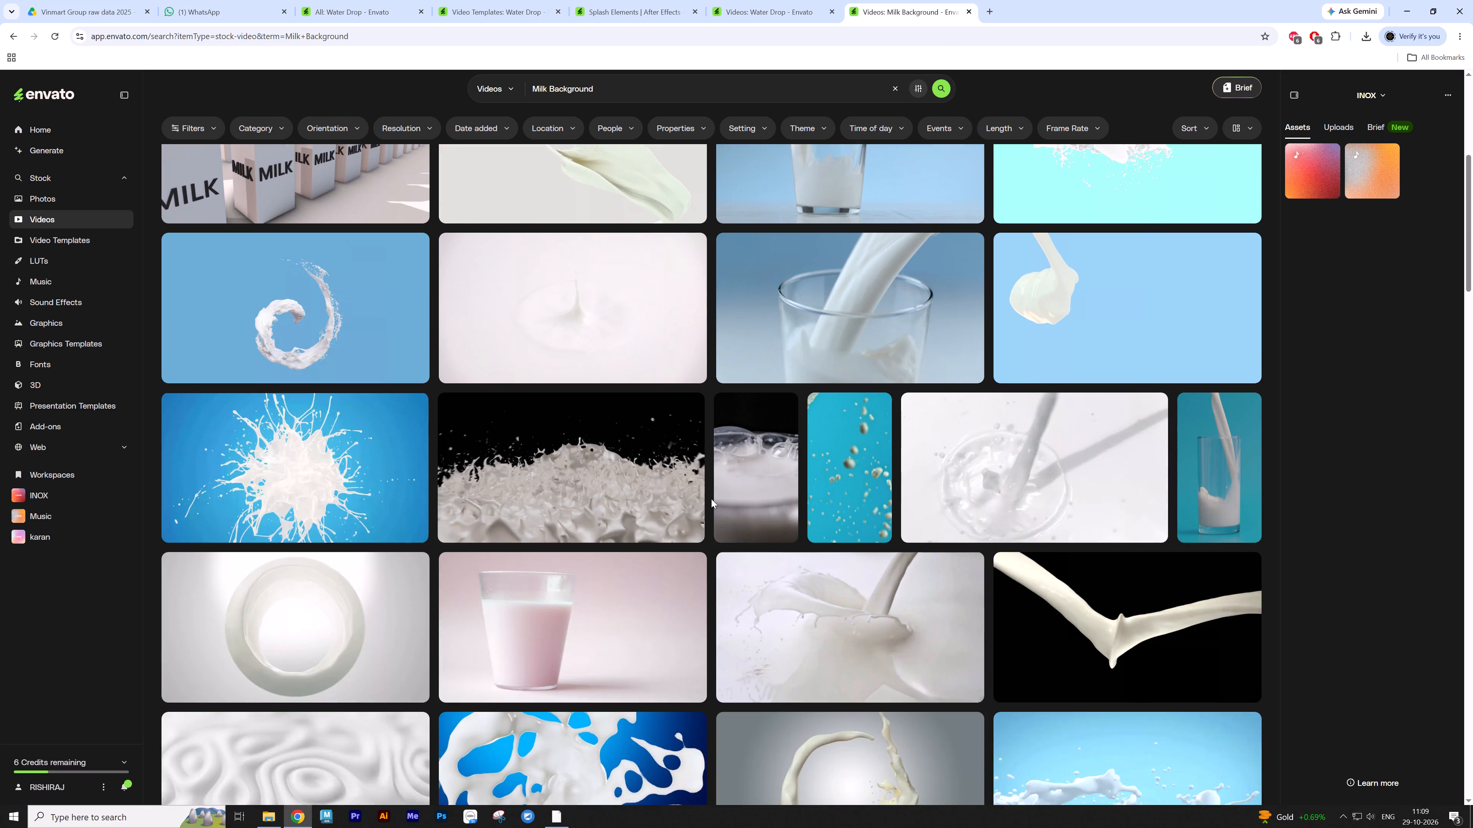
pyautogui.scroll(-16, 711, 499)
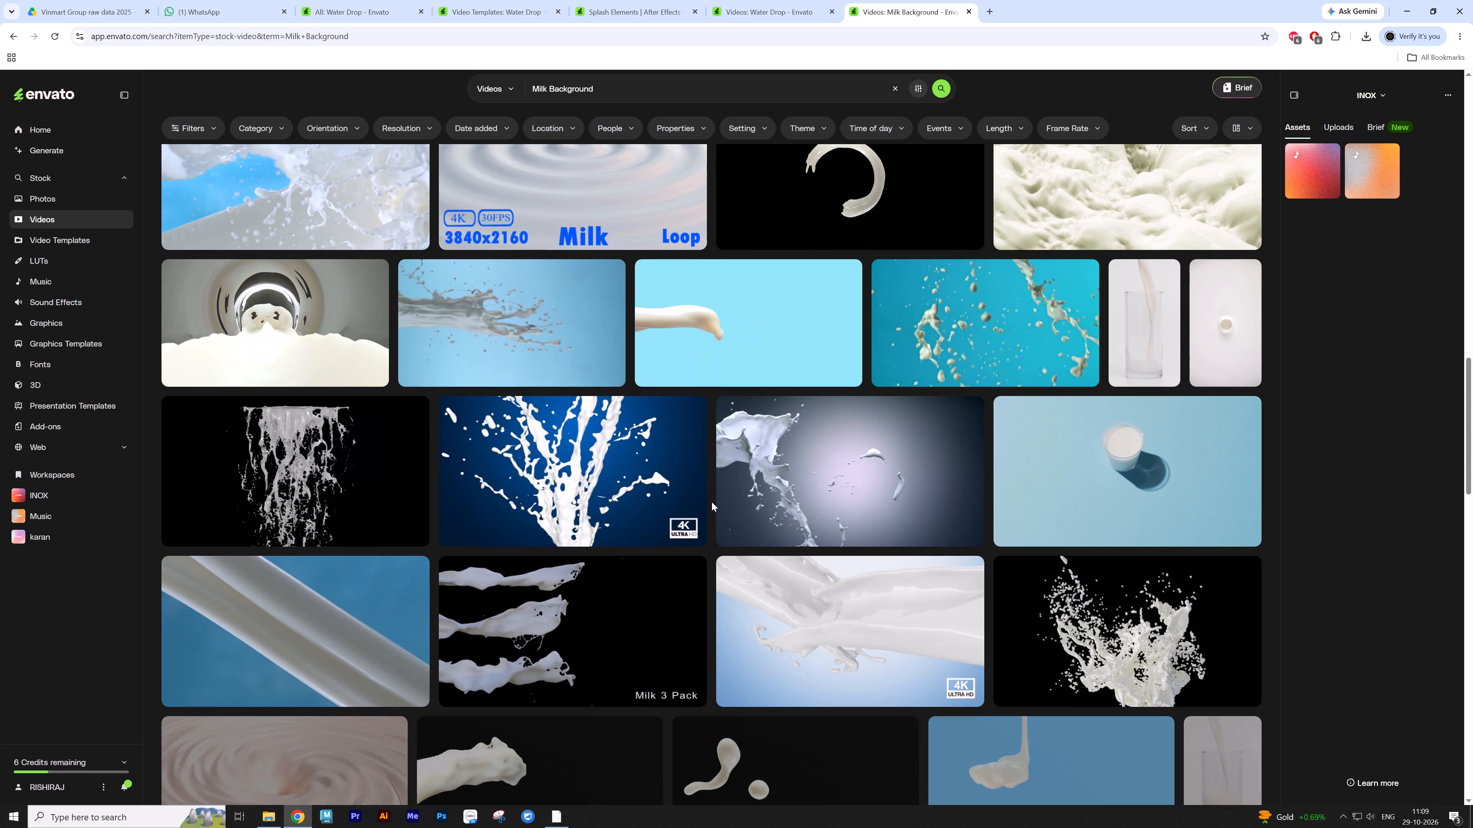
pyautogui.scroll(-7, 712, 502)
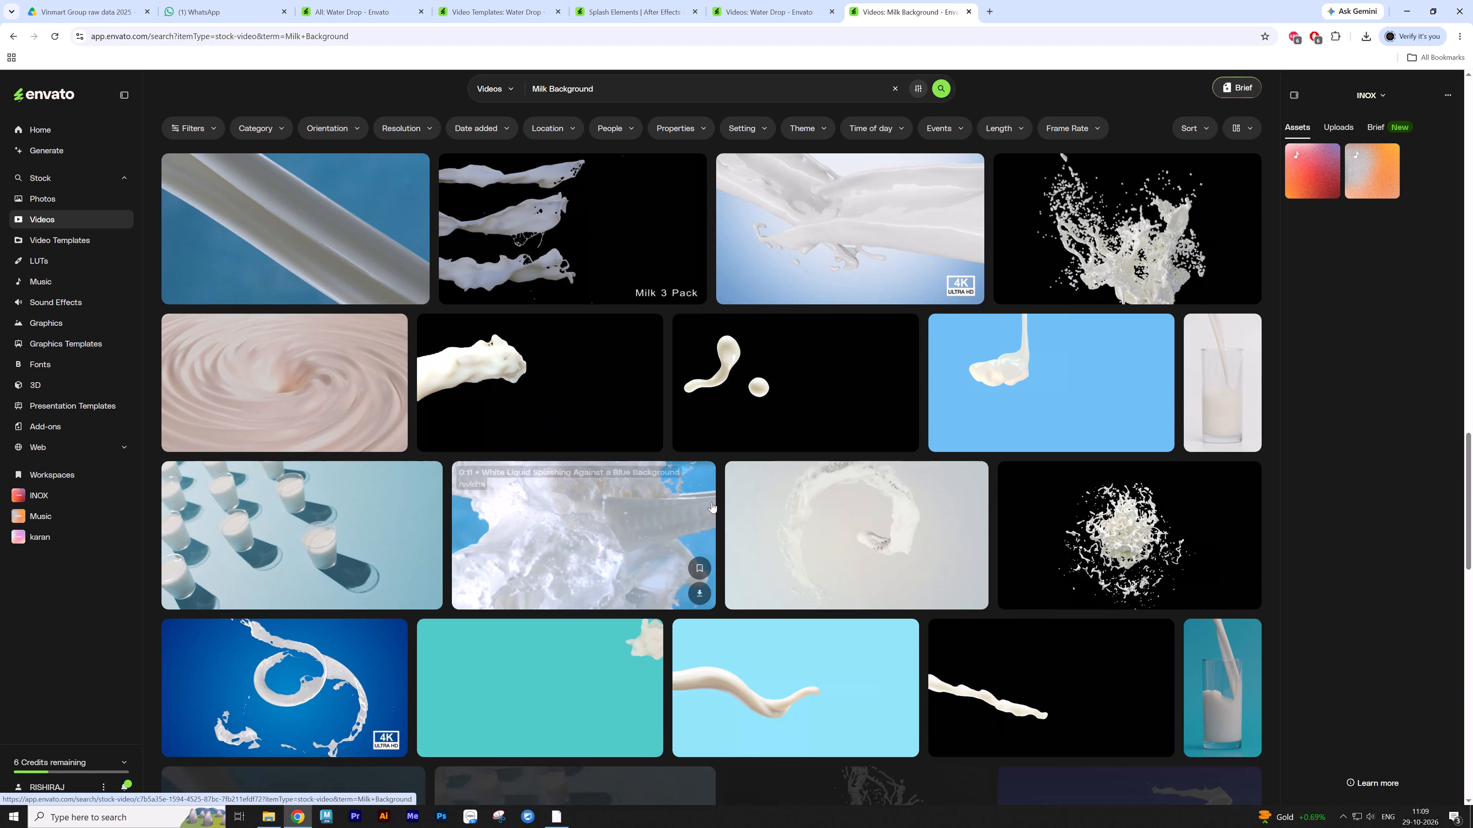
pyautogui.scroll(-6, 712, 502)
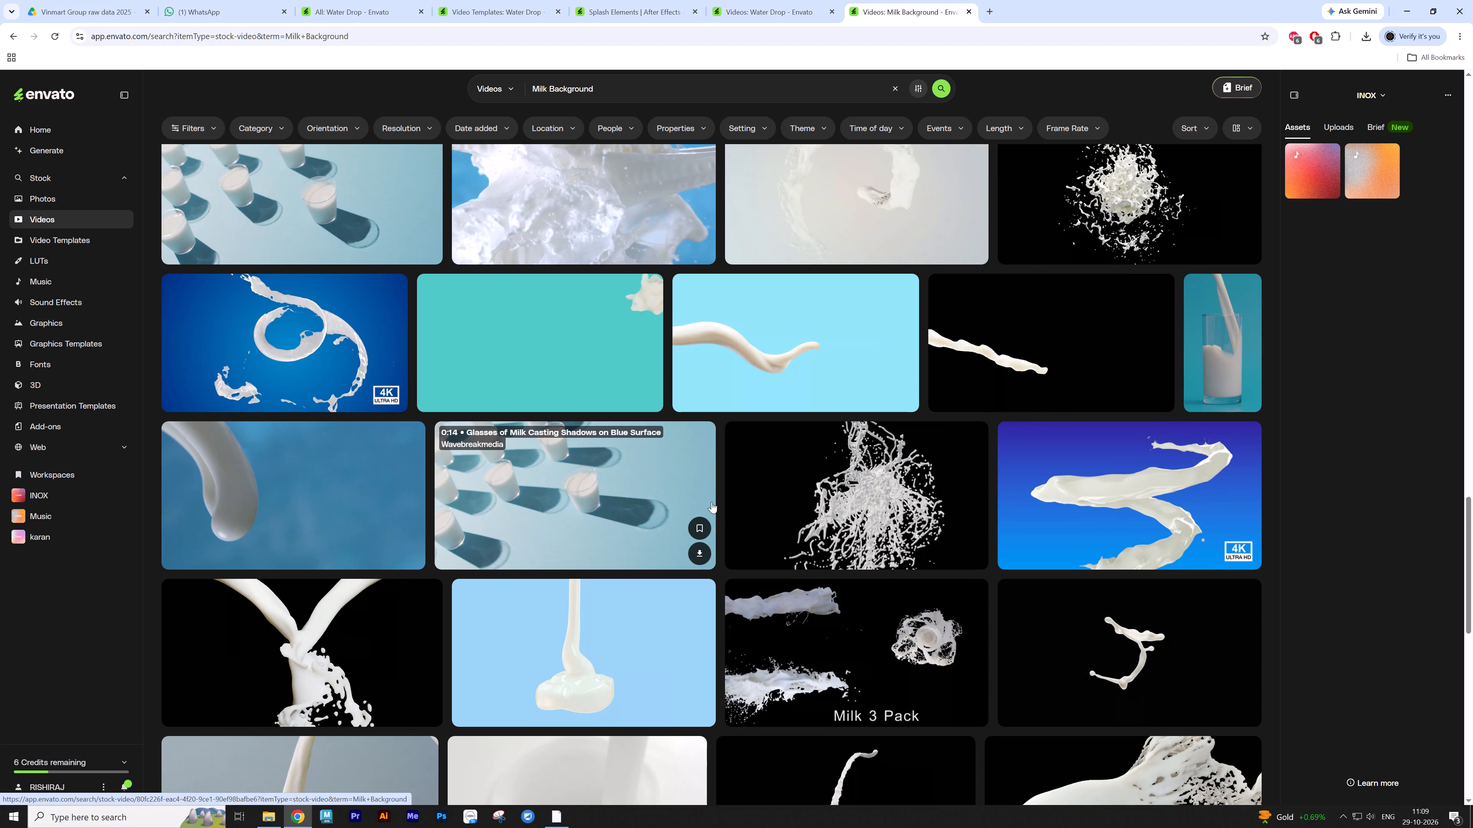
pyautogui.hotkey('alt', 'Tab')
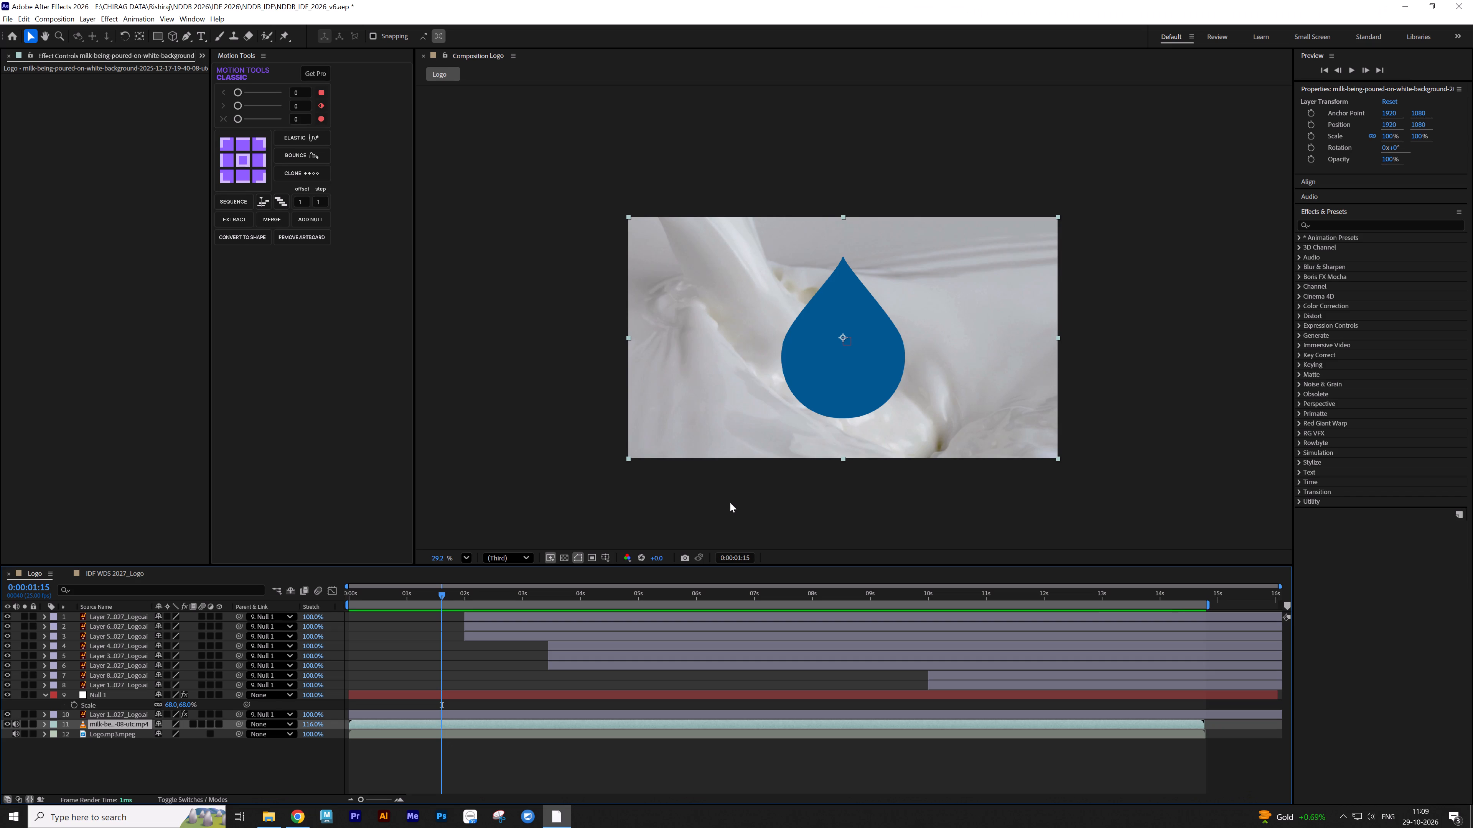
# Save the project.
pyautogui.hotkey('ctrl', 's')
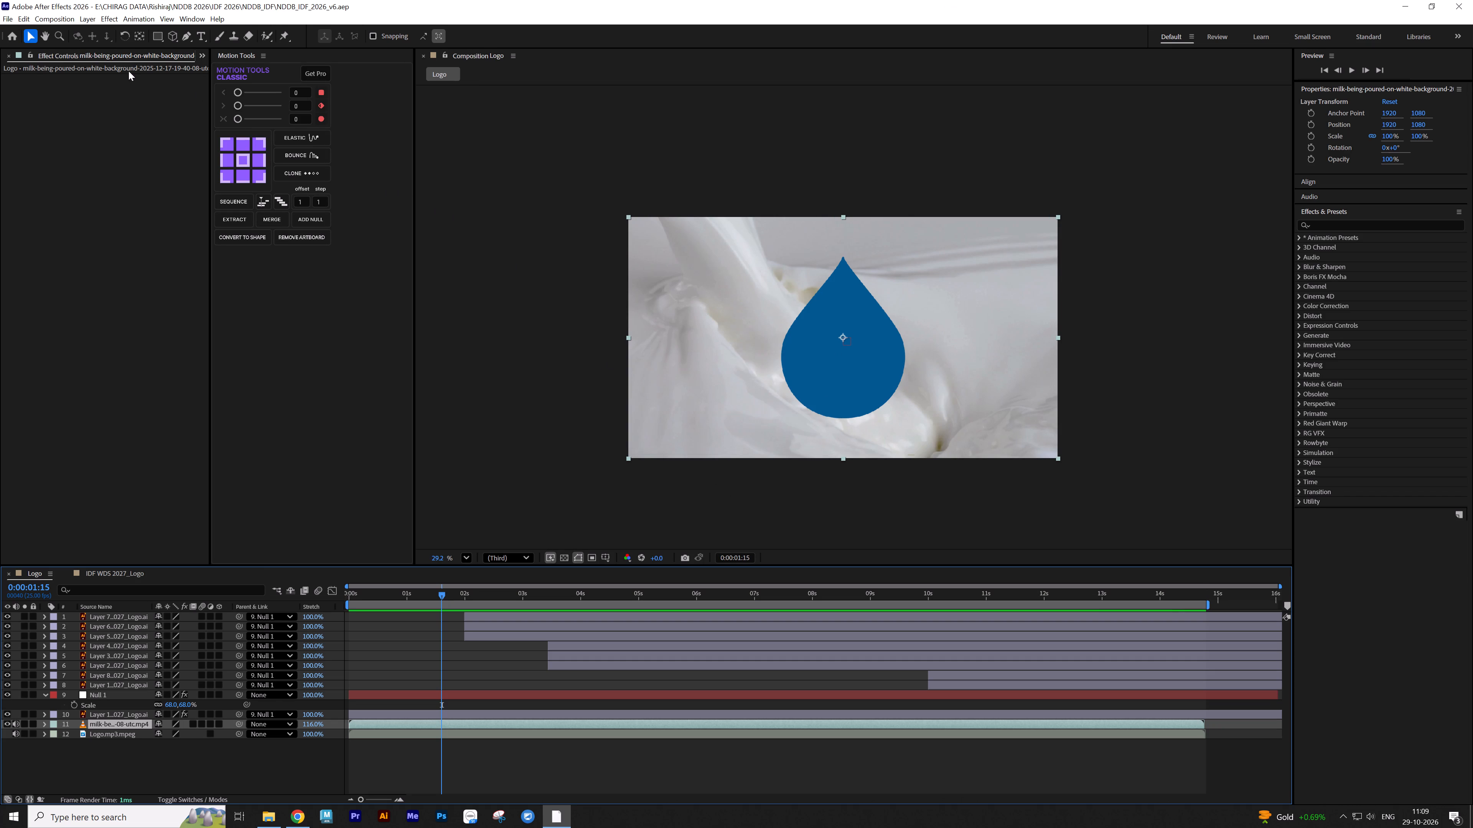
# Import Image 2026-06-04 at 11.54.50.jpeg, add it as the top layer of the Logo composition and fit it to the frame.
pyautogui.scroll(3, 125, 56)
pyautogui.doubleClick(106, 267)
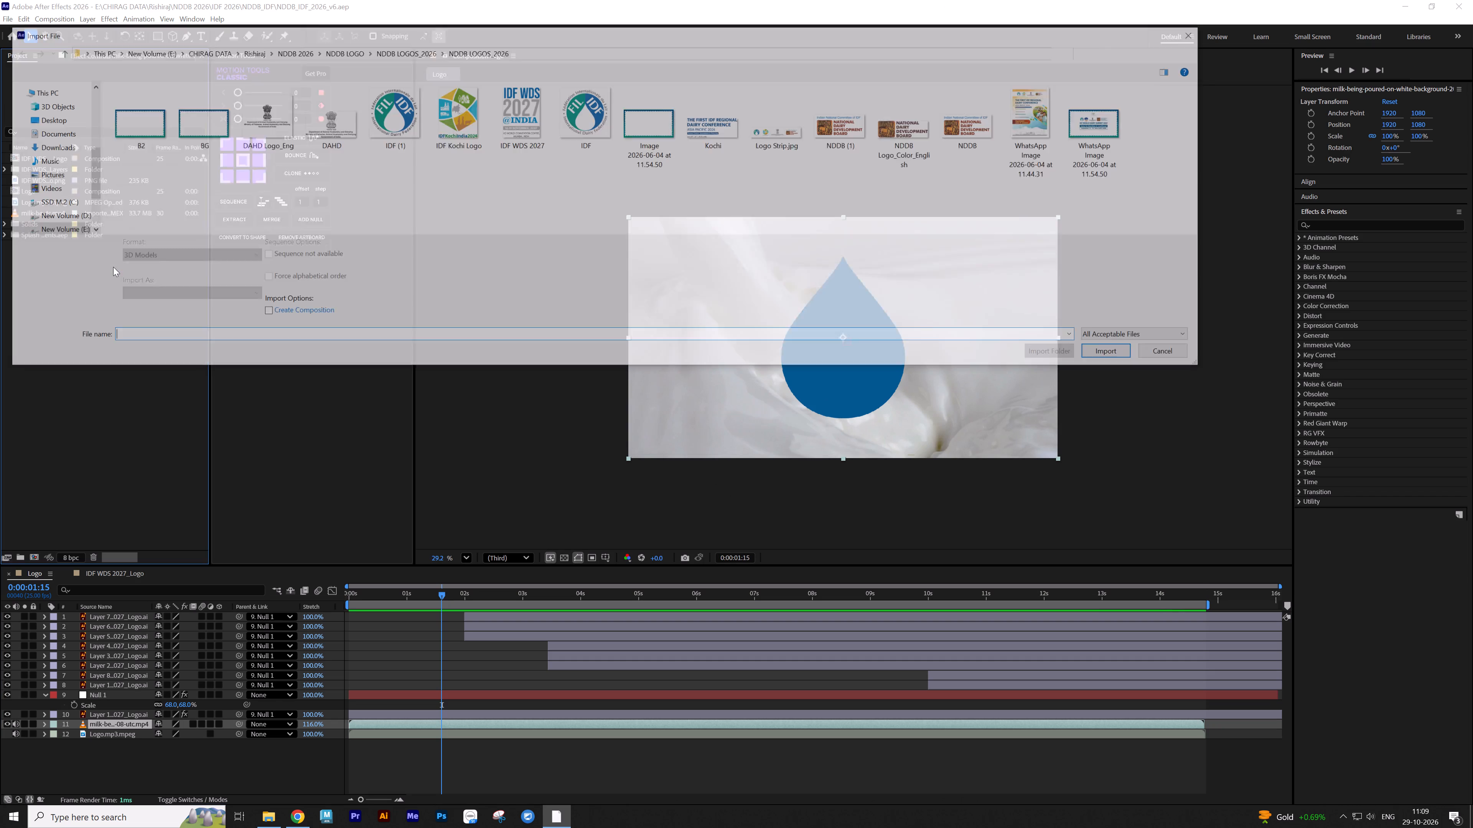
pyautogui.doubleClick(662, 127)
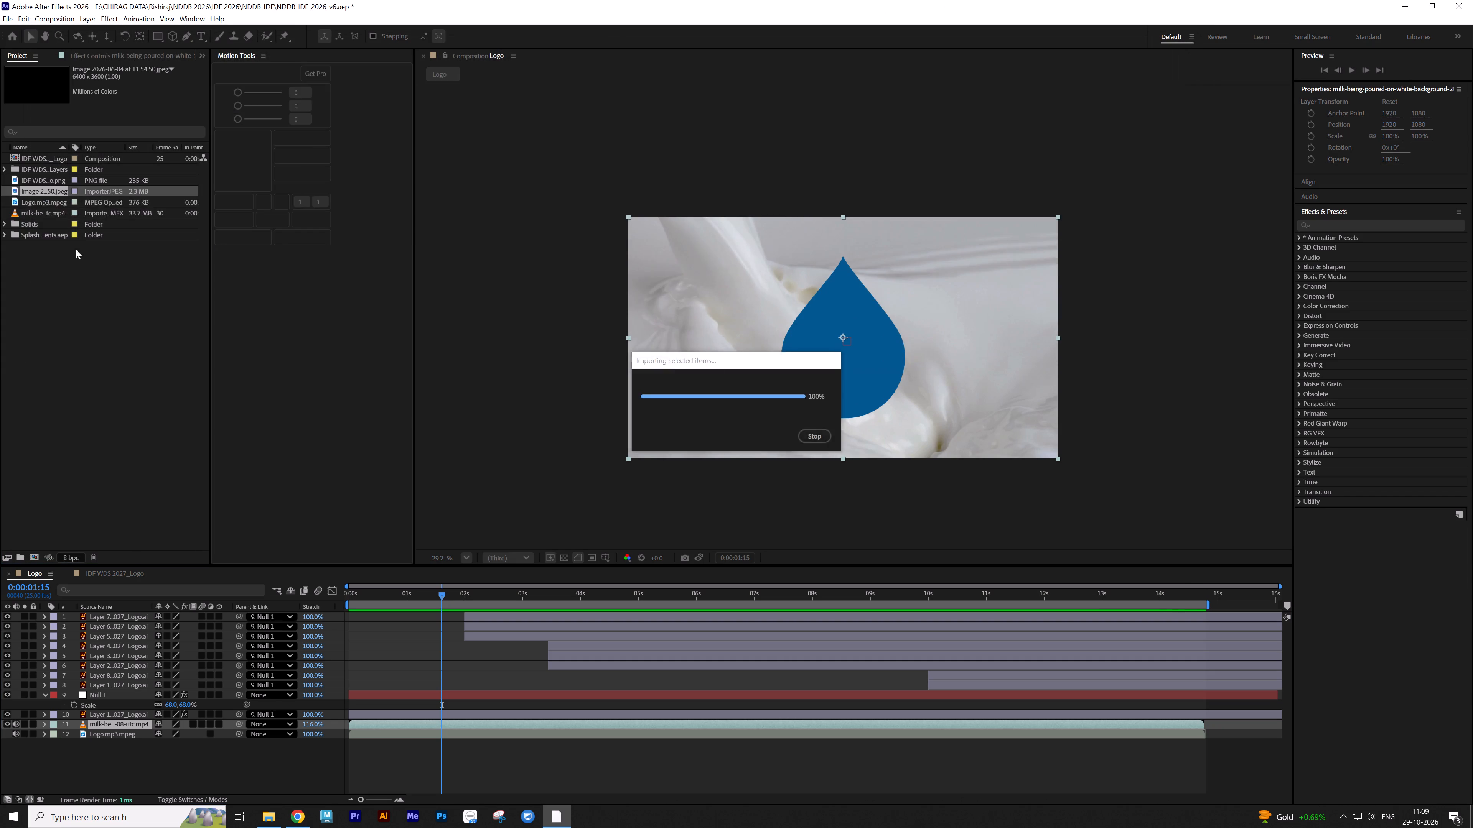
pyautogui.moveTo(37, 190); pyautogui.dragTo(126, 612)
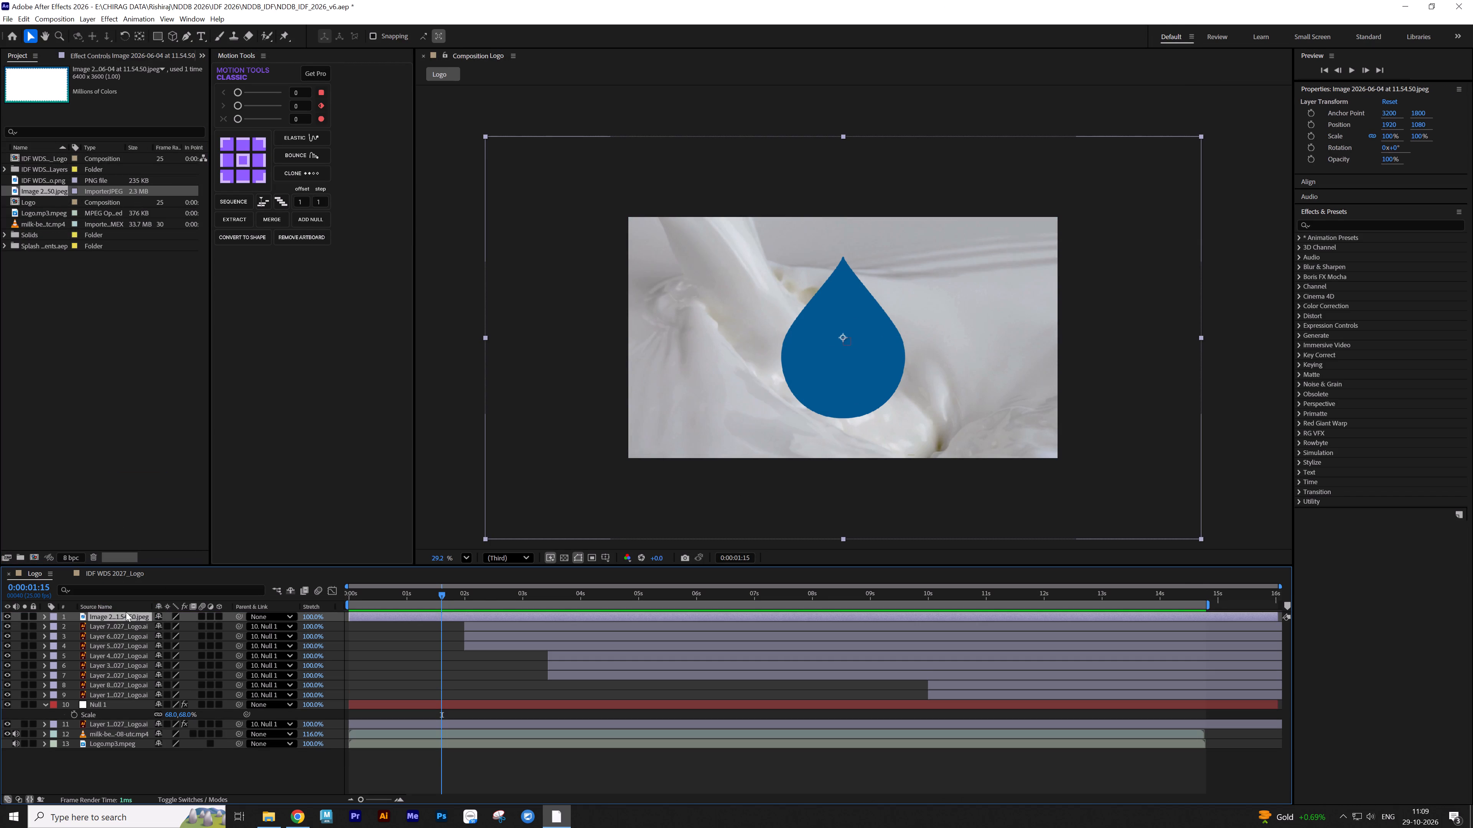
pyautogui.hotkey('ctrl', 'alt', 'f')
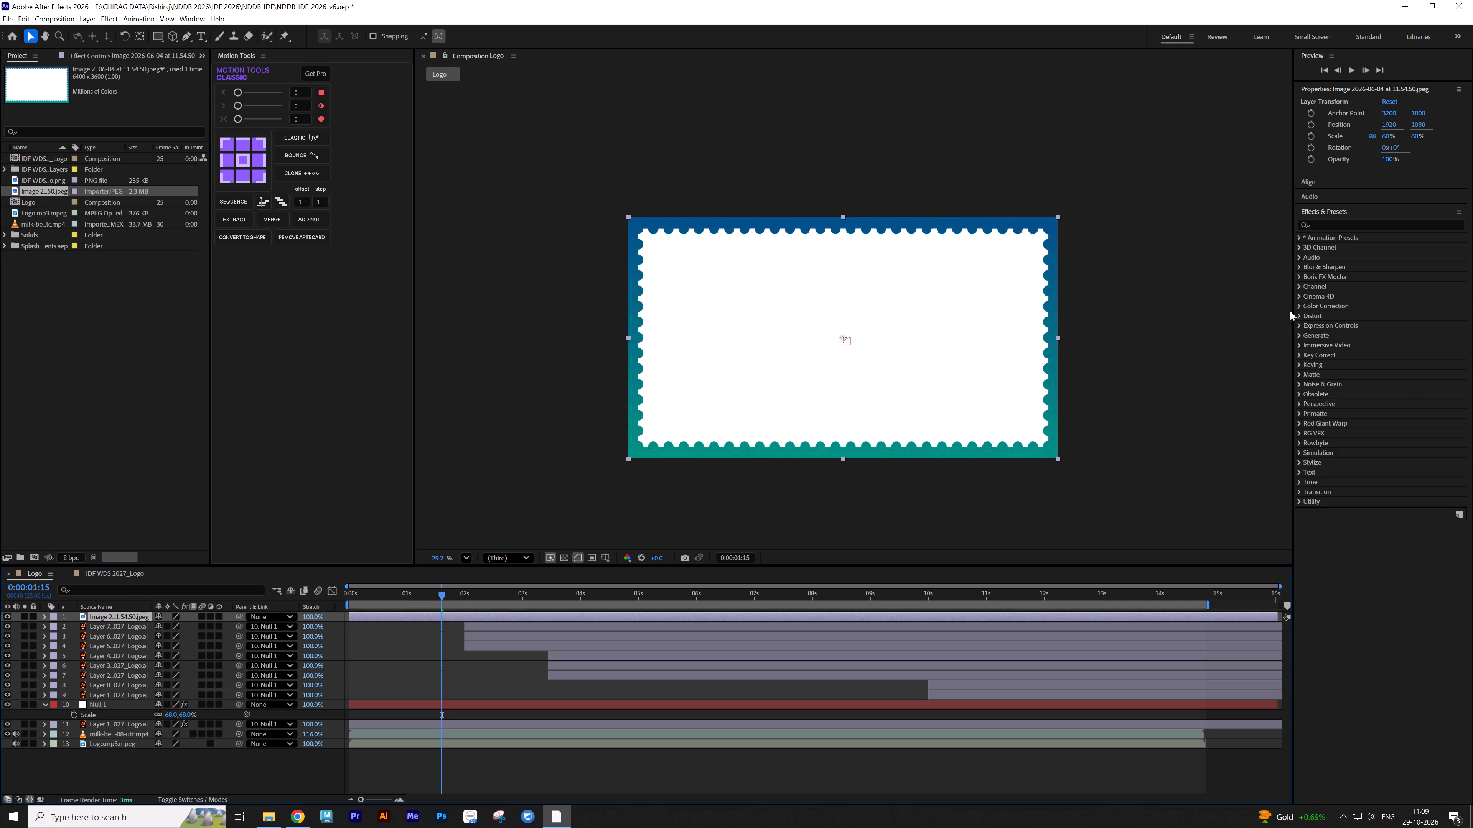
# Find the Luma Key effect and apply it to the stamp-border image layer.
pyautogui.click(1335, 219)
pyautogui.click(1333, 223)
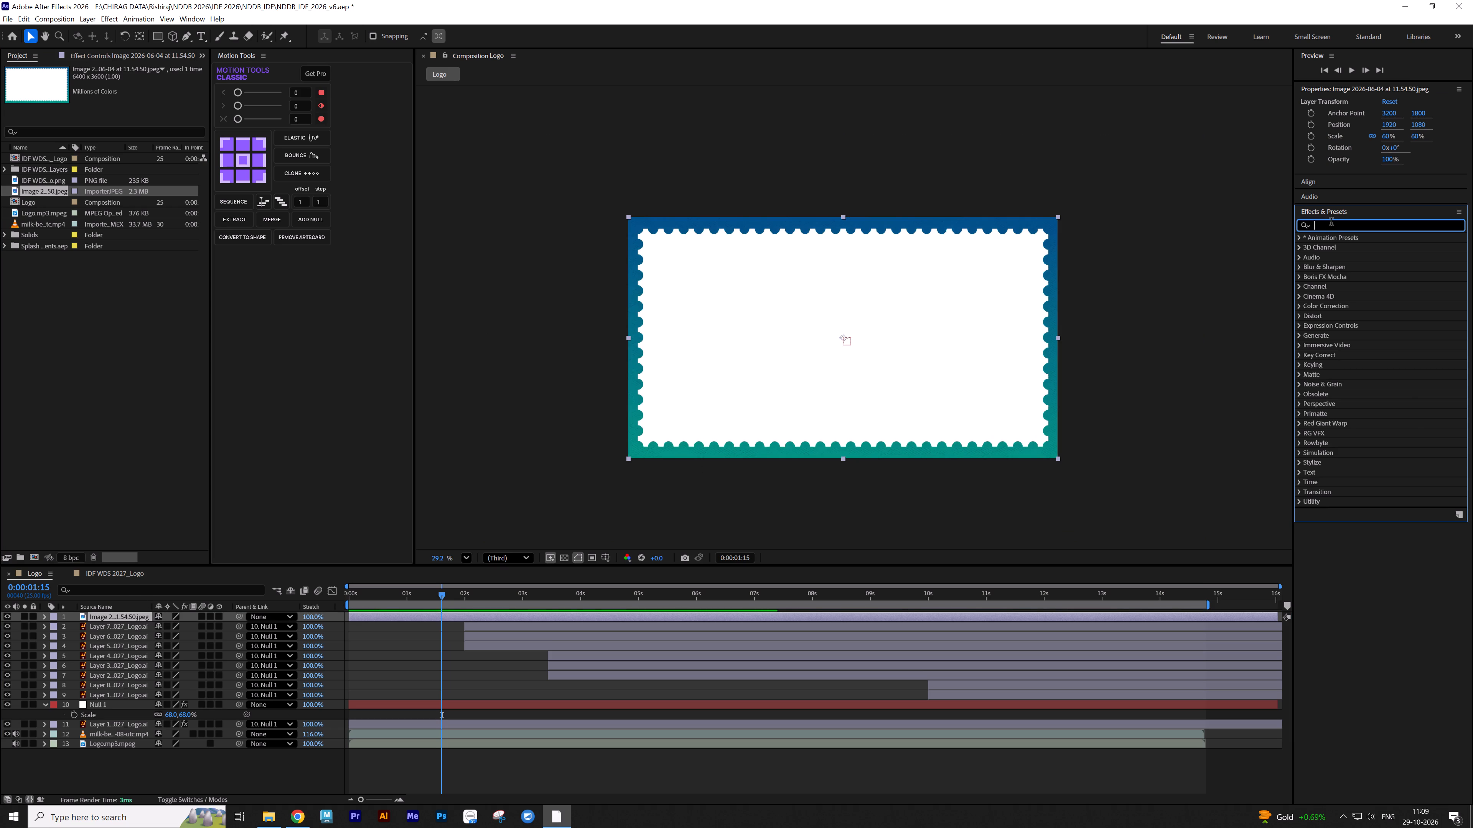
pyautogui.write('luma')
pyautogui.moveTo(1356, 248); pyautogui.dragTo(994, 289)
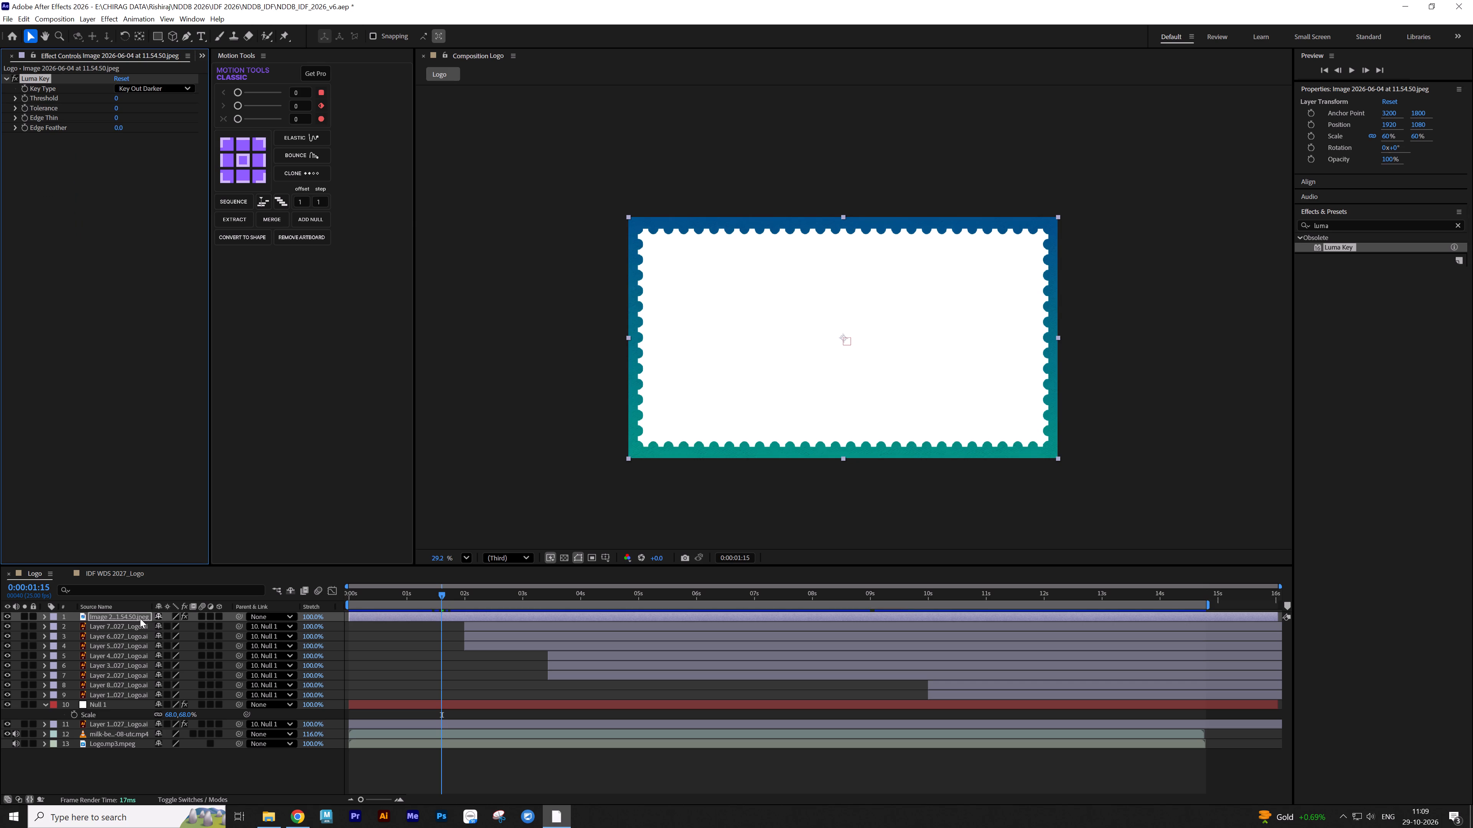
# Move the stamp-border image layer beneath the blue drop layer and above the milk video, and collapse Null 1's scale property.
pyautogui.moveTo(140, 618); pyautogui.dragTo(131, 731)
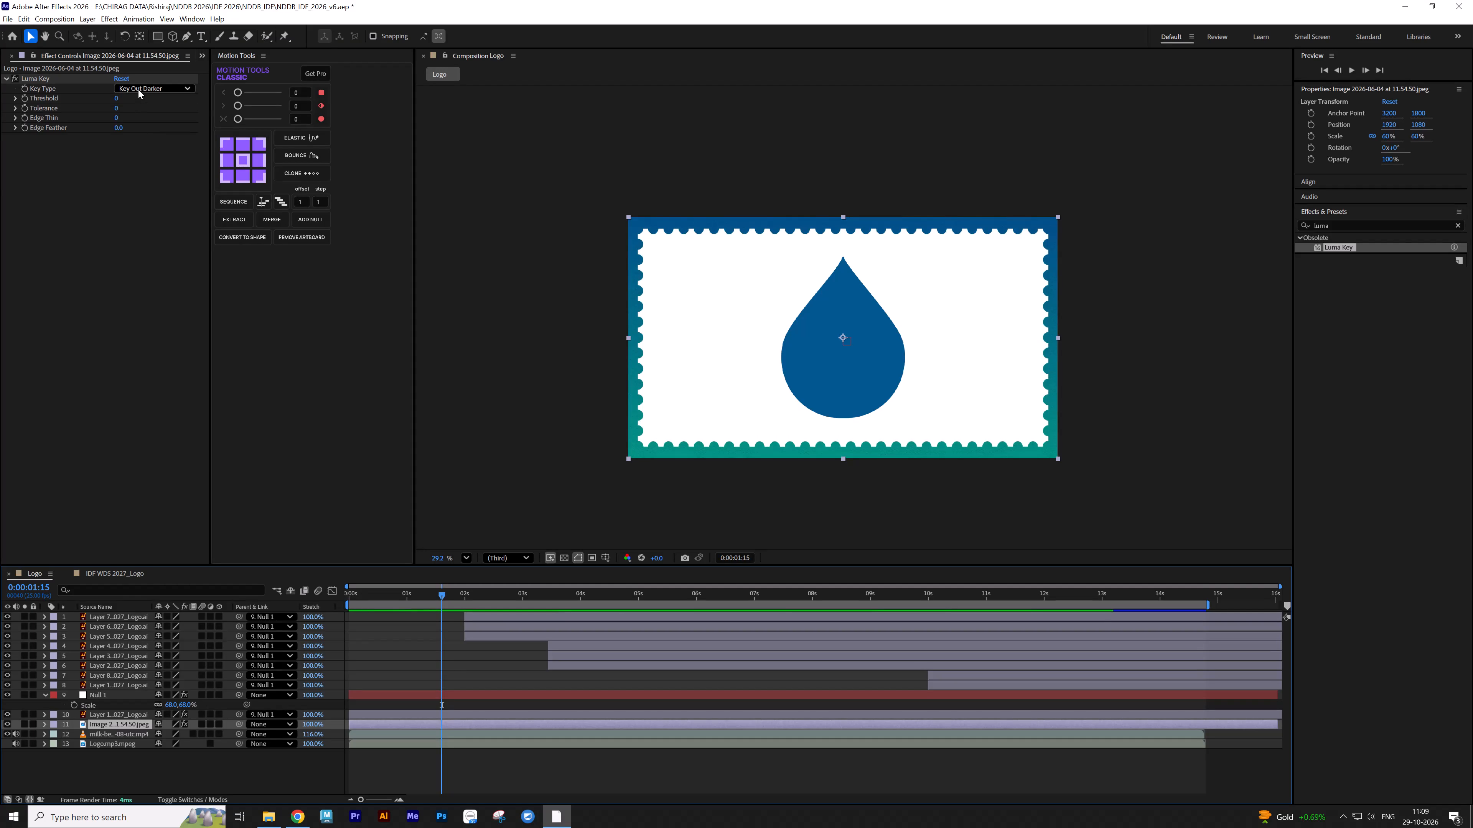
pyautogui.click(438, 662)
pyautogui.press('s')
pyautogui.press('s')
# Preview the logo animation from the start against the stamp-border background and save the project.
pyautogui.moveTo(440, 591); pyautogui.dragTo(406, 591)
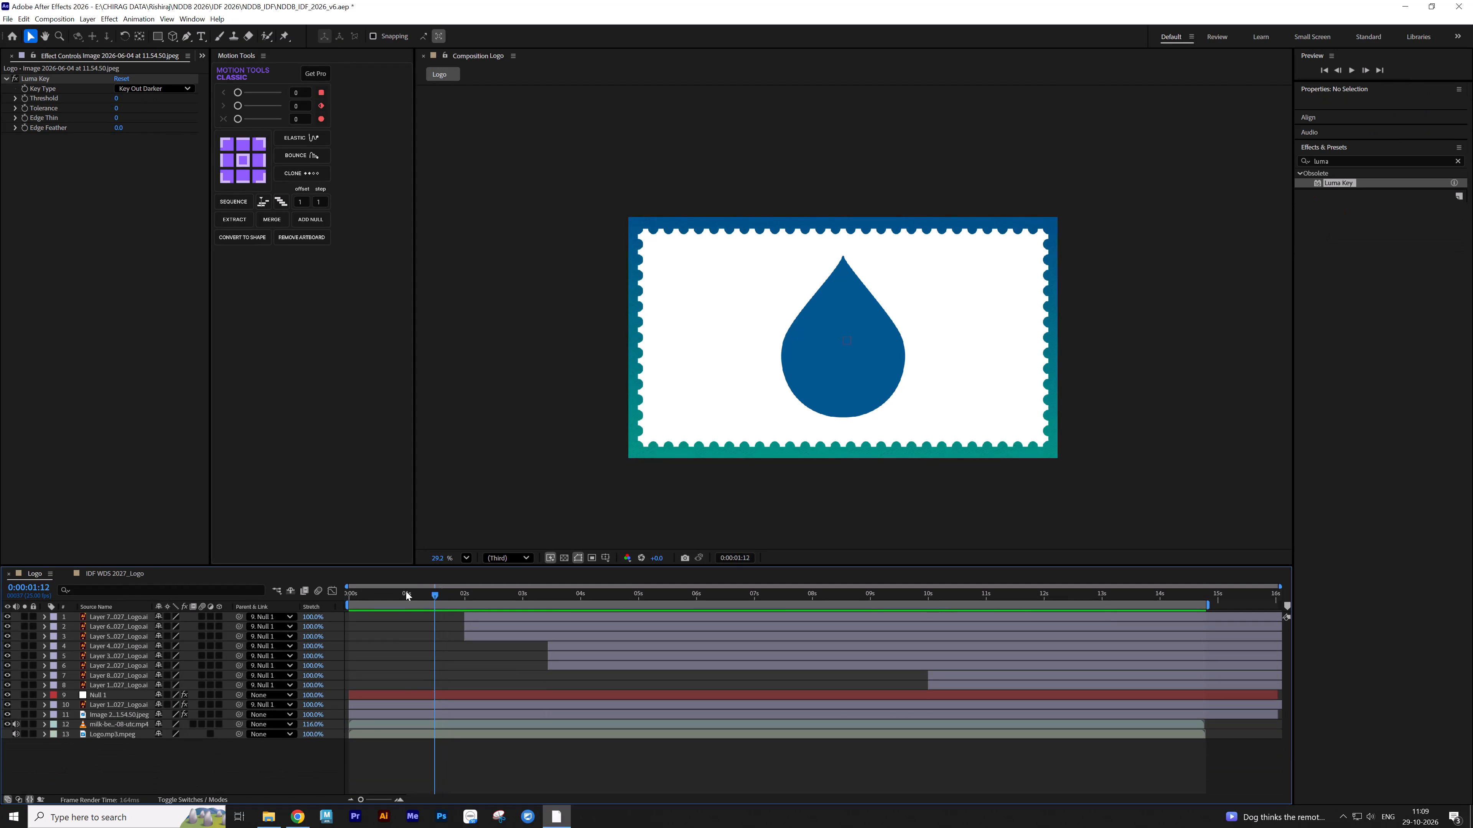
pyautogui.moveTo(406, 591); pyautogui.dragTo(289, 591)
pyautogui.press('space')
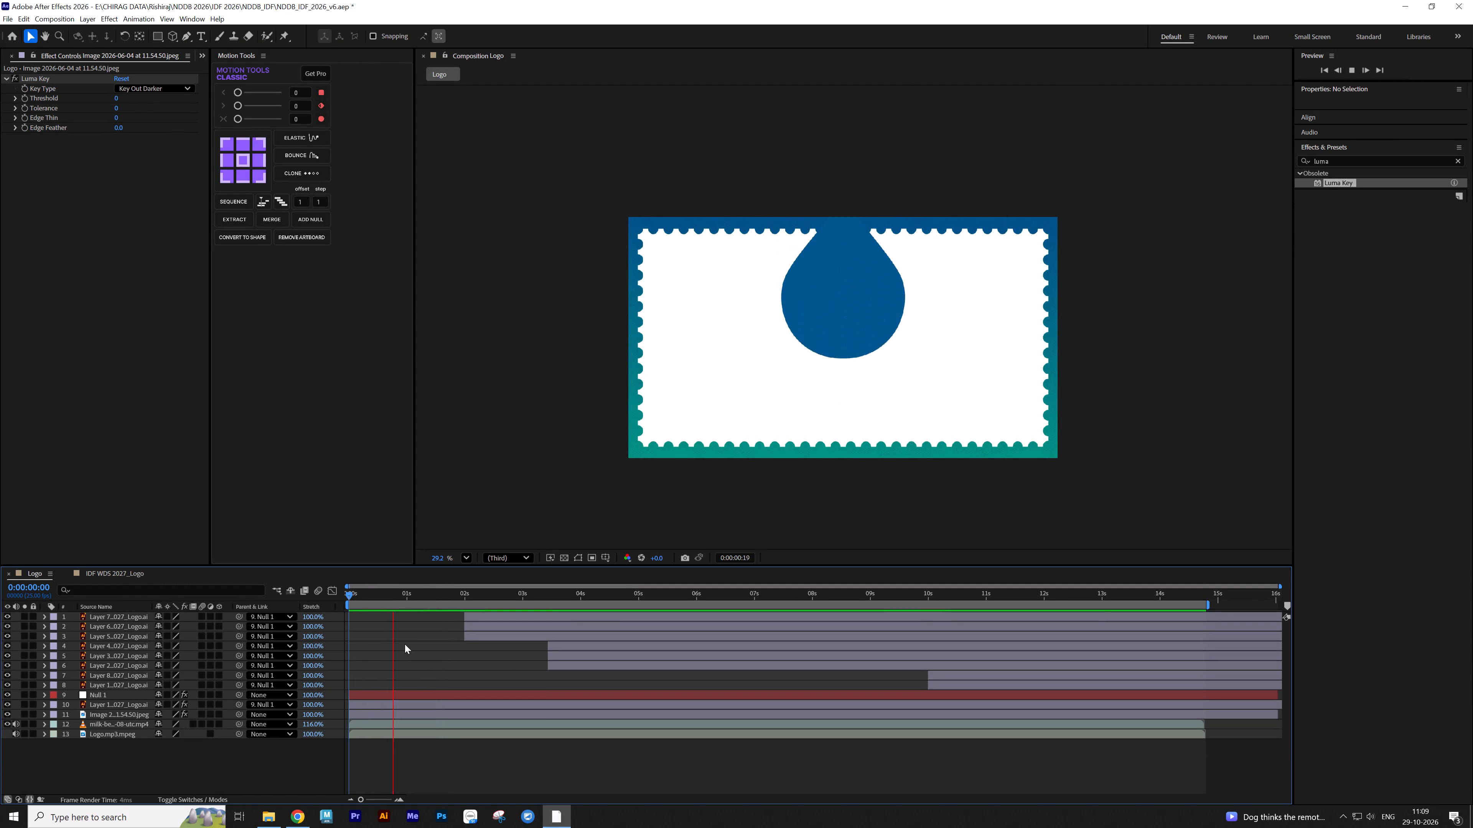
pyautogui.press('space')
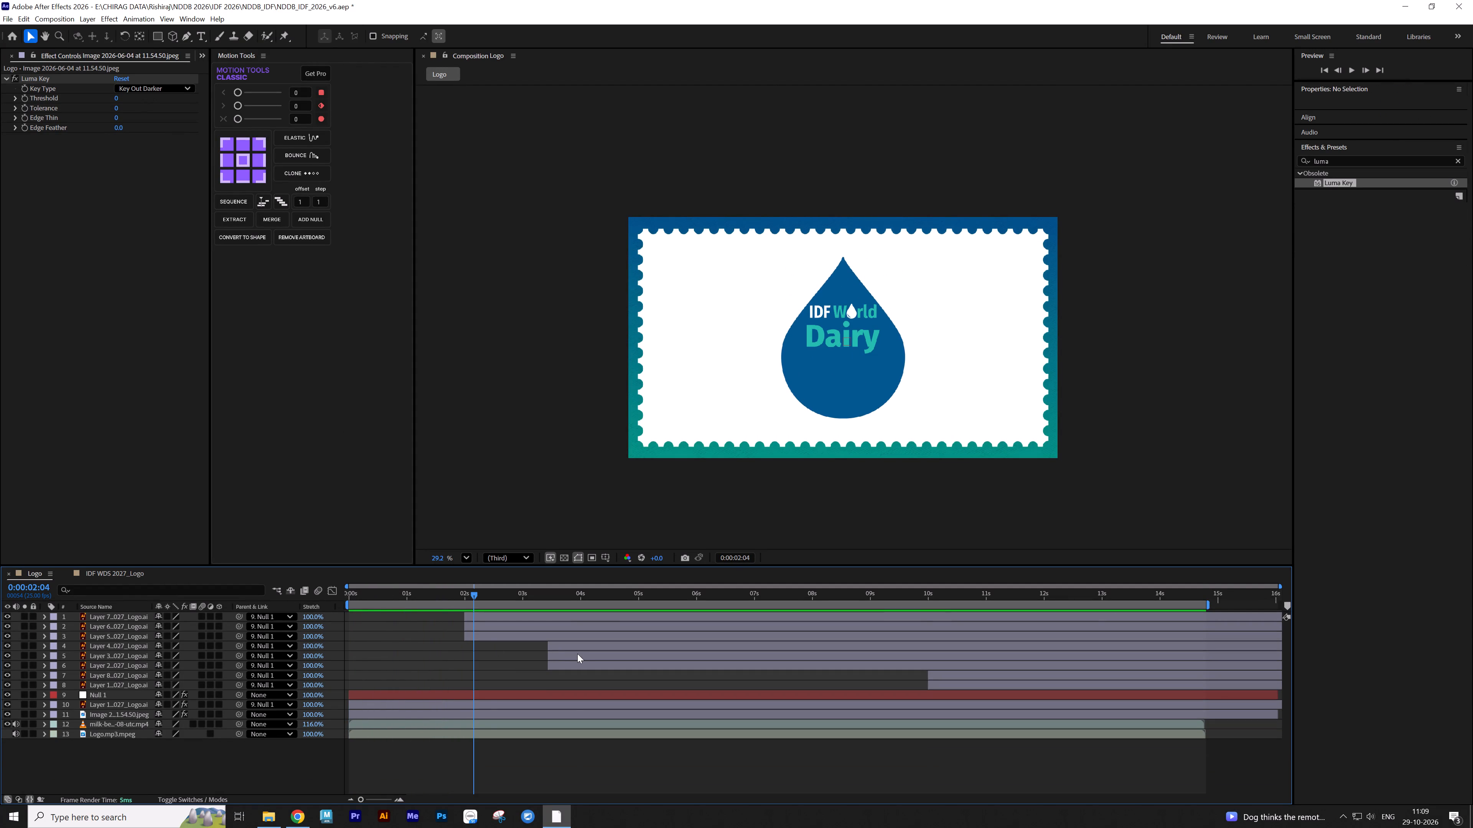
pyautogui.press('space')
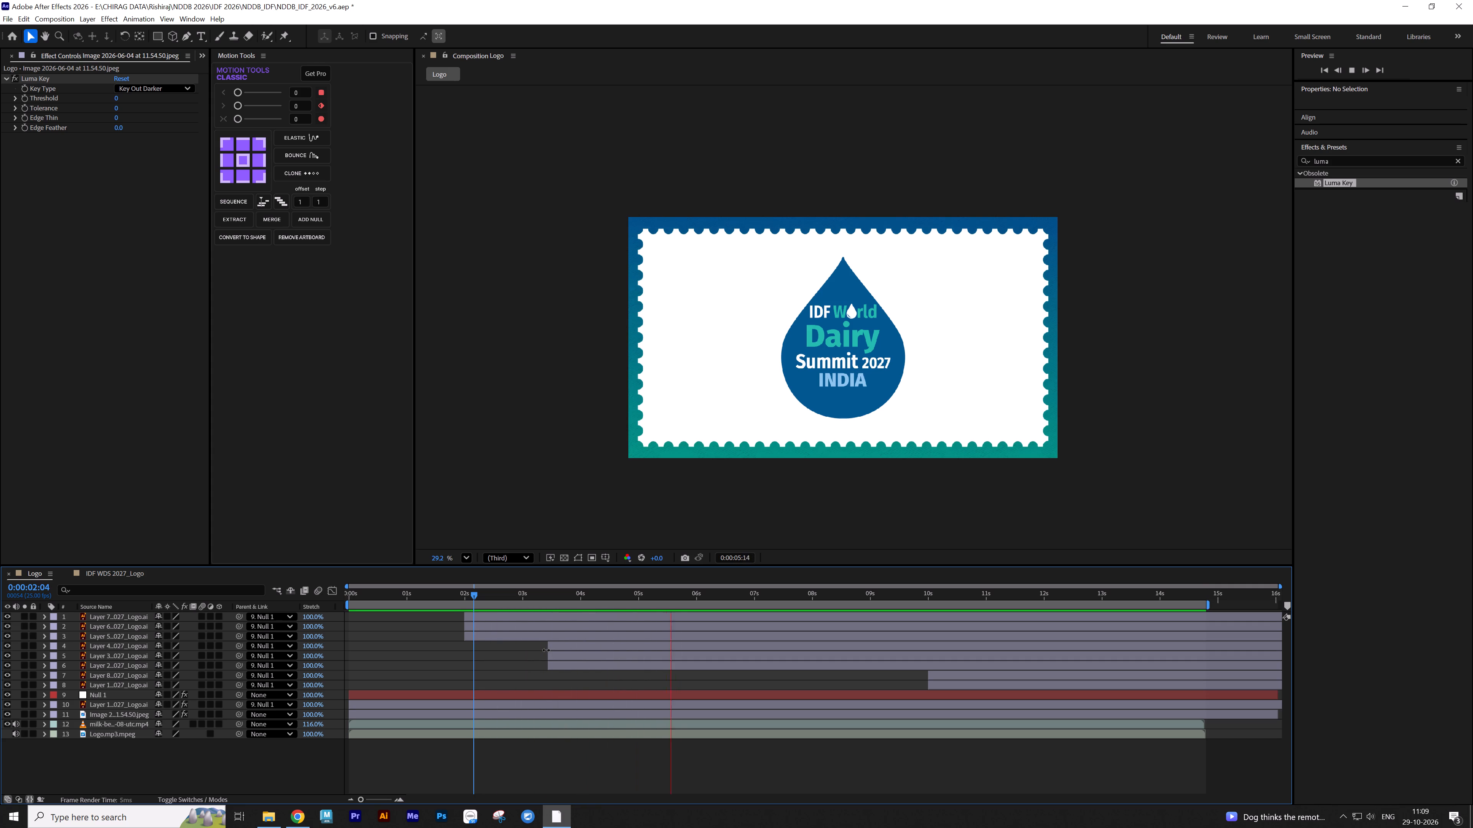
pyautogui.press('space')
pyautogui.click(468, 661)
pyautogui.hotkey('ctrl', 's')
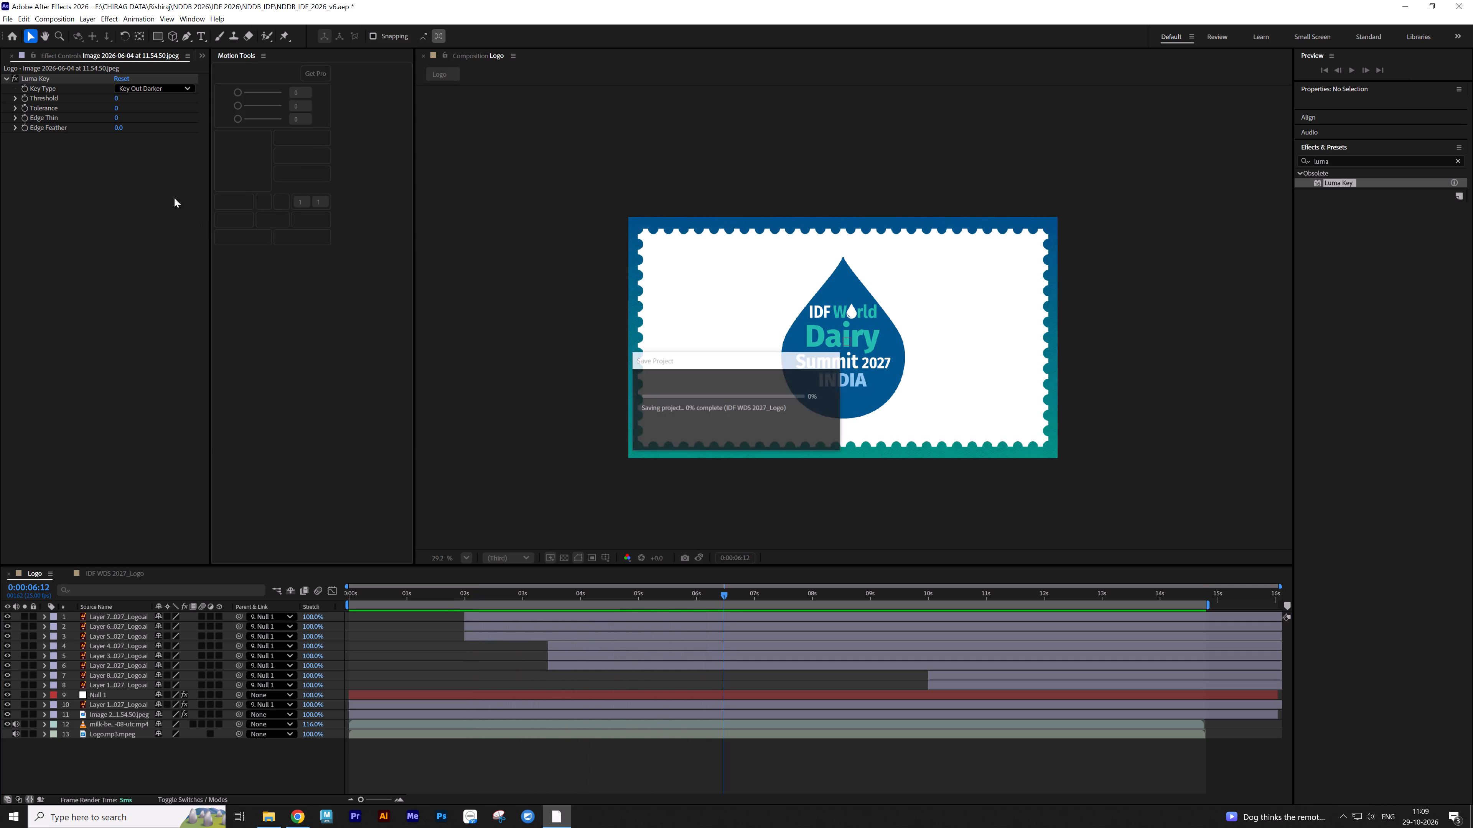
# Import the NDDB_IDF_2026_v5 project from the IDF 2026 > NDDB_IDF folder, accept the font substitution, and save the project.
pyautogui.scroll(1, 56, 56)
pyautogui.doubleClick(33, 336)
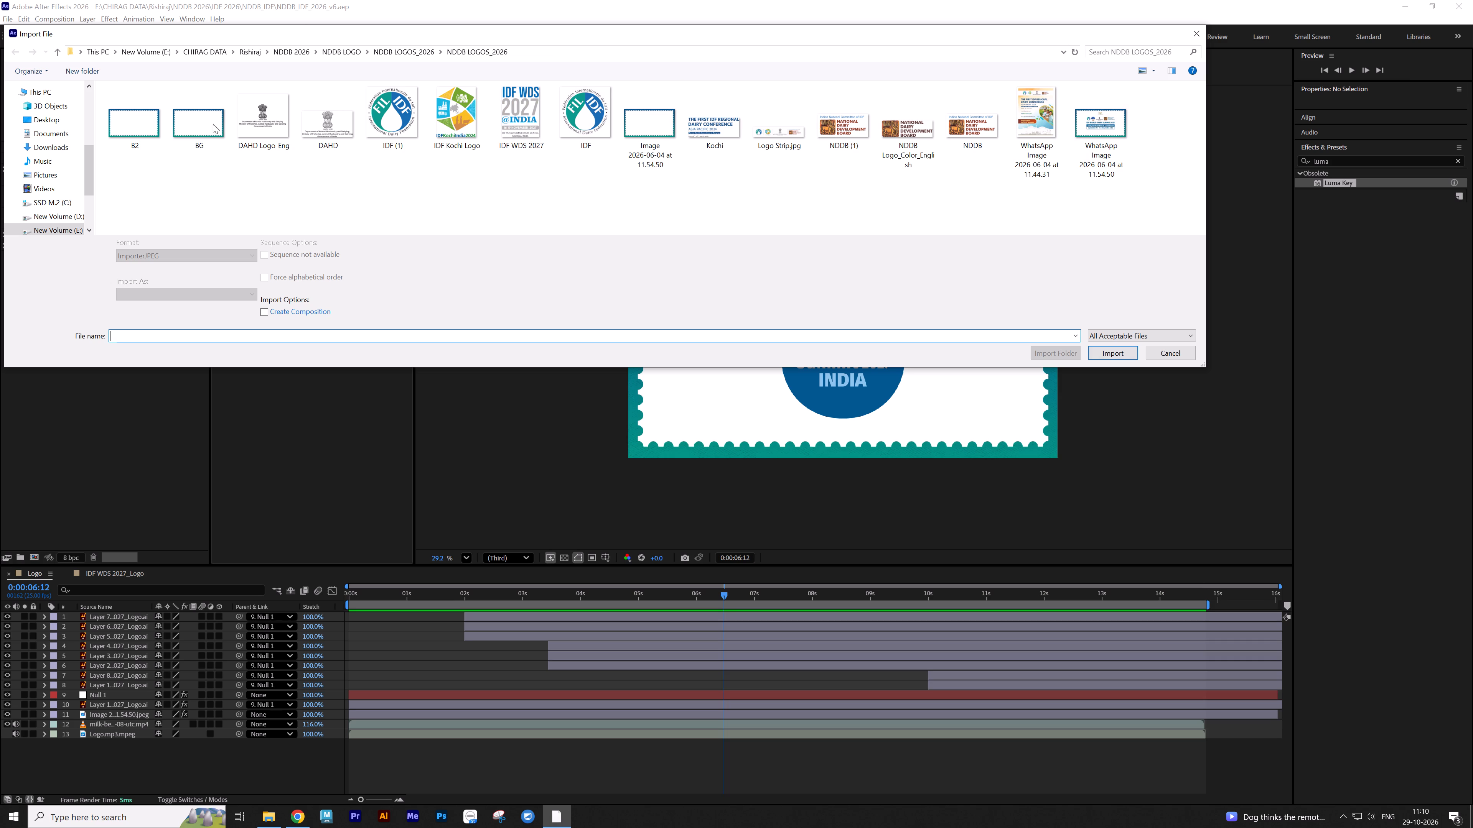
pyautogui.click(404, 176)
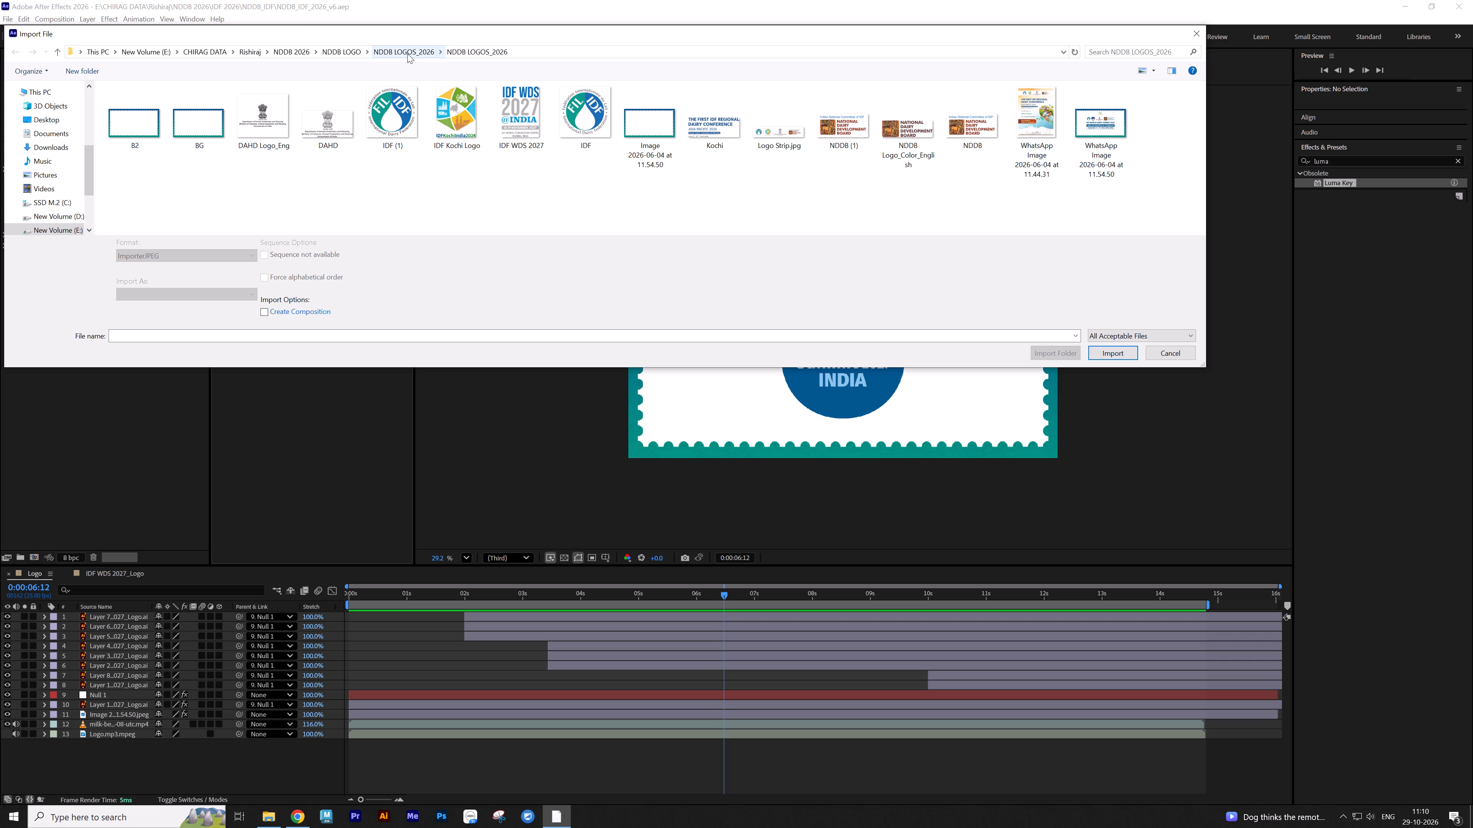
pyautogui.click(407, 54)
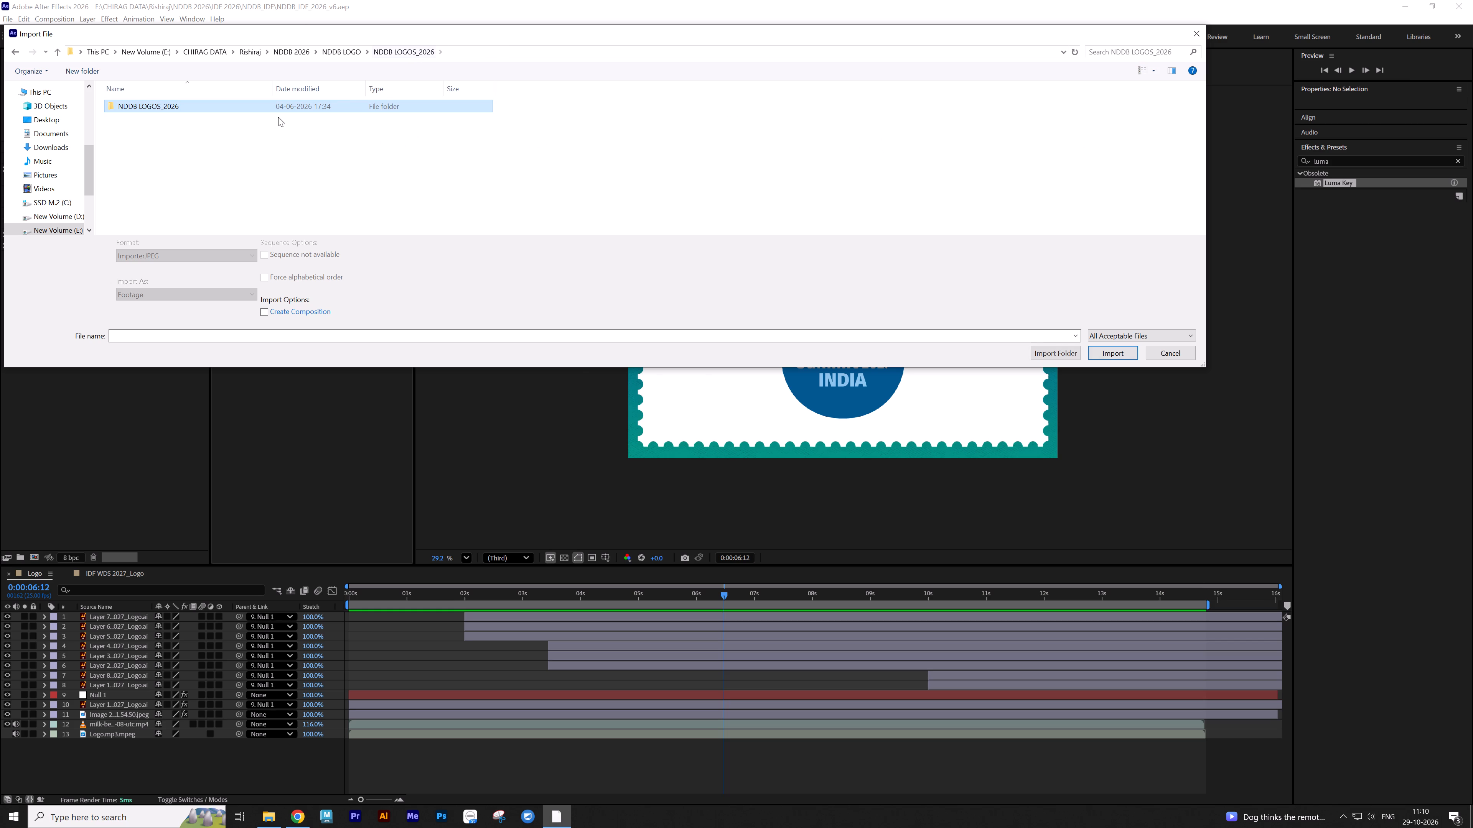
pyautogui.click(346, 51)
pyautogui.click(290, 54)
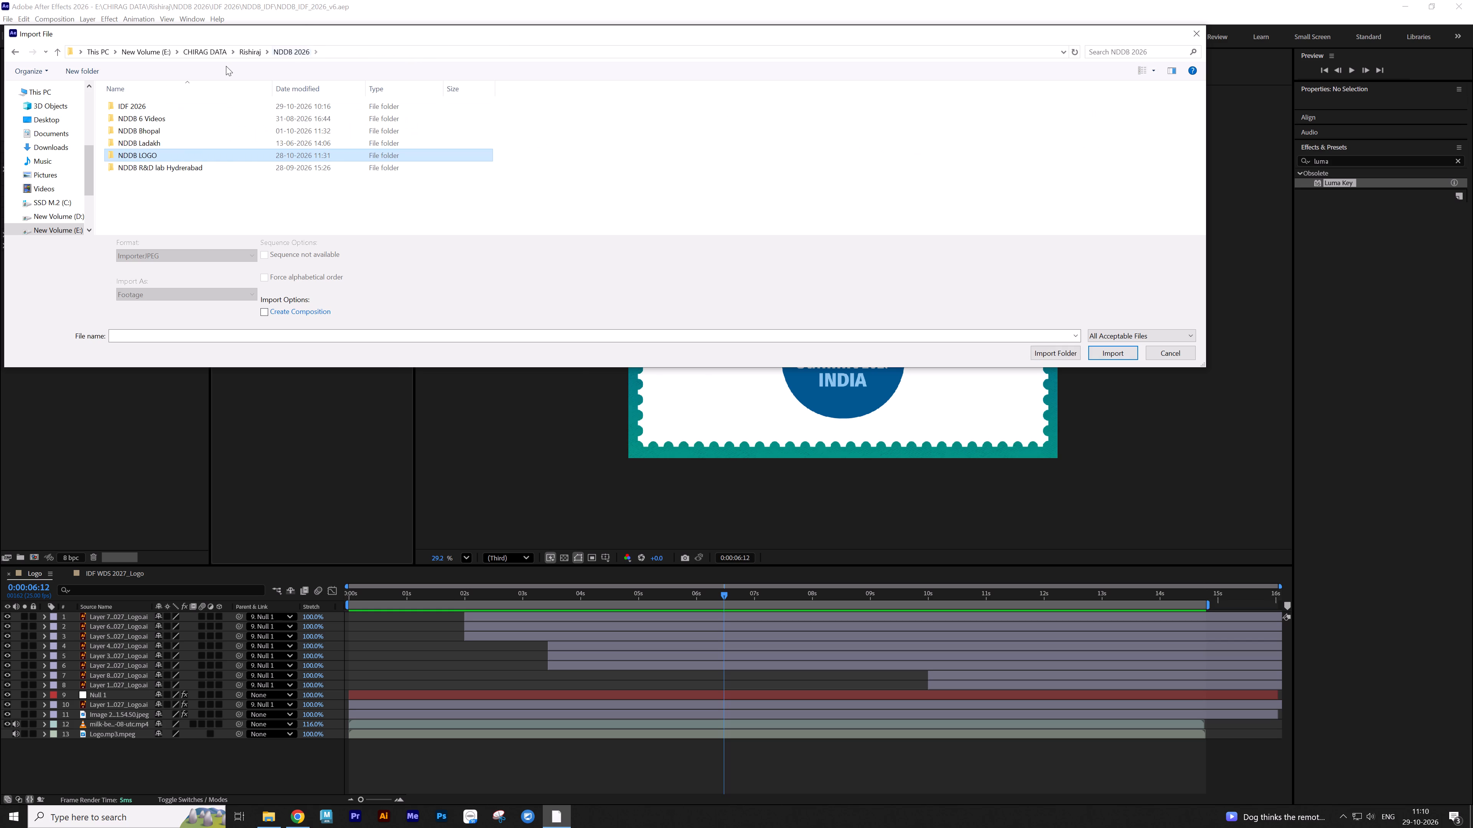
pyautogui.doubleClick(191, 107)
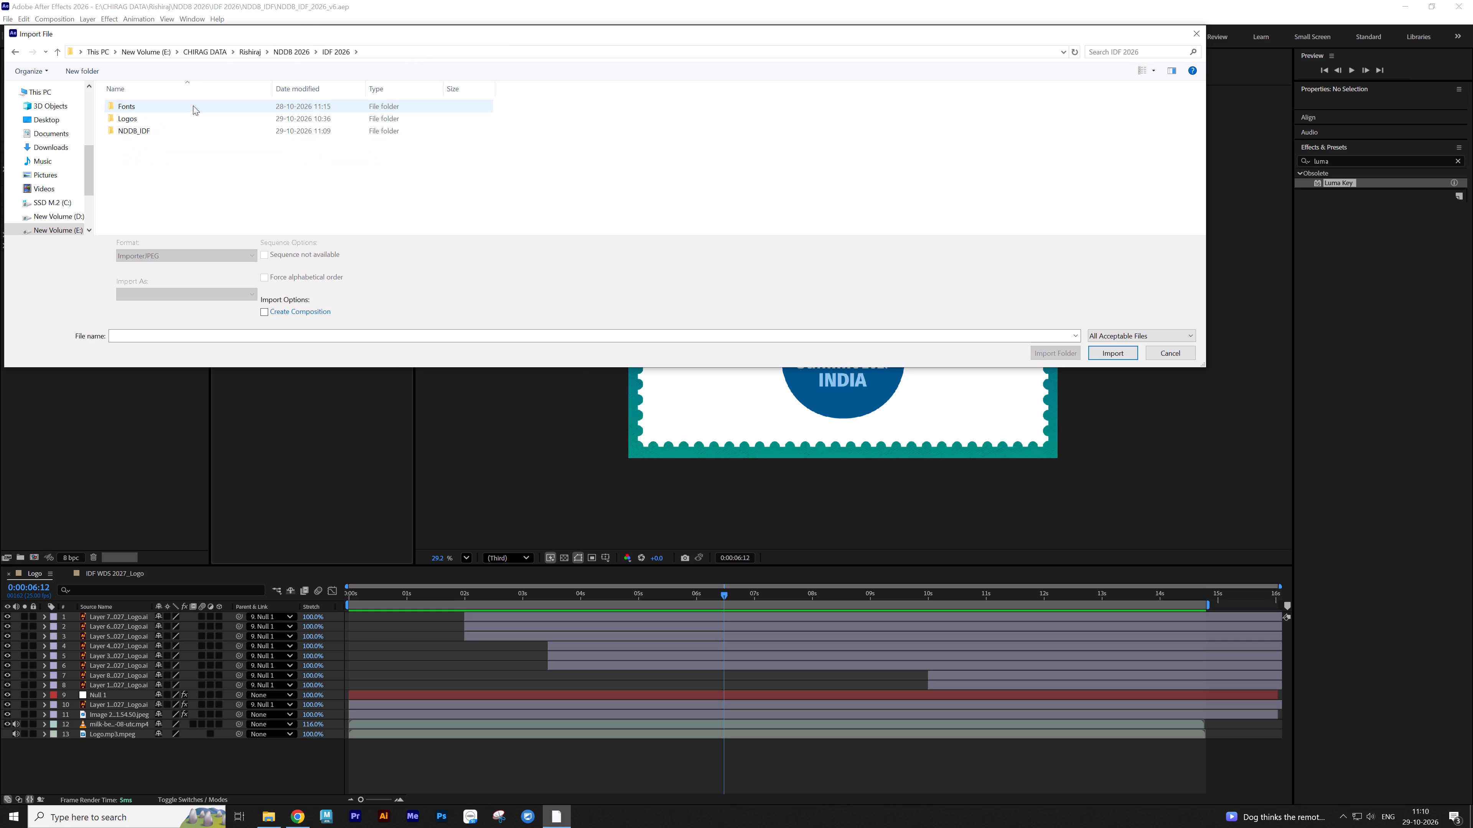
pyautogui.doubleClick(187, 133)
pyautogui.scroll(-3, 206, 182)
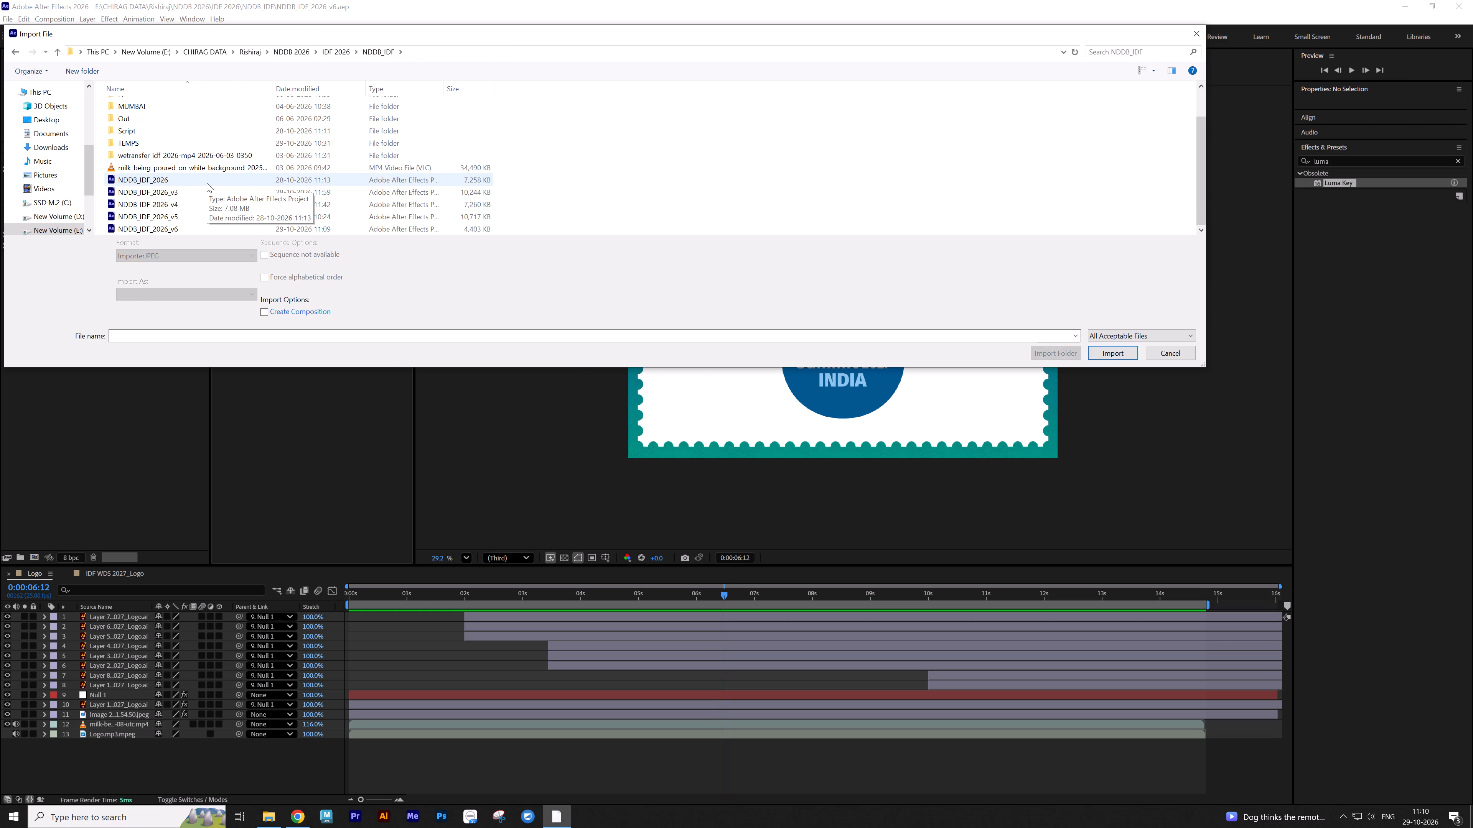
pyautogui.scroll(-2, 207, 183)
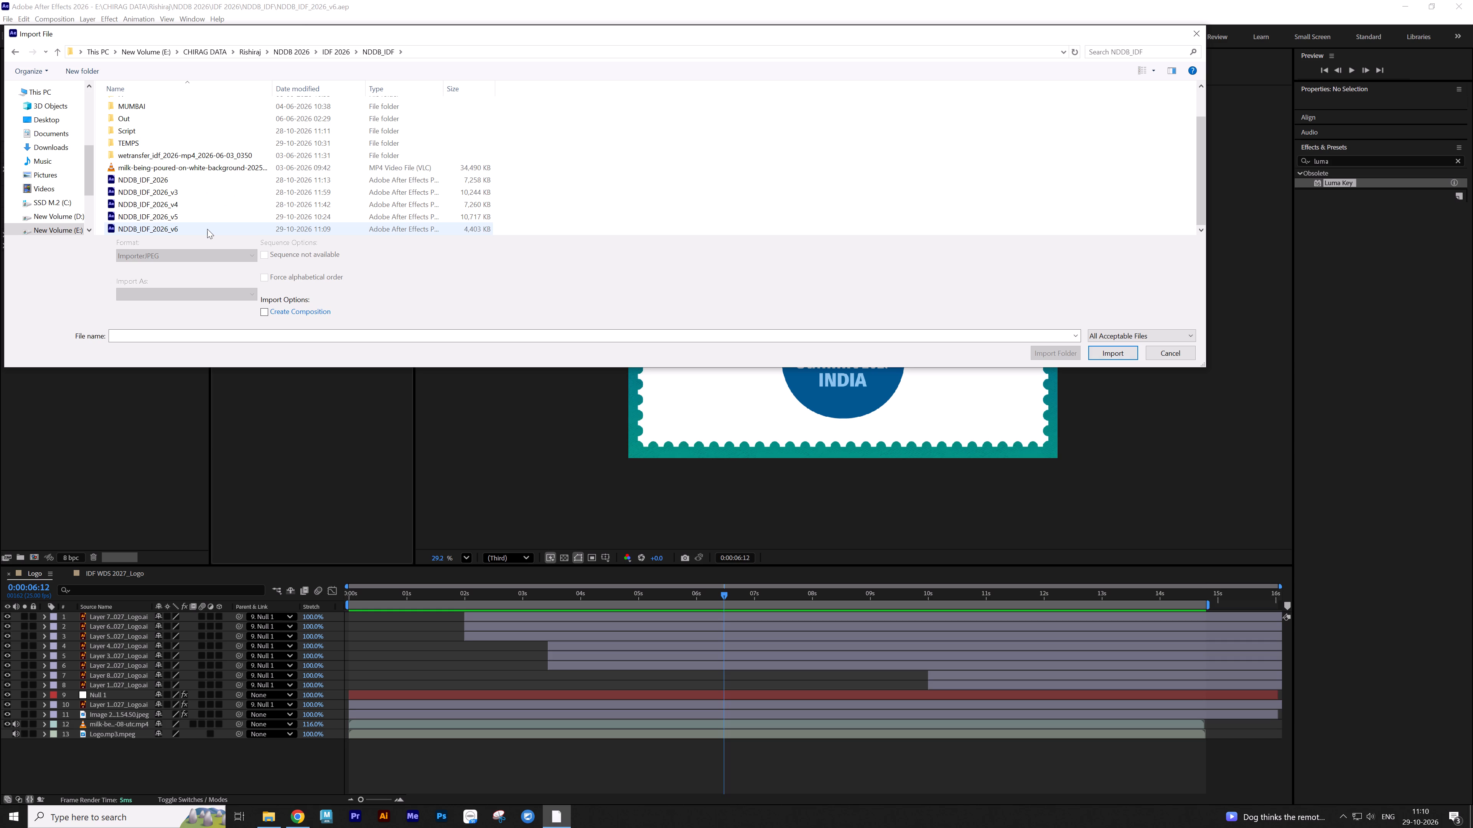
pyautogui.doubleClick(211, 218)
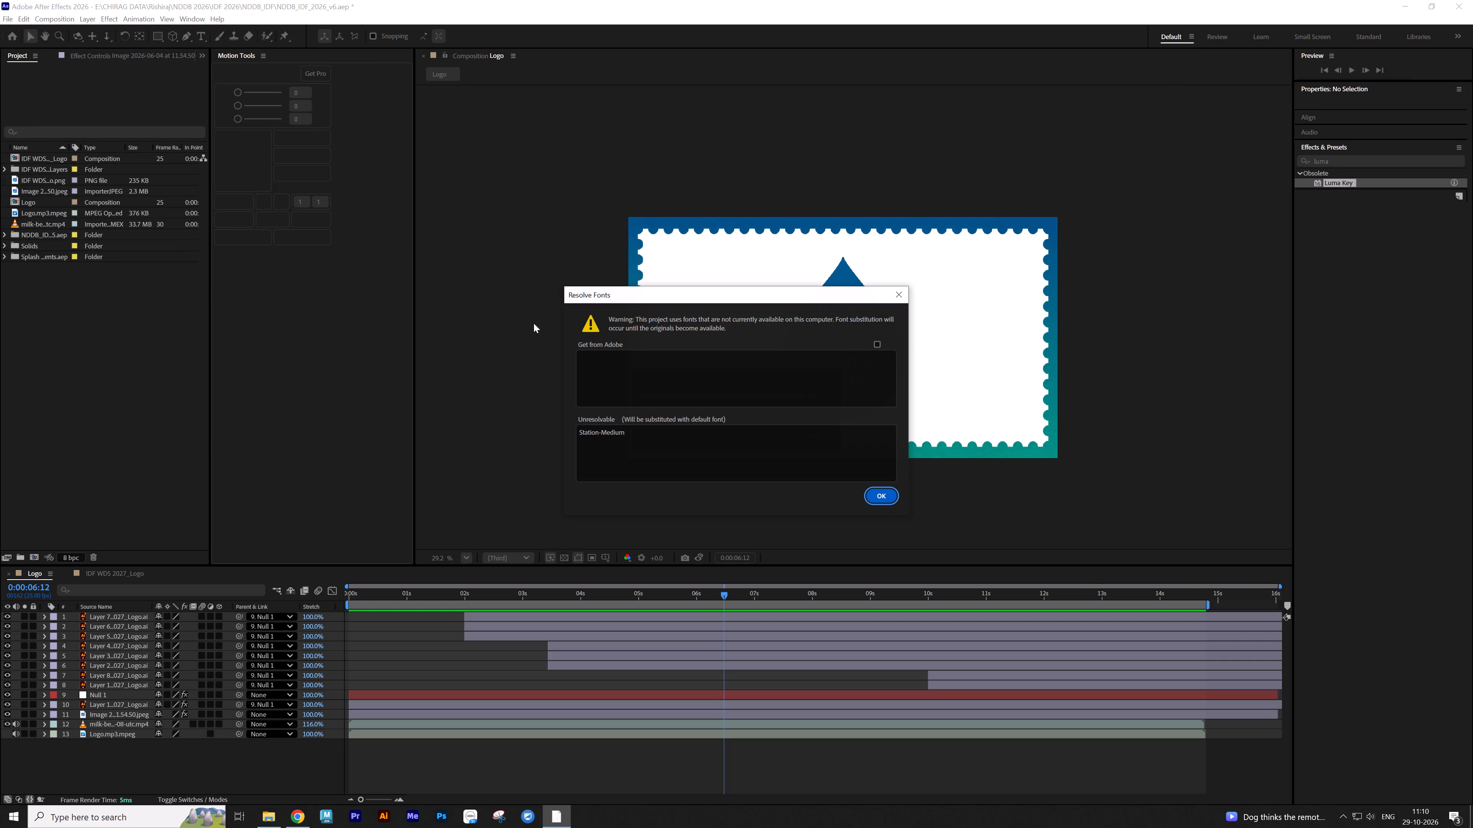
pyautogui.click(865, 488)
pyautogui.click(870, 494)
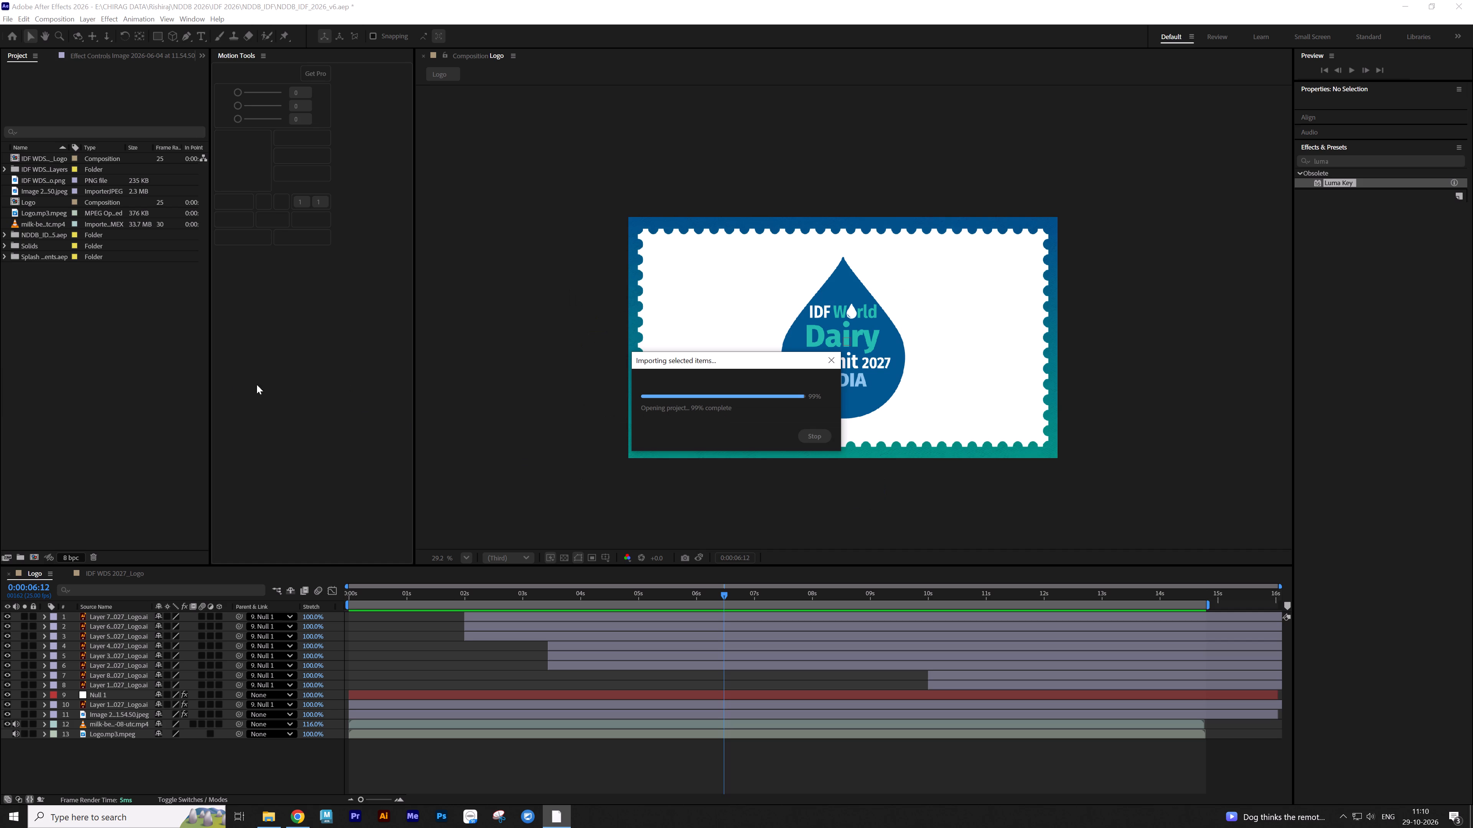
pyautogui.hotkey('ctrl', 's')
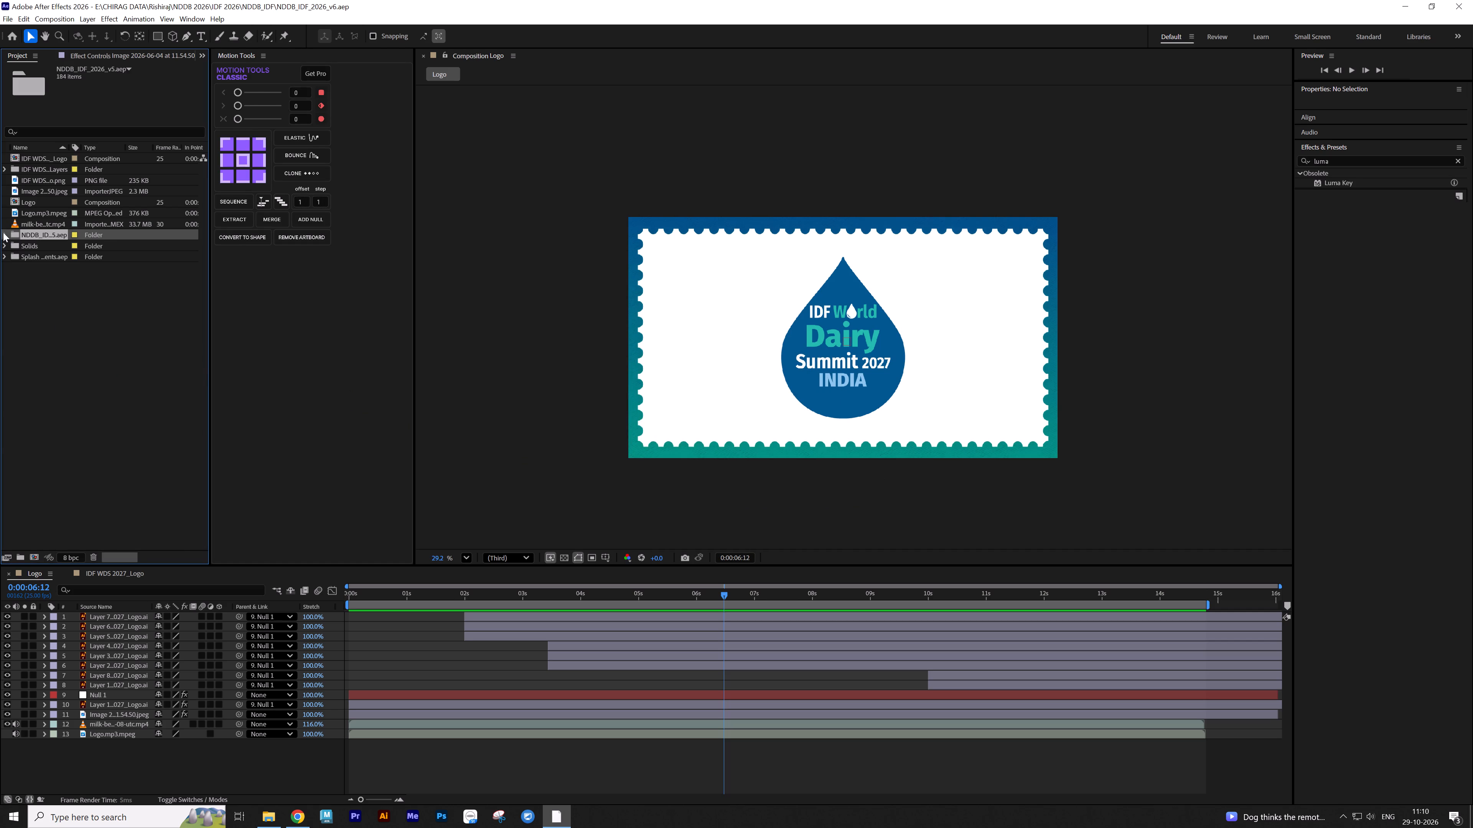
# Open the IDF_2026 composition from the imported v5 folder and examine its frames through to about 0:01:17:14.
pyautogui.click(3, 232)
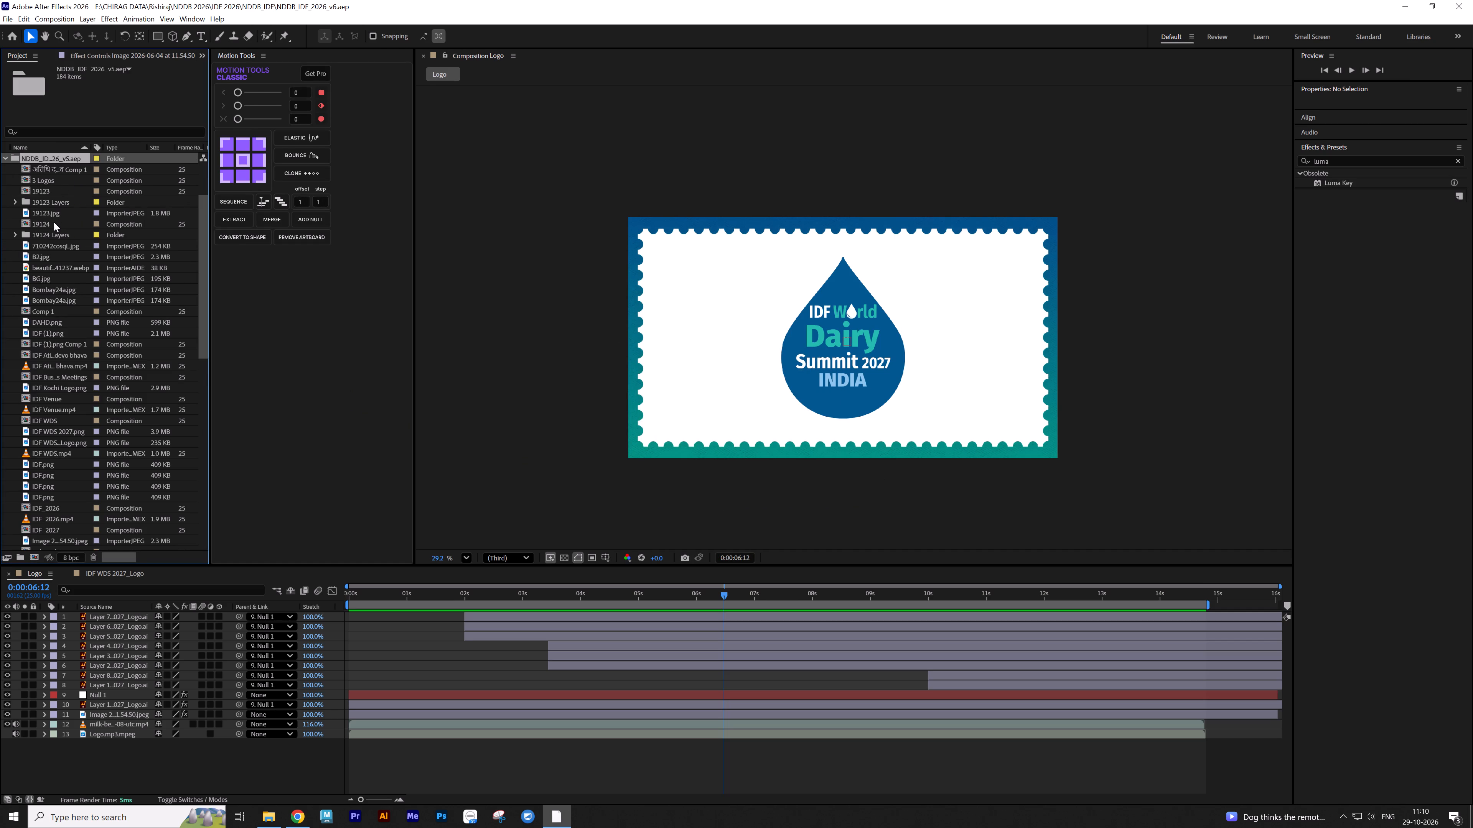
pyautogui.click(48, 421)
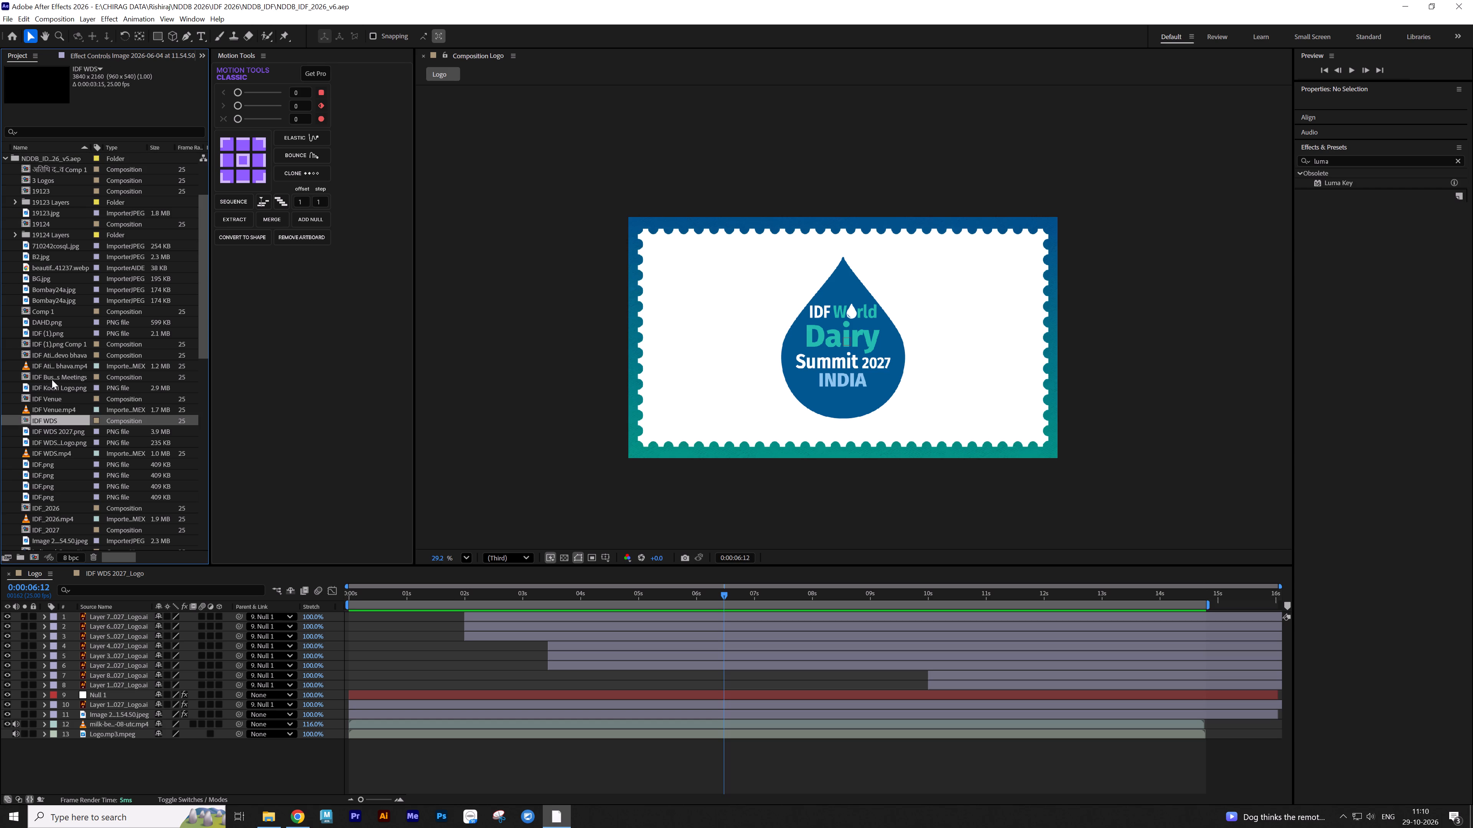
pyautogui.doubleClick(62, 508)
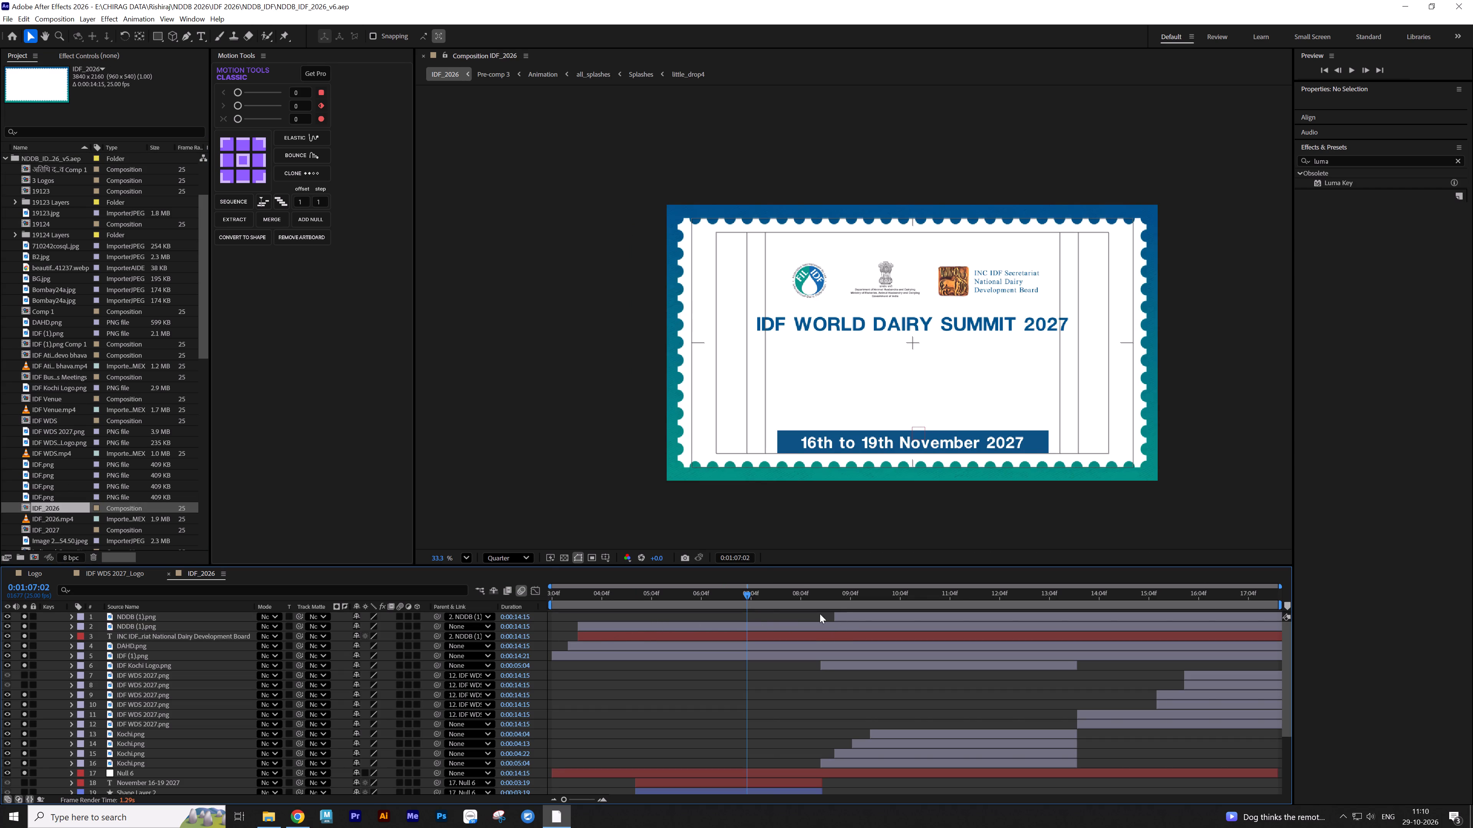
pyautogui.click(790, 589)
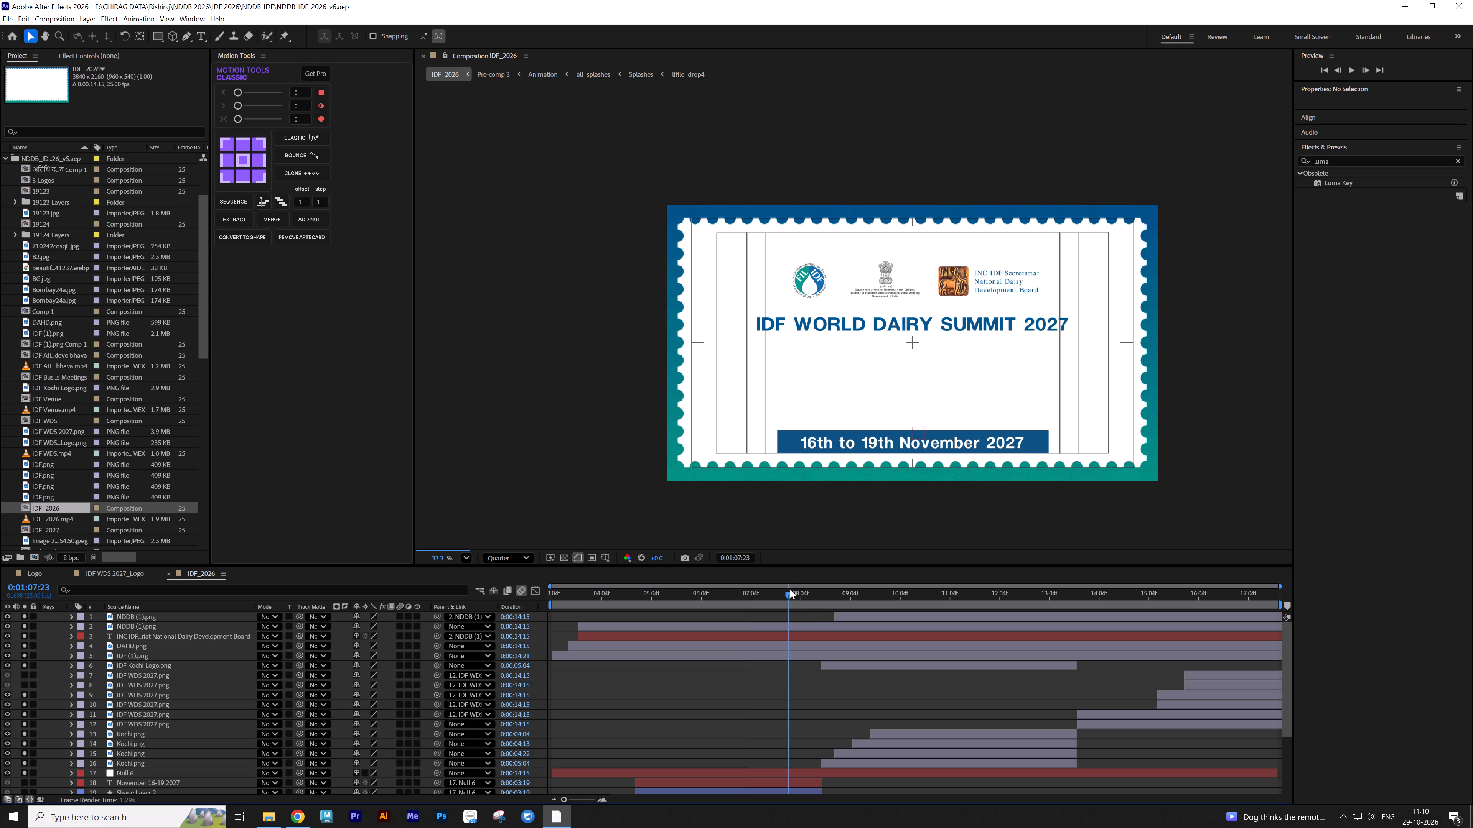
pyautogui.click(900, 594)
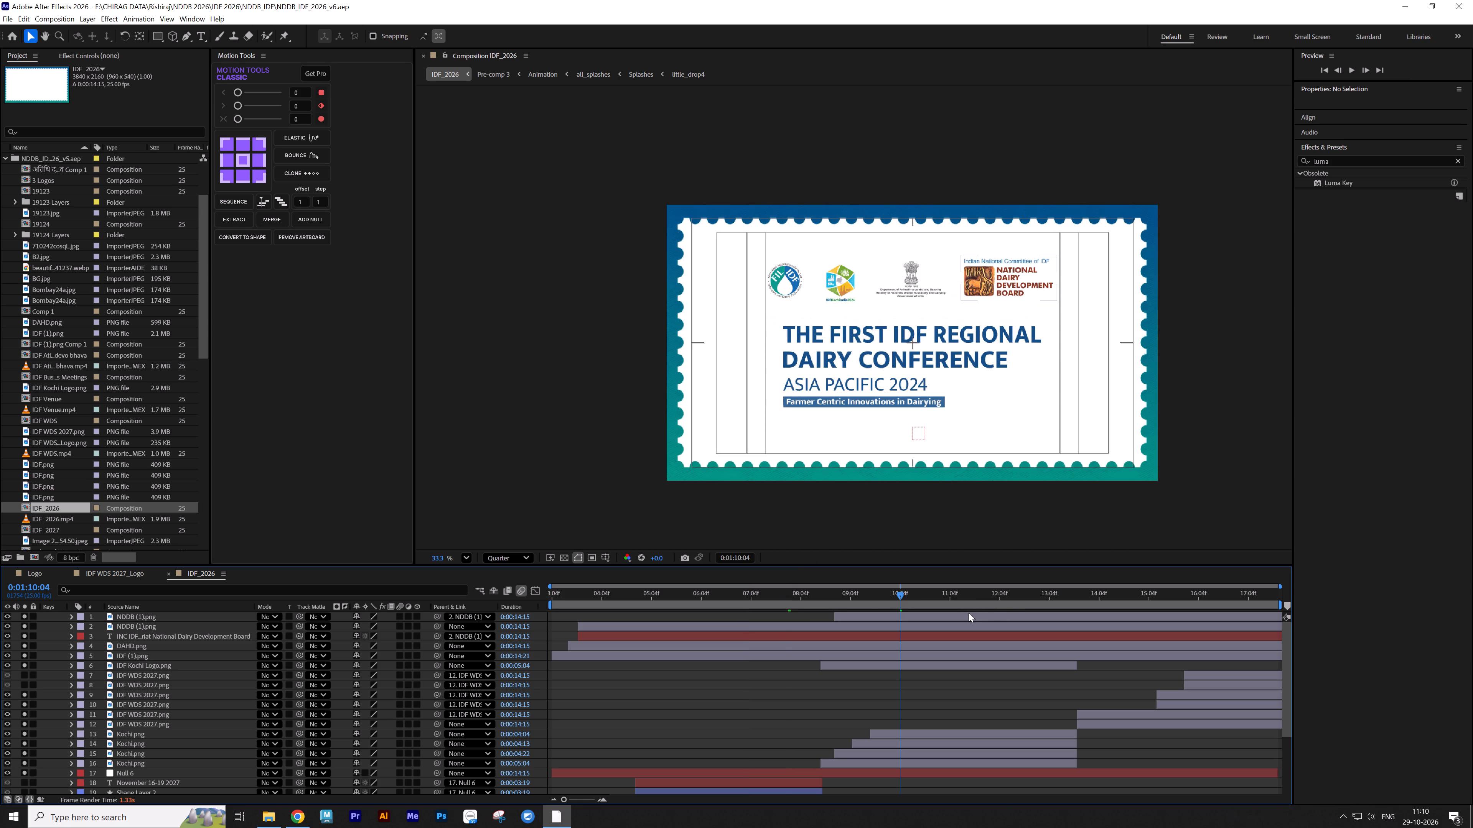
pyautogui.click(969, 613)
pyautogui.click(970, 599)
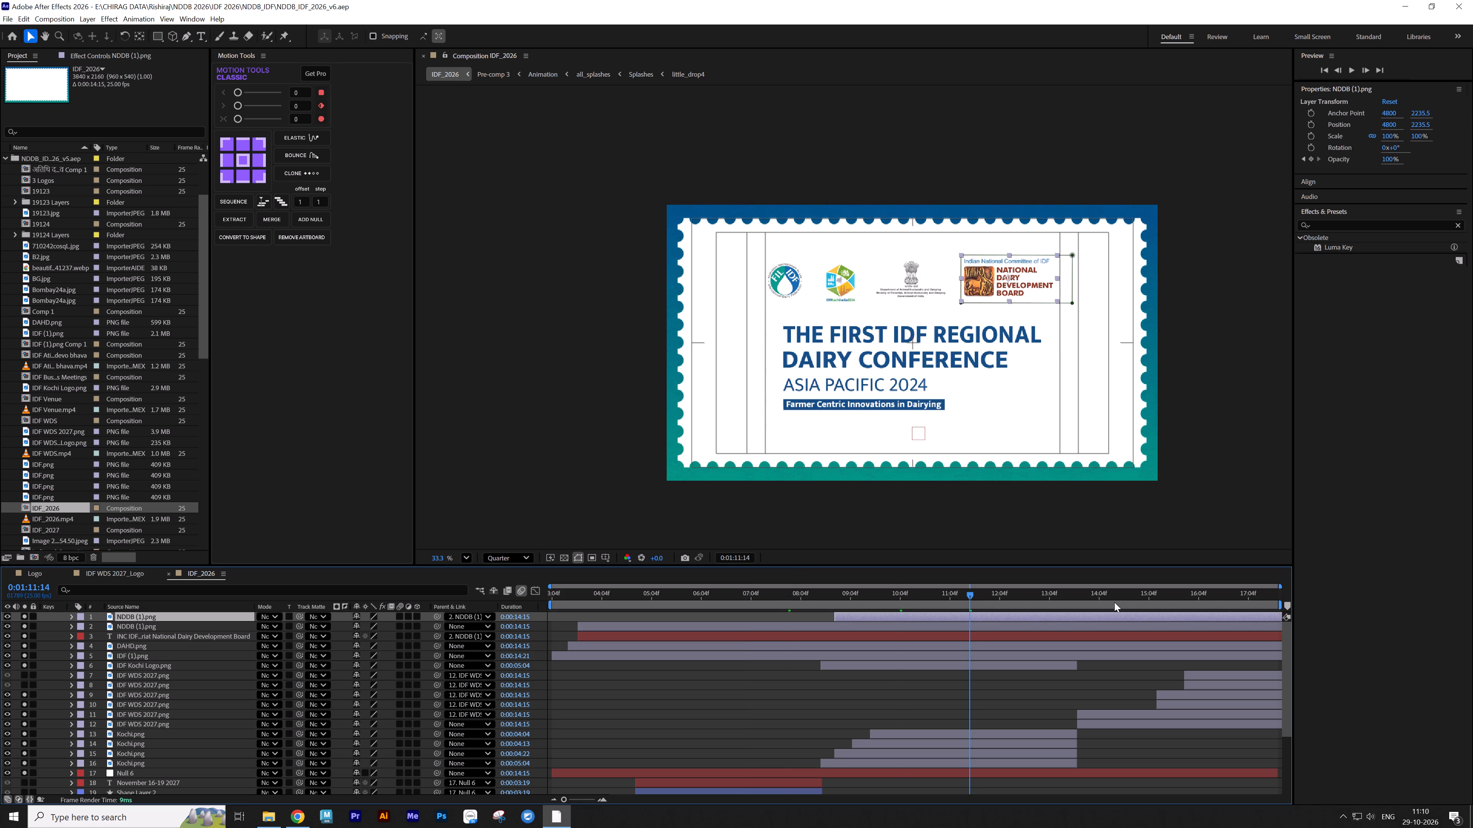
pyautogui.click(1125, 603)
pyautogui.click(1222, 606)
pyautogui.click(1268, 609)
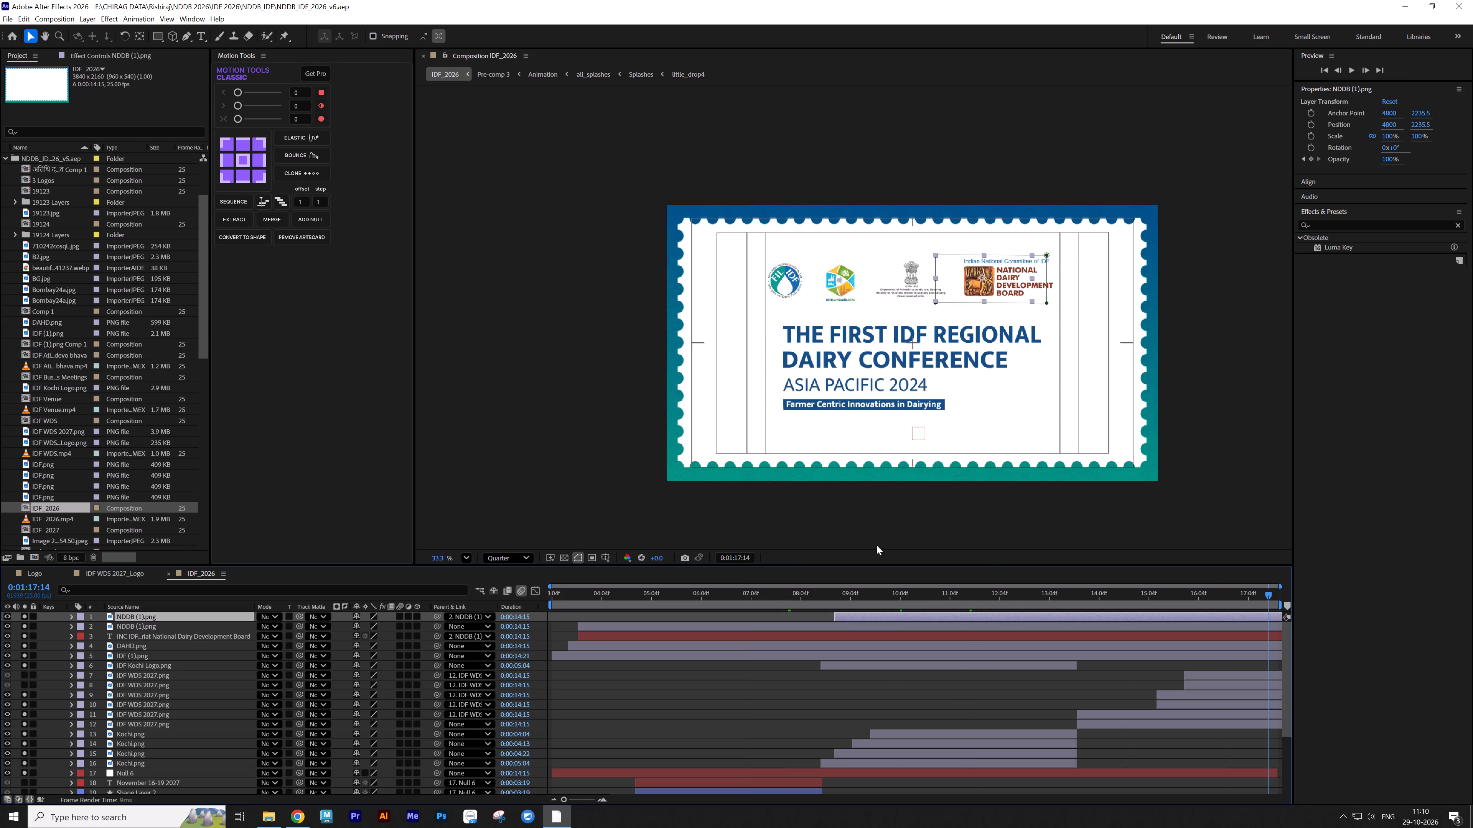
# Open the IDF_2027 composition and copy its November 2029 and 16-21 text layers.
pyautogui.scroll(-5, 105, 459)
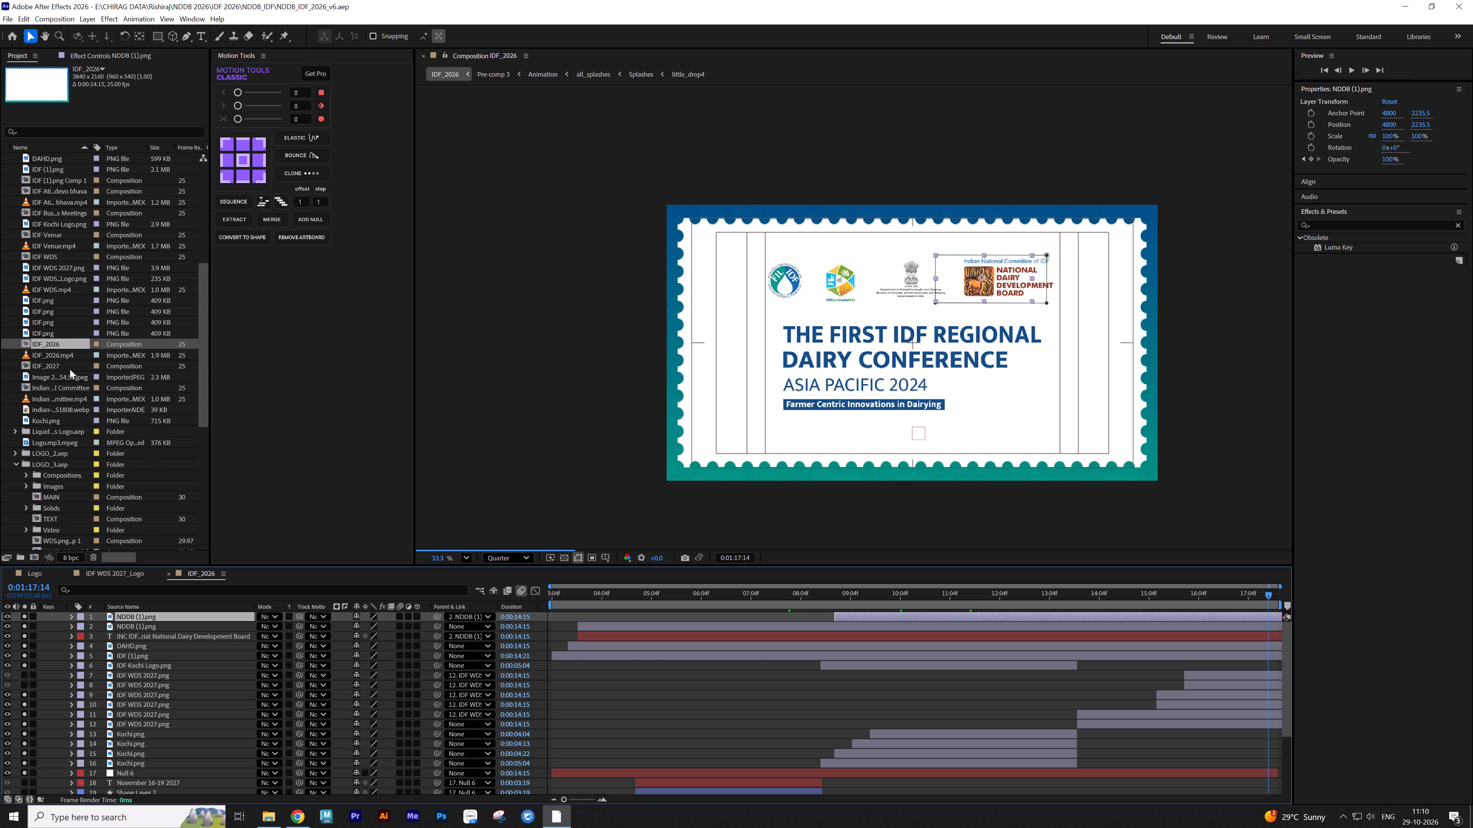
pyautogui.click(67, 365)
pyautogui.doubleClick(67, 365)
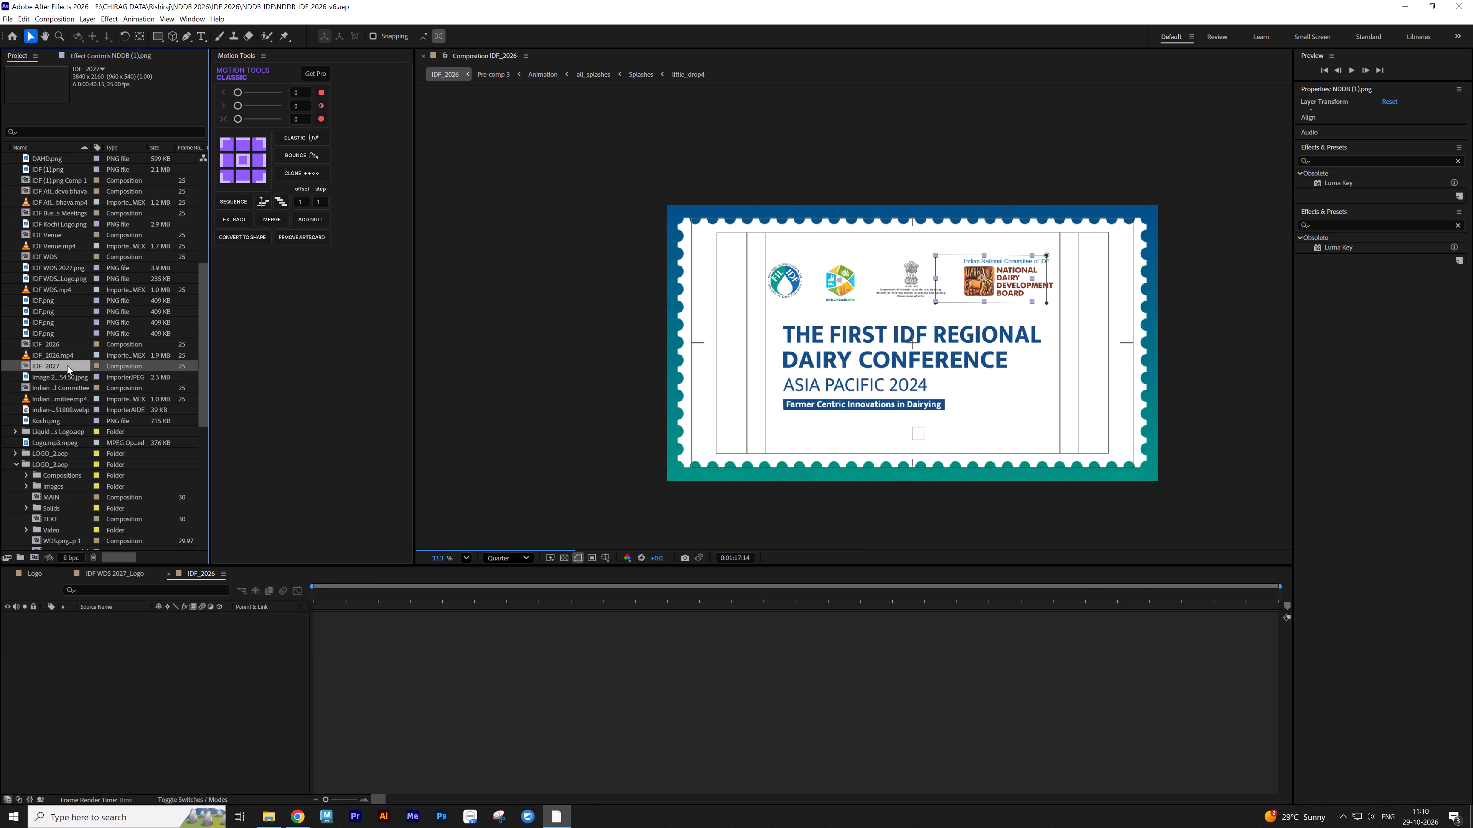
pyautogui.click(898, 598)
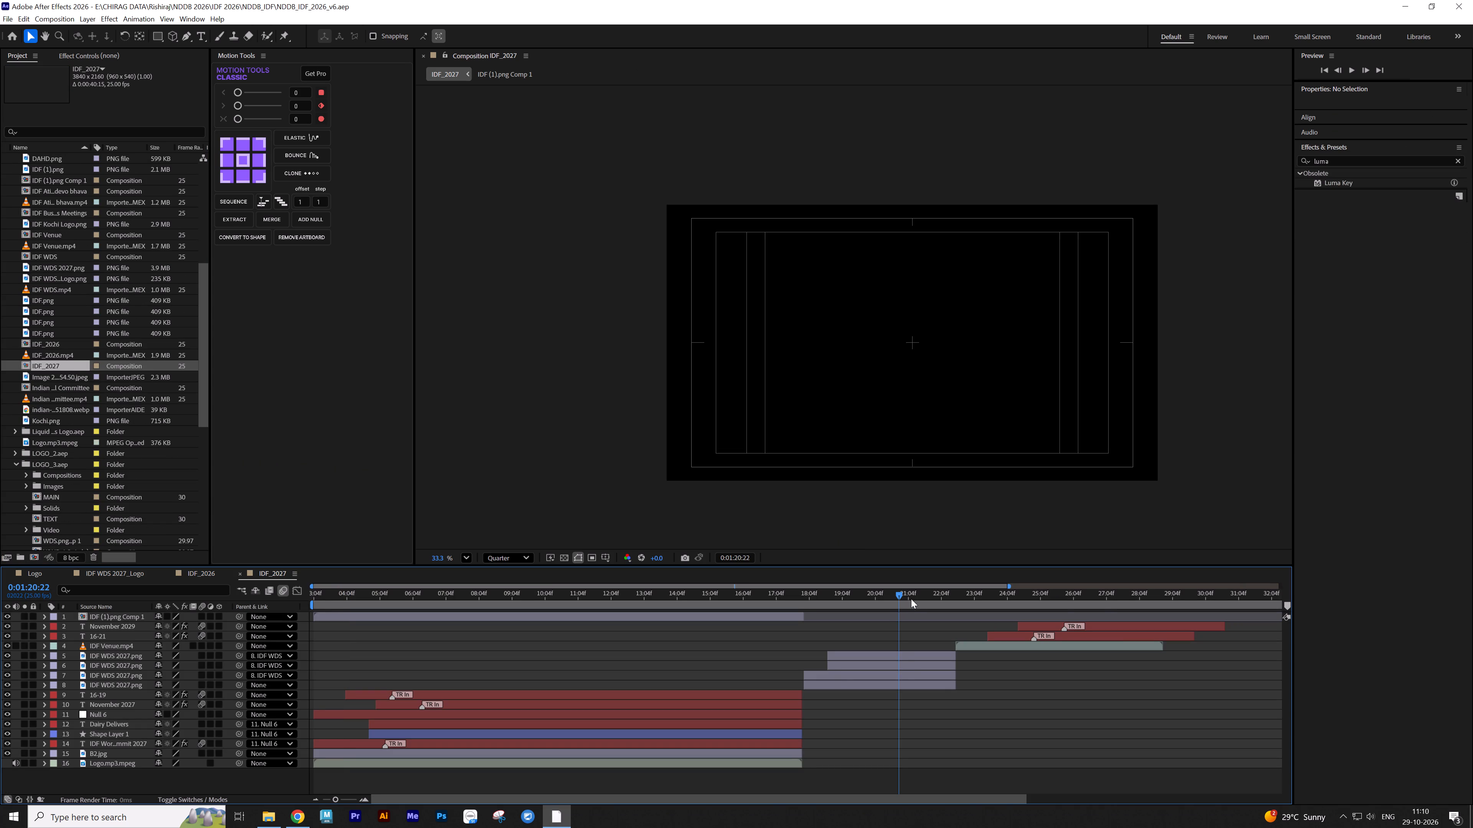
pyautogui.click(1084, 593)
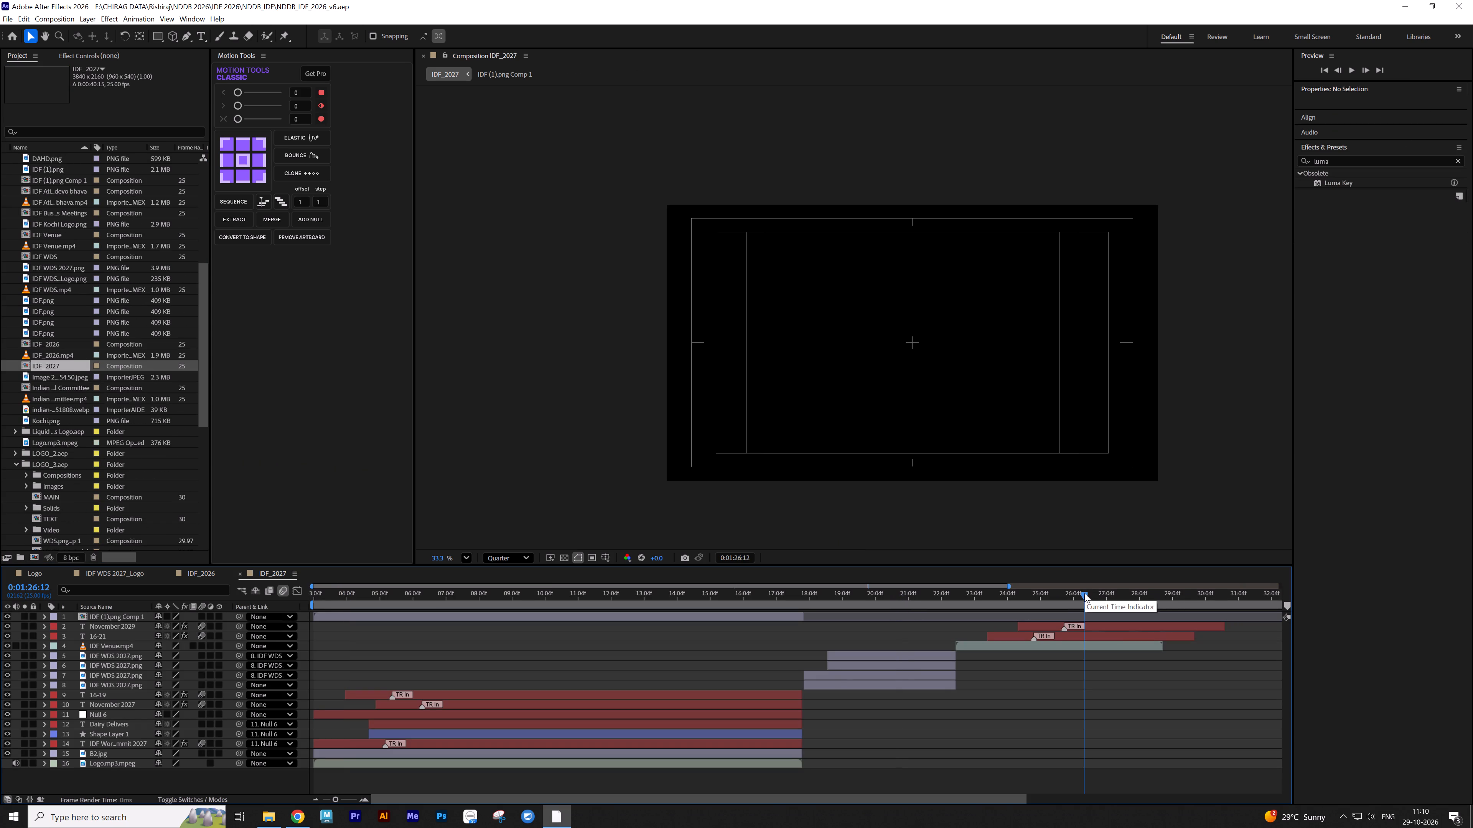
pyautogui.click(1091, 628)
pyautogui.keyDown('ctrl'); pyautogui.click(1092, 635); pyautogui.keyUp('ctrl')
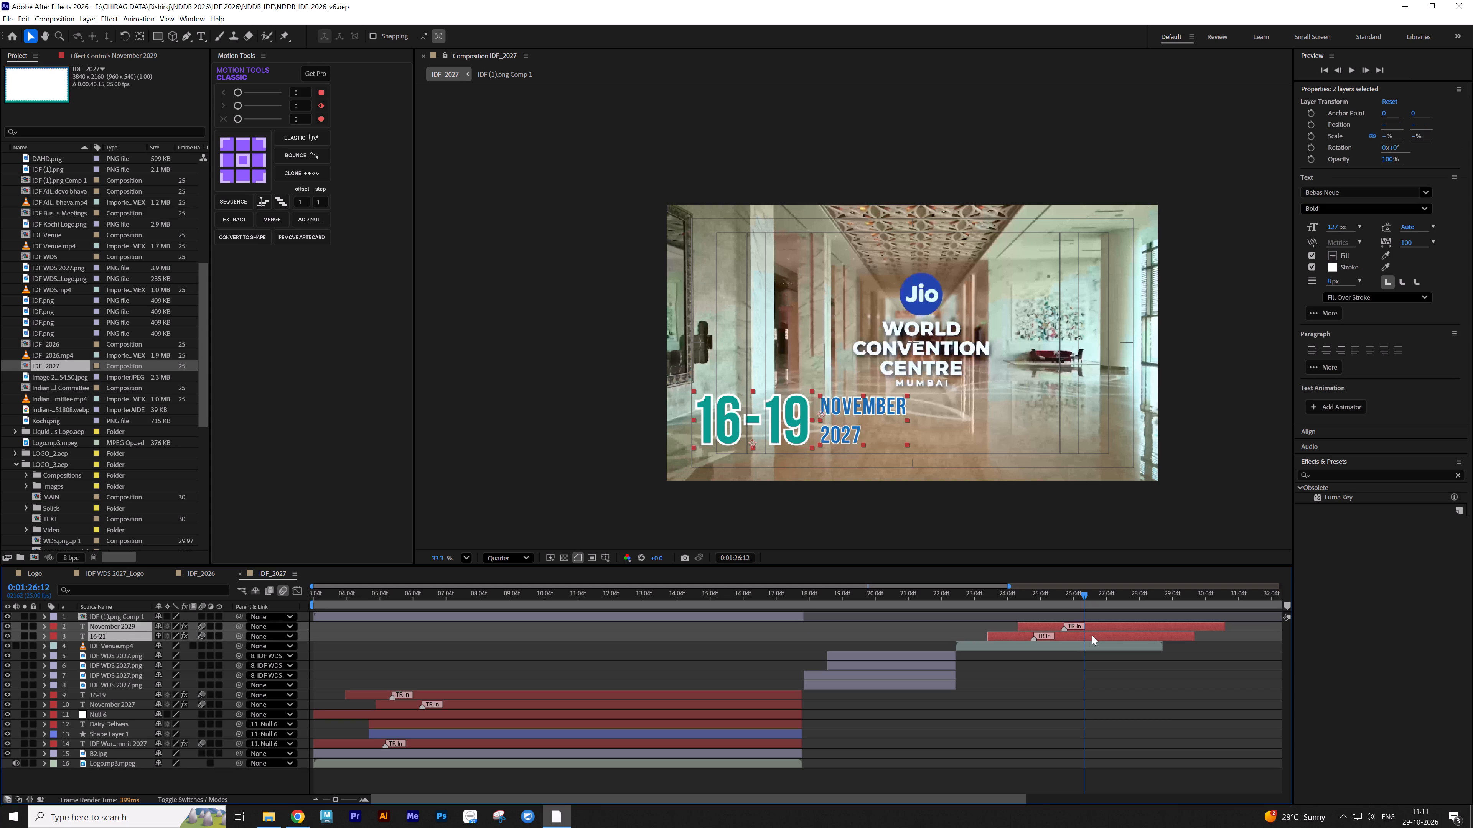
pyautogui.hotkey('ctrl', 'c')
# Paste the two date text layers into the Logo composition and align their start to 0:00:06:00.
pyautogui.click(195, 573)
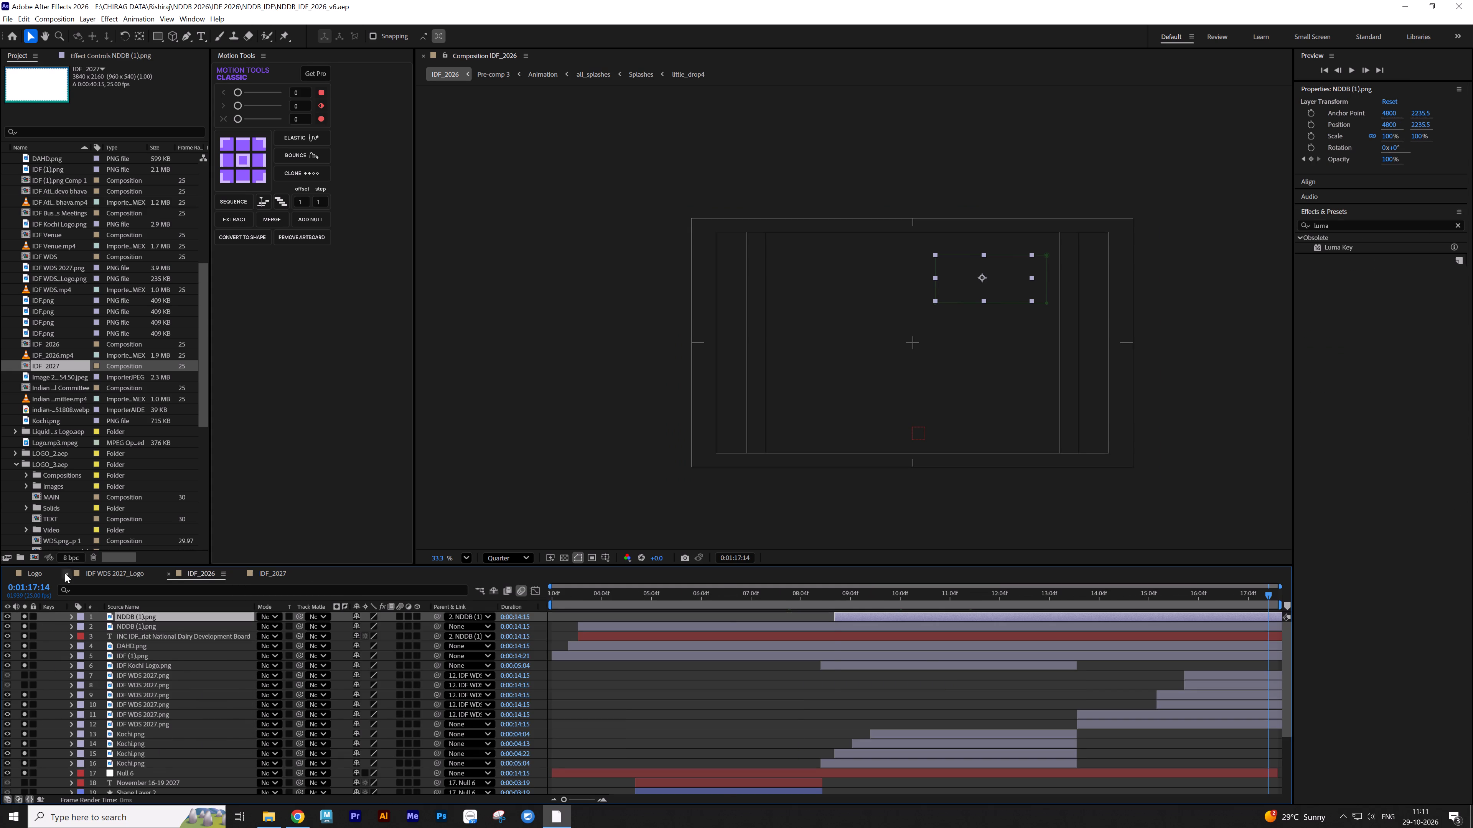
pyautogui.click(33, 573)
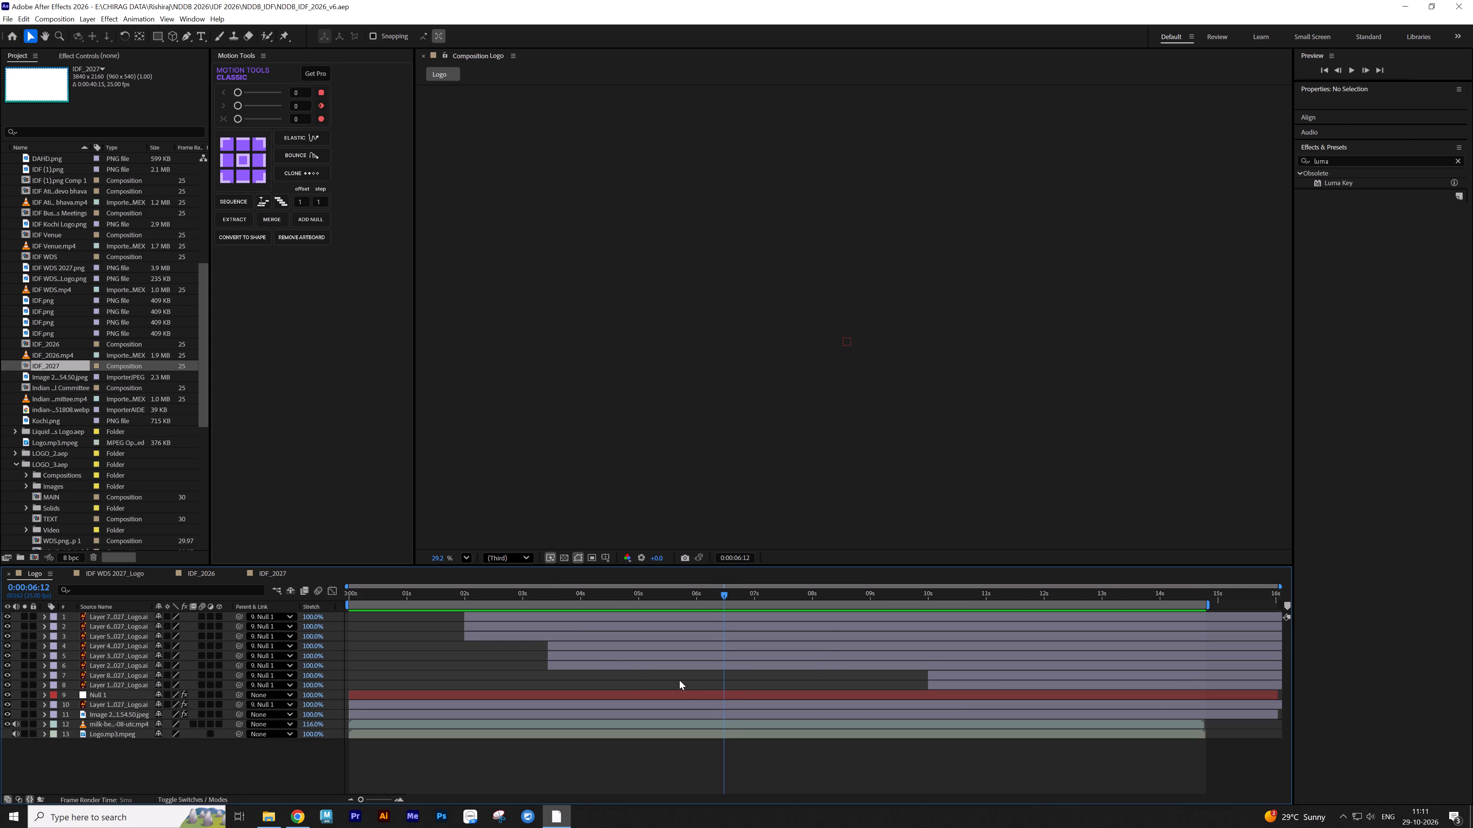
pyautogui.click(679, 680)
pyautogui.click(699, 598)
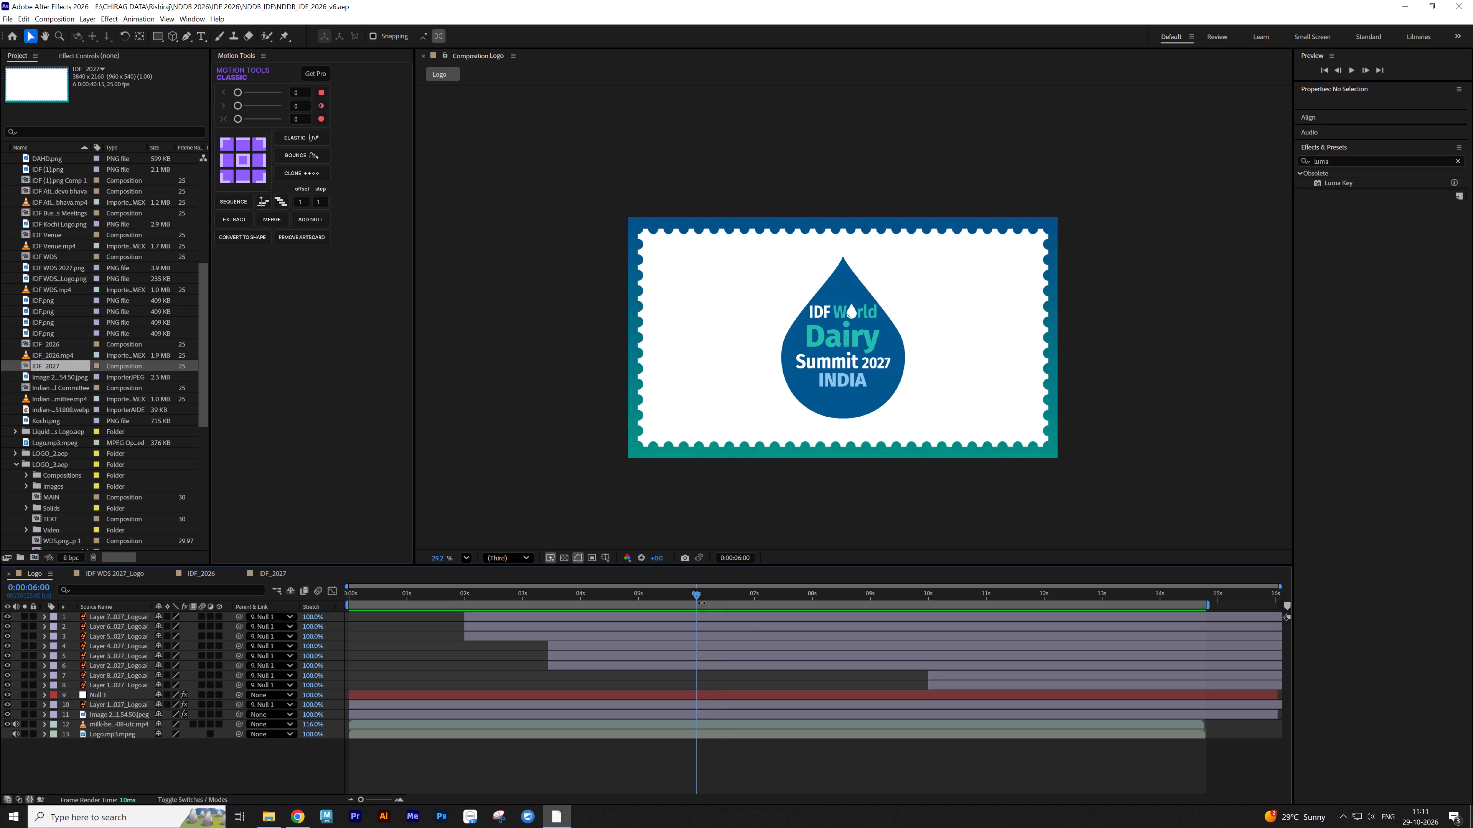
pyautogui.hotkey('ctrl', 'v')
pyautogui.press('[')
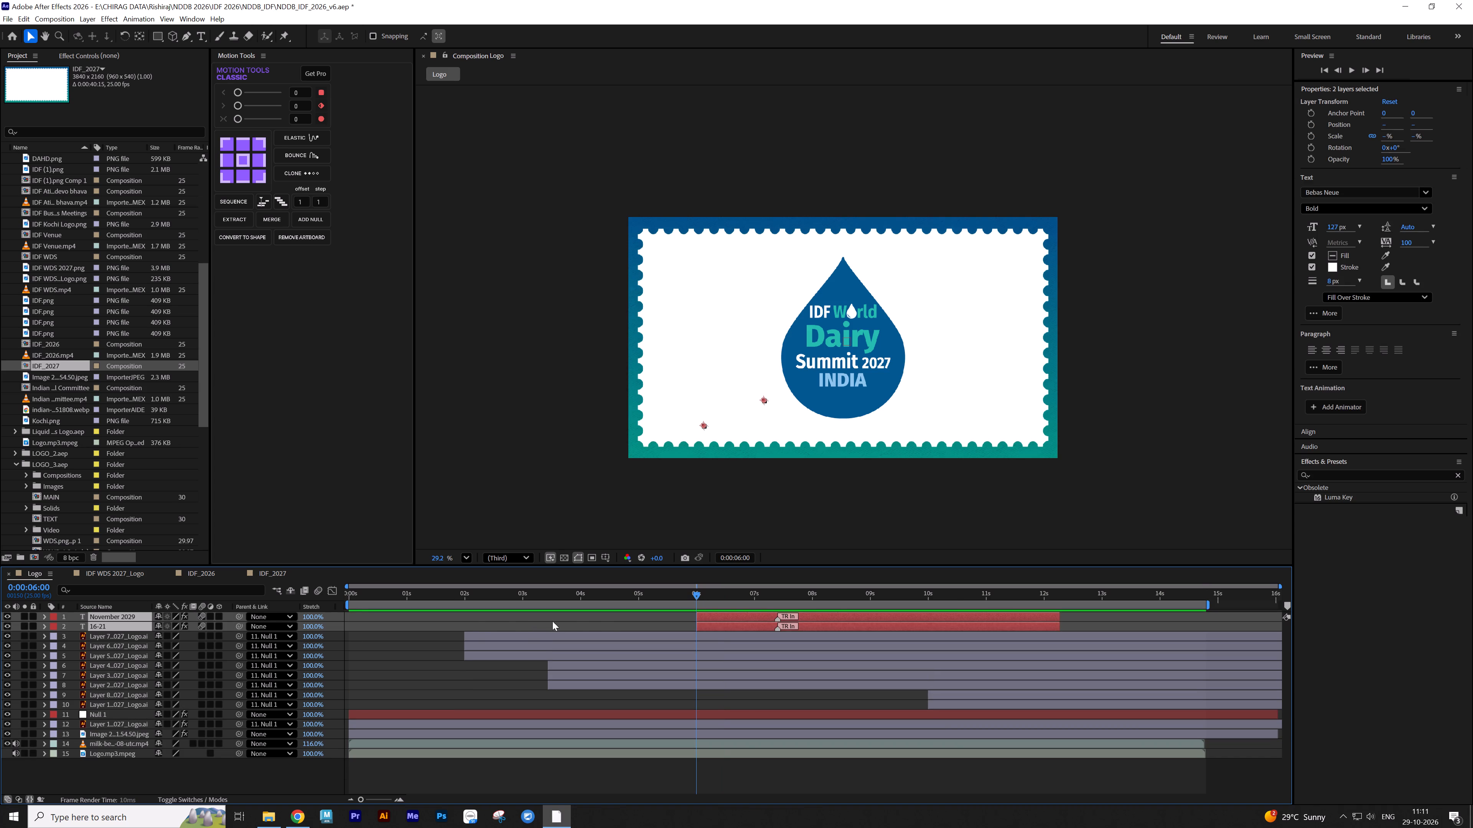
# Offset the November 2029 layer to start at about 7 seconds and check the date animation up to 0:00:08:15.
pyautogui.click(607, 624)
pyautogui.moveTo(733, 617); pyautogui.dragTo(785, 617)
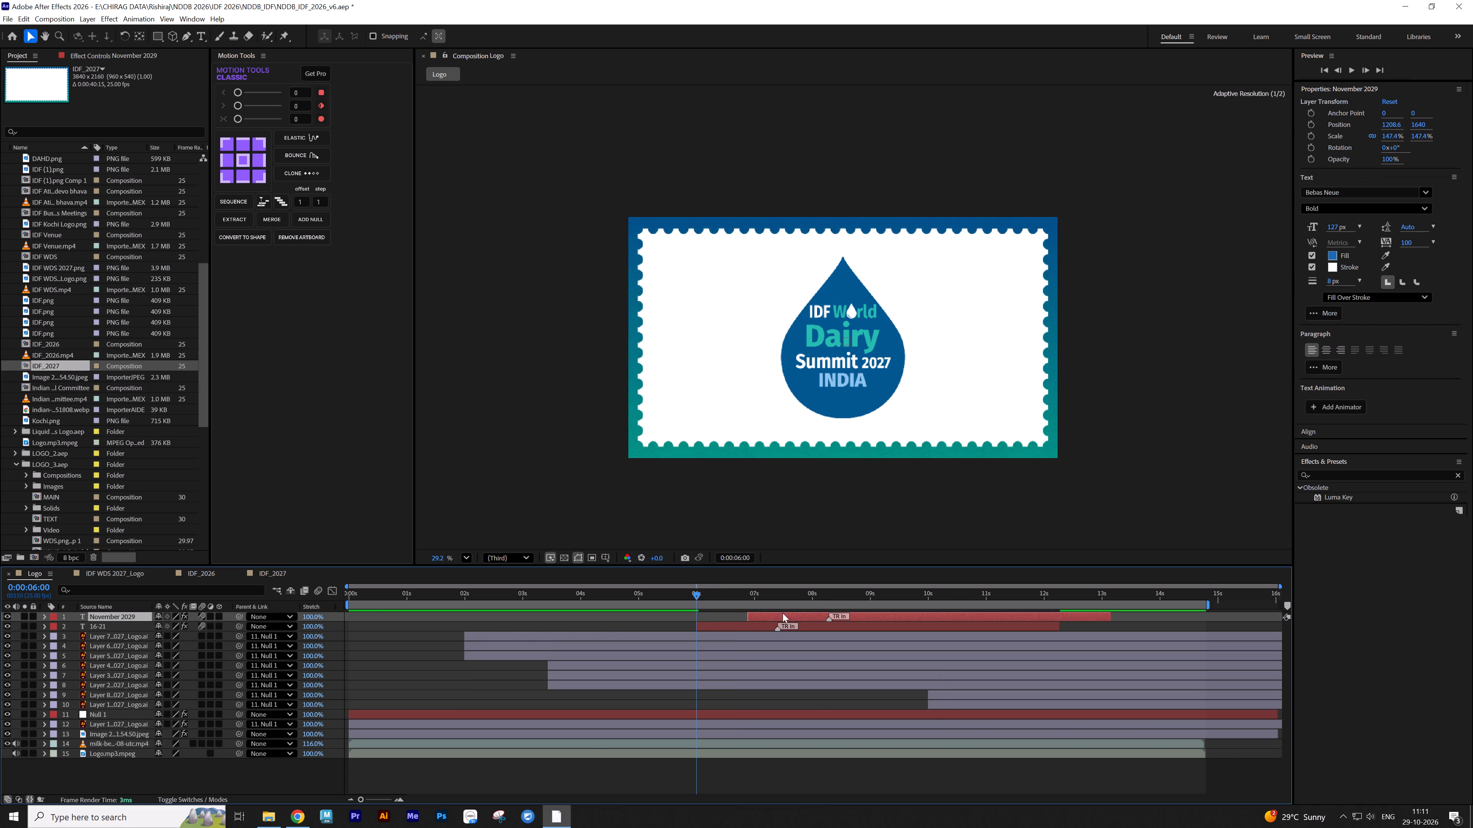
pyautogui.moveTo(696, 594); pyautogui.dragTo(805, 604)
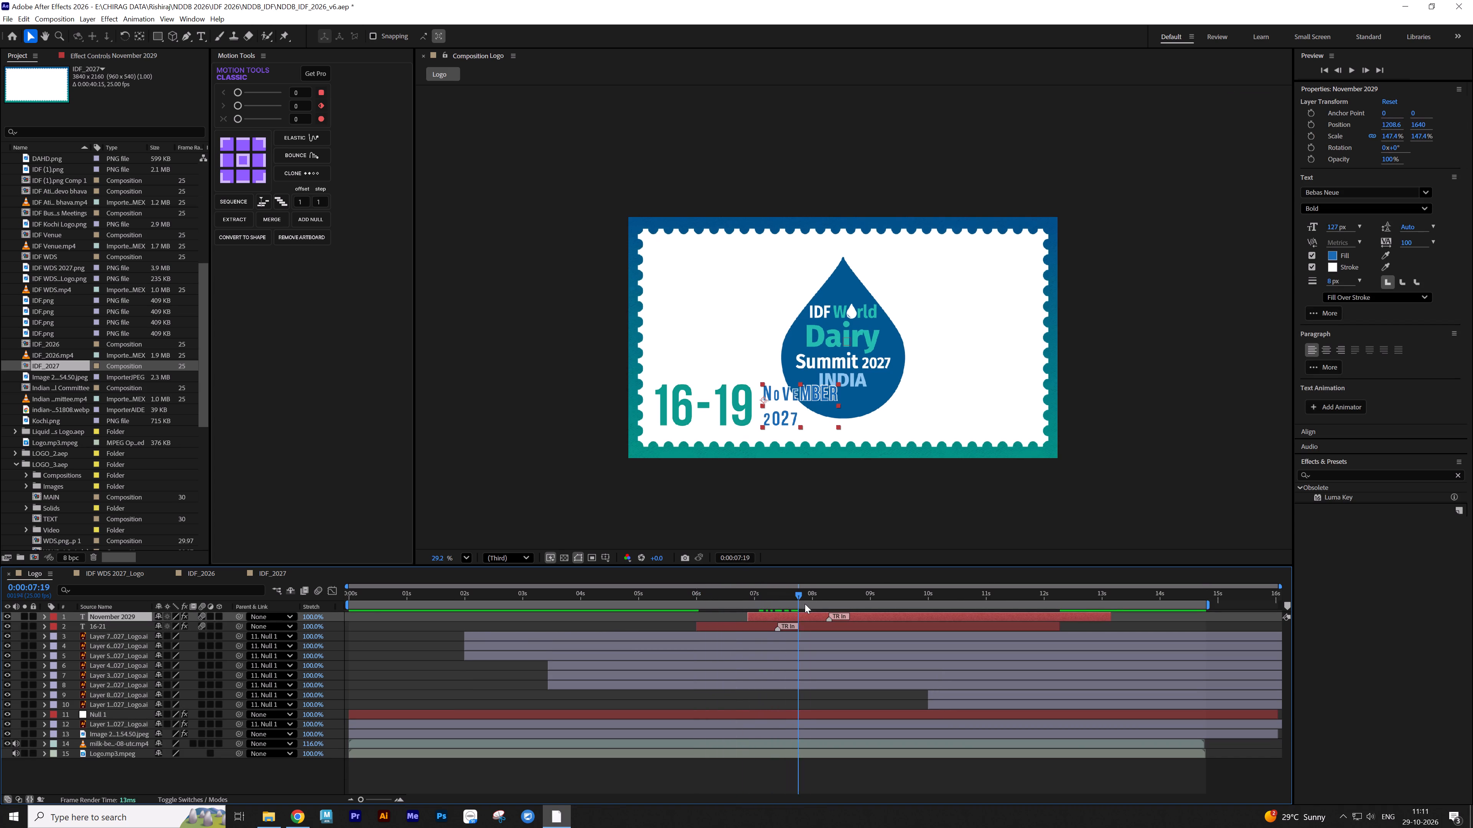
pyautogui.moveTo(805, 604); pyautogui.dragTo(847, 606)
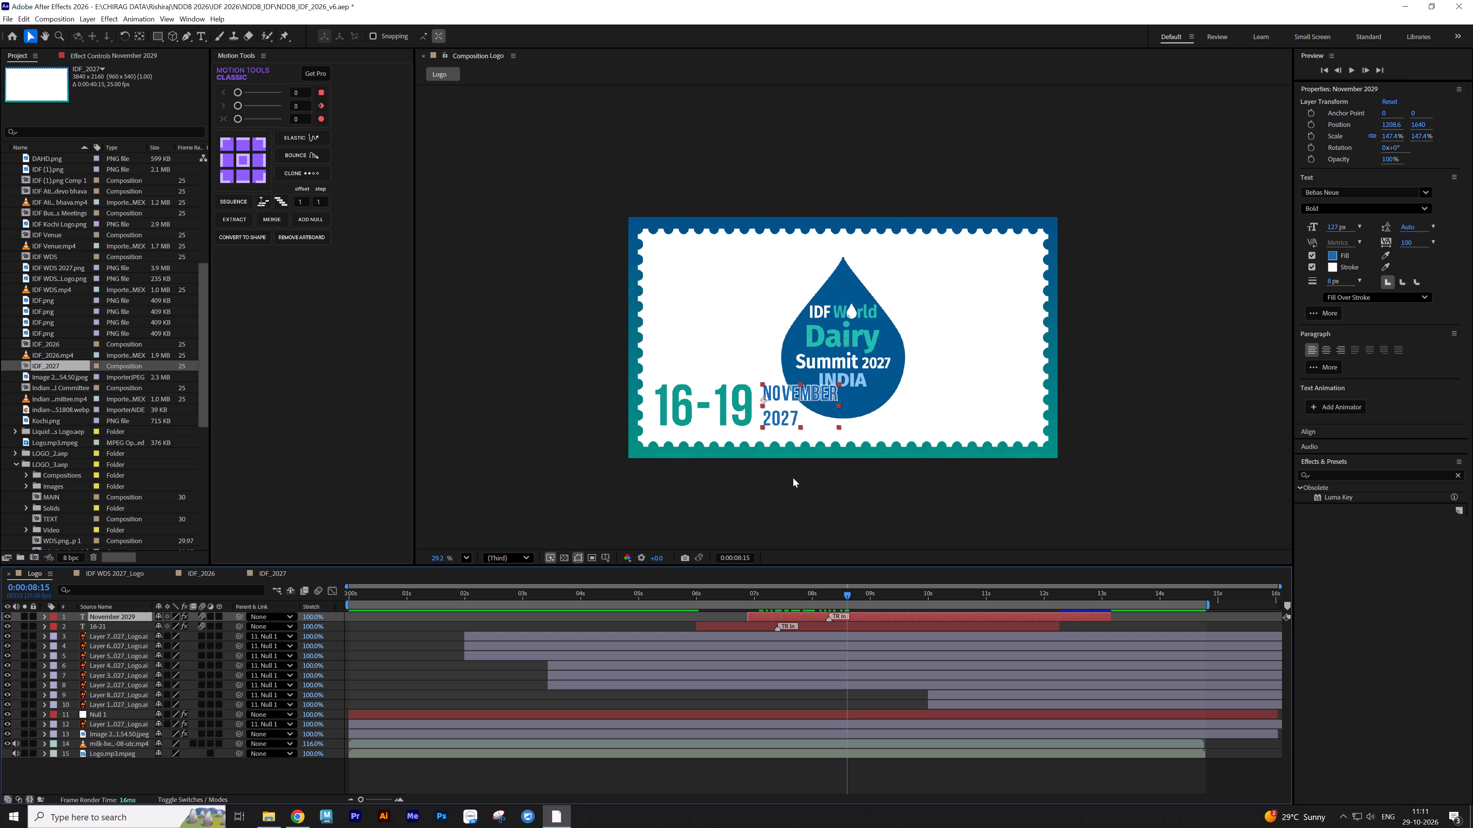
# Add "th" after 16 in the date range text and format it as superscript.
pyautogui.doubleClick(673, 396)
pyautogui.click(687, 398)
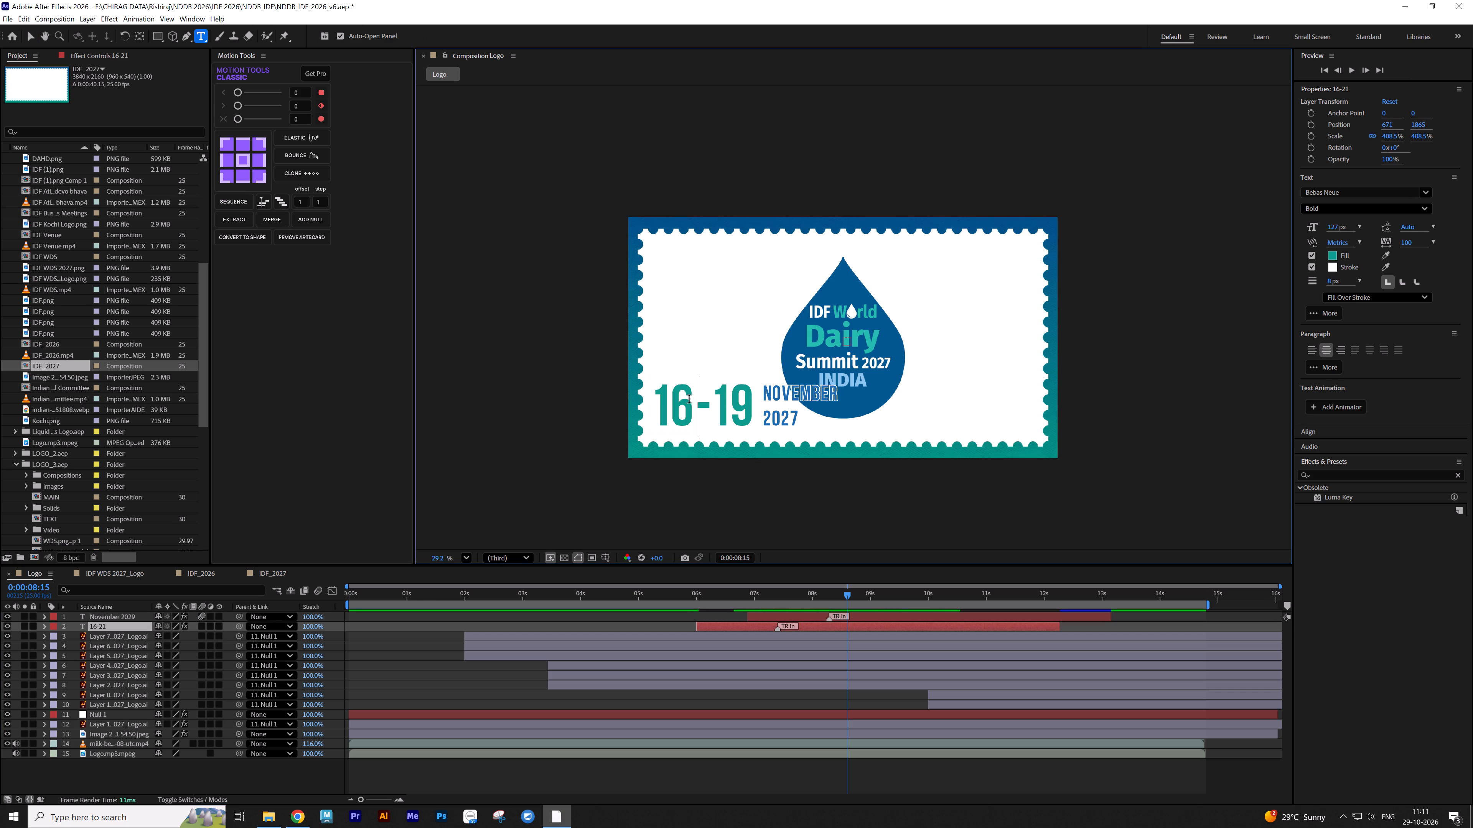
pyautogui.write('th')
pyautogui.moveTo(719, 417); pyautogui.dragTo(667, 414)
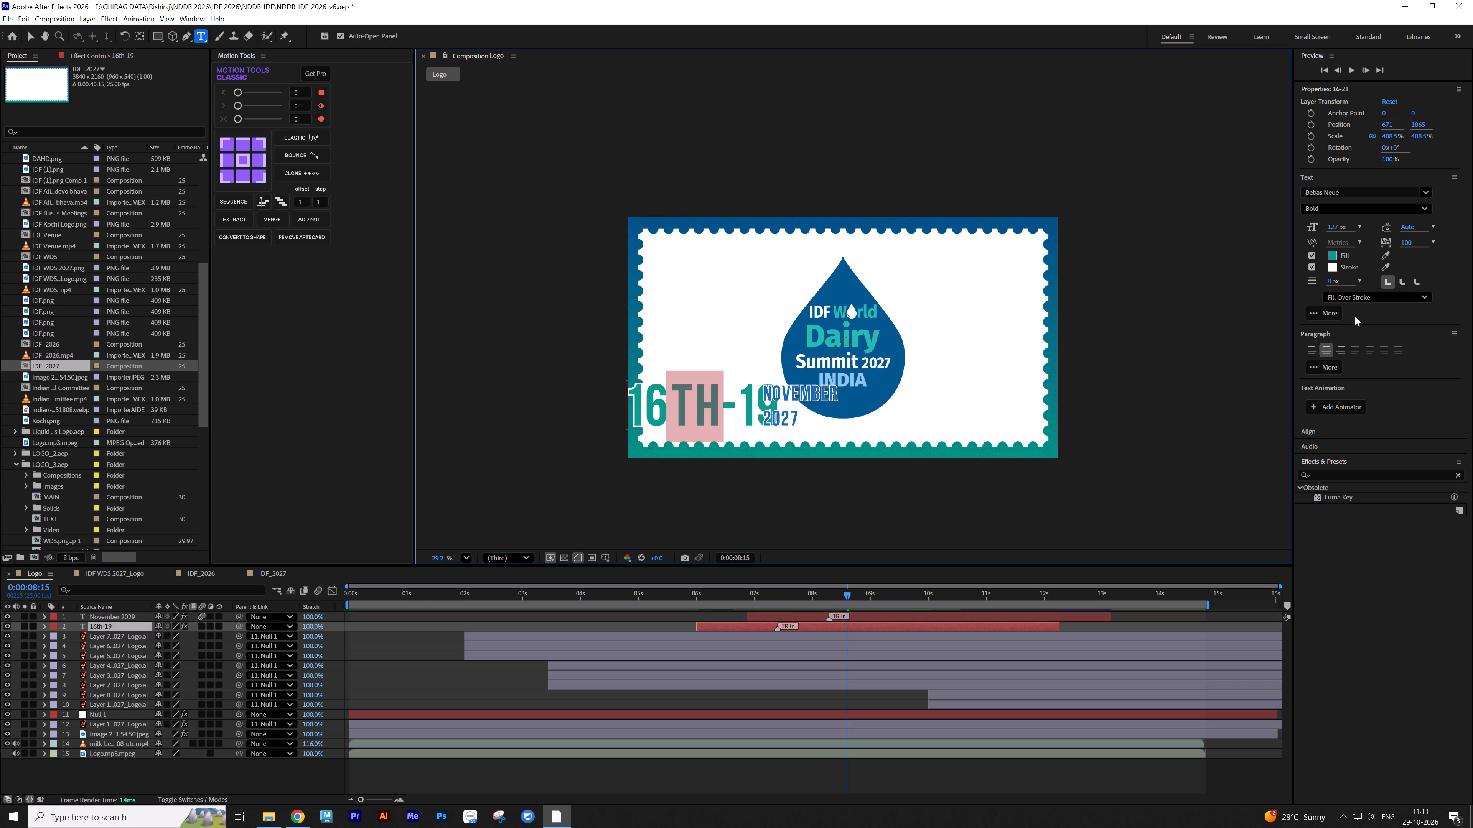
pyautogui.click(1331, 315)
pyautogui.click(1385, 340)
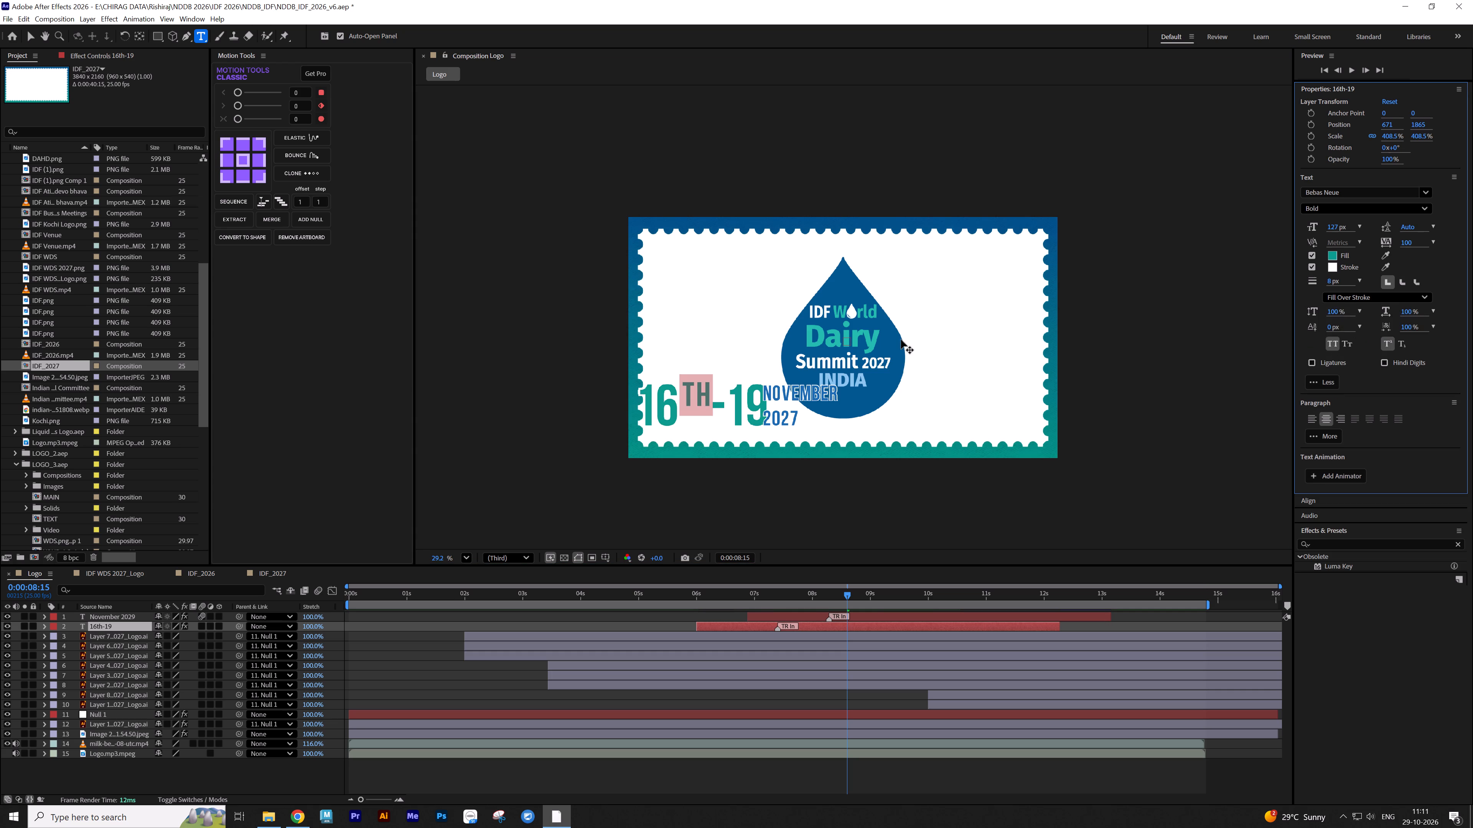
# Add "th" after 19 in the date range text and format it as superscript.
pyautogui.click(768, 403)
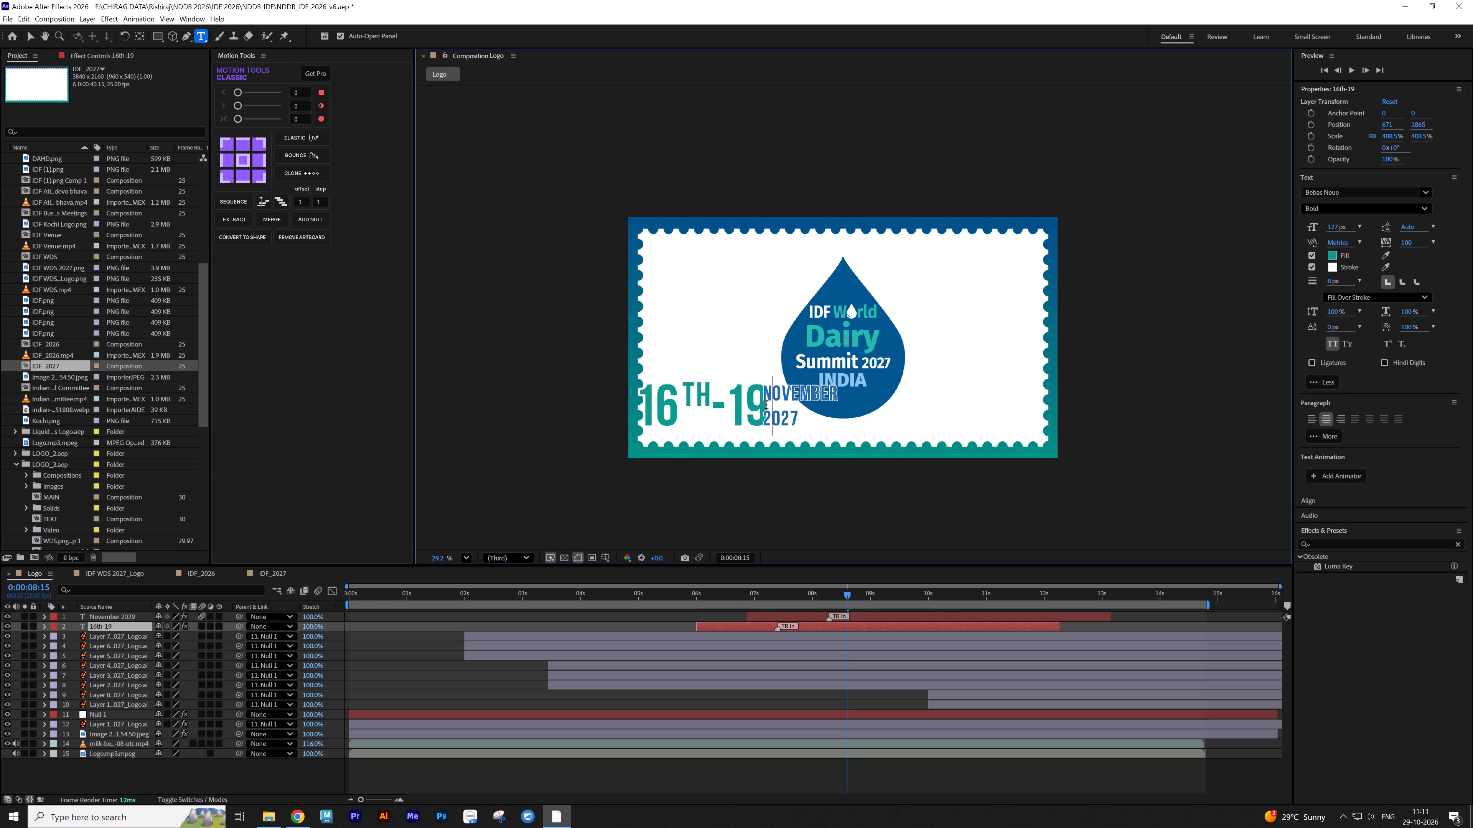
pyautogui.press('Left')
pyautogui.press('Right')
pyautogui.write('th')
pyautogui.hotkey('shift', 'Left')
pyautogui.hotkey('shift', 'Left')
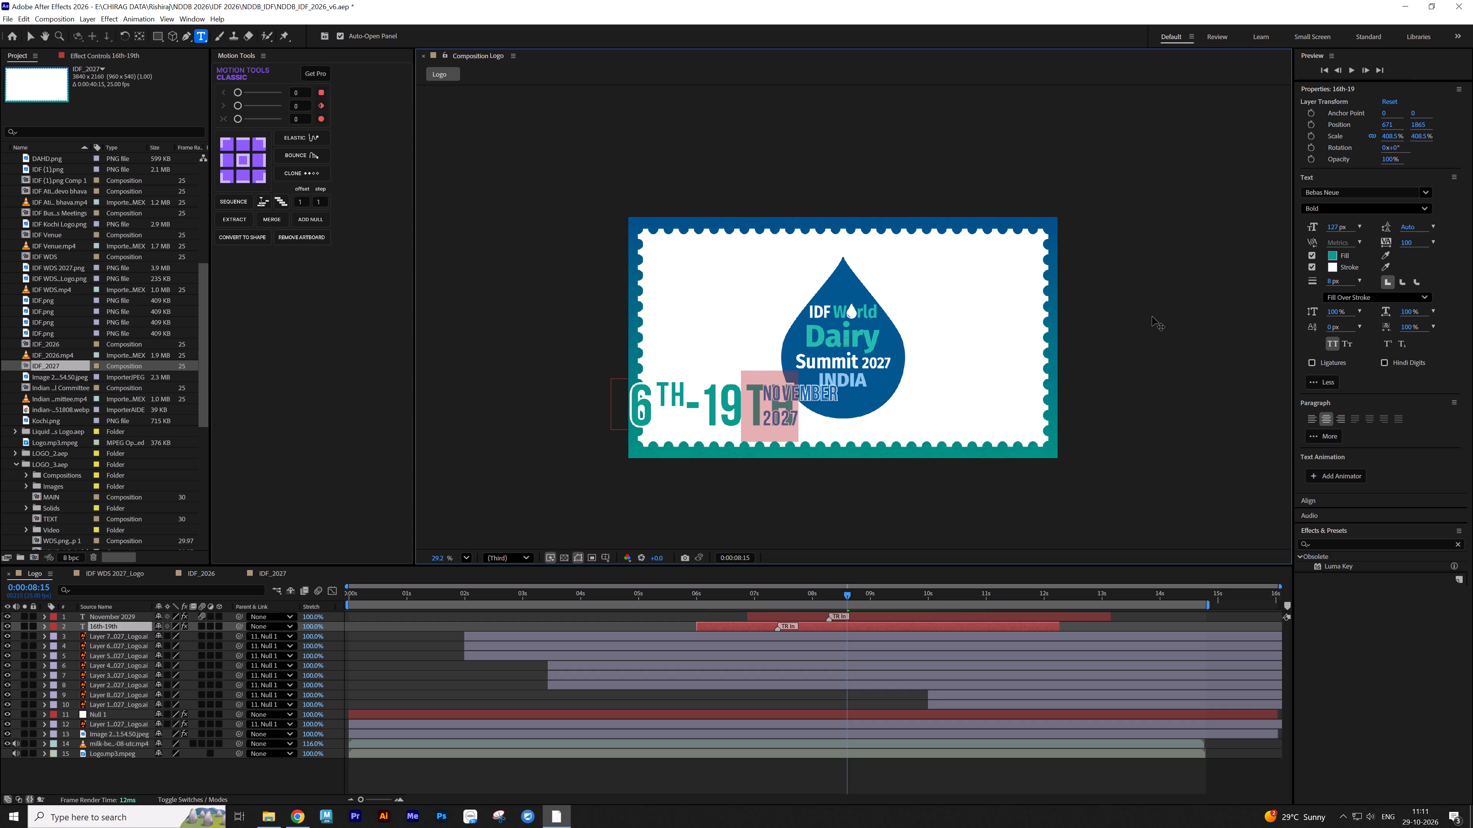
pyautogui.click(1394, 345)
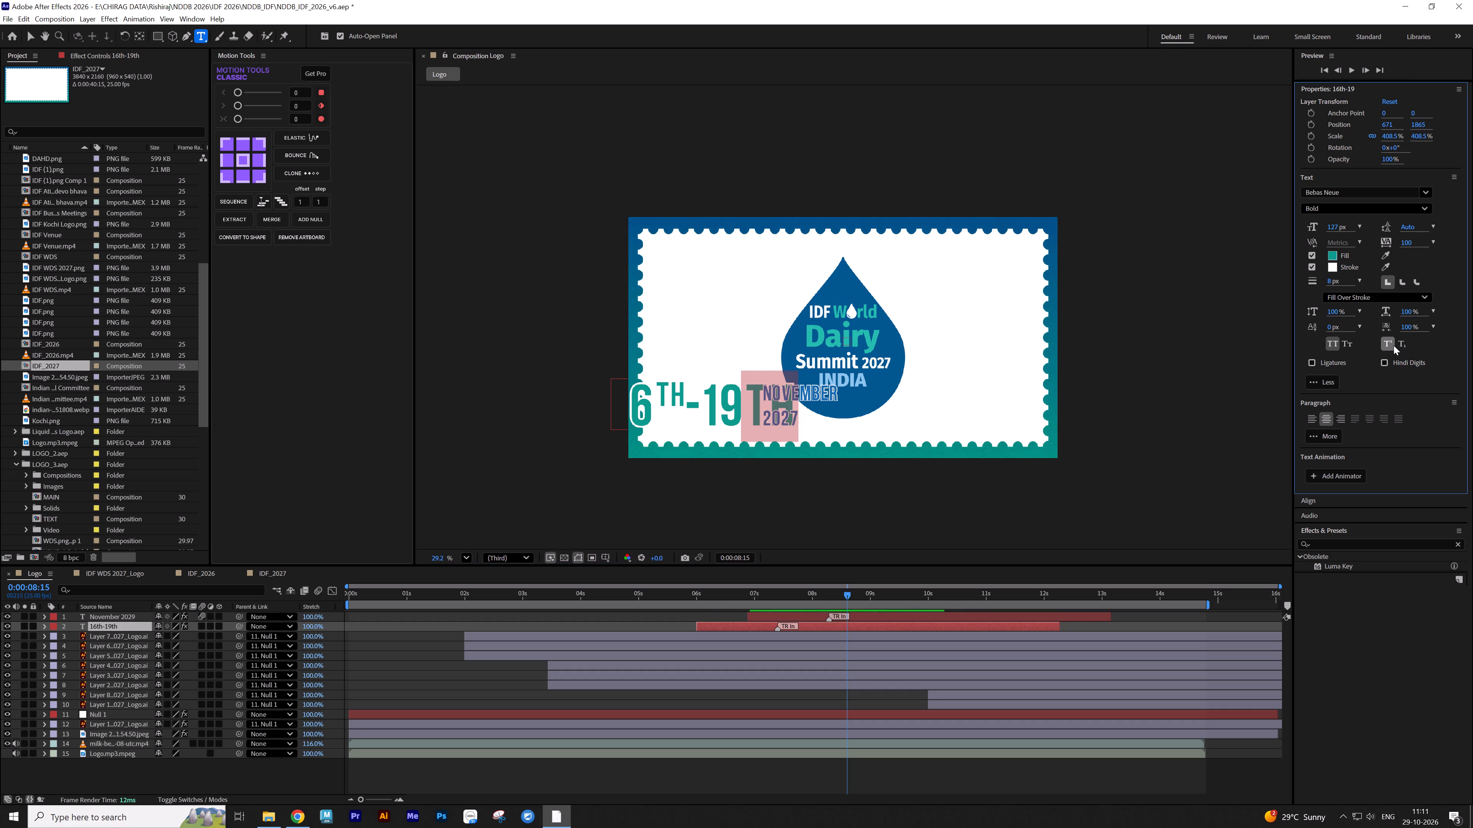
pyautogui.click(741, 697)
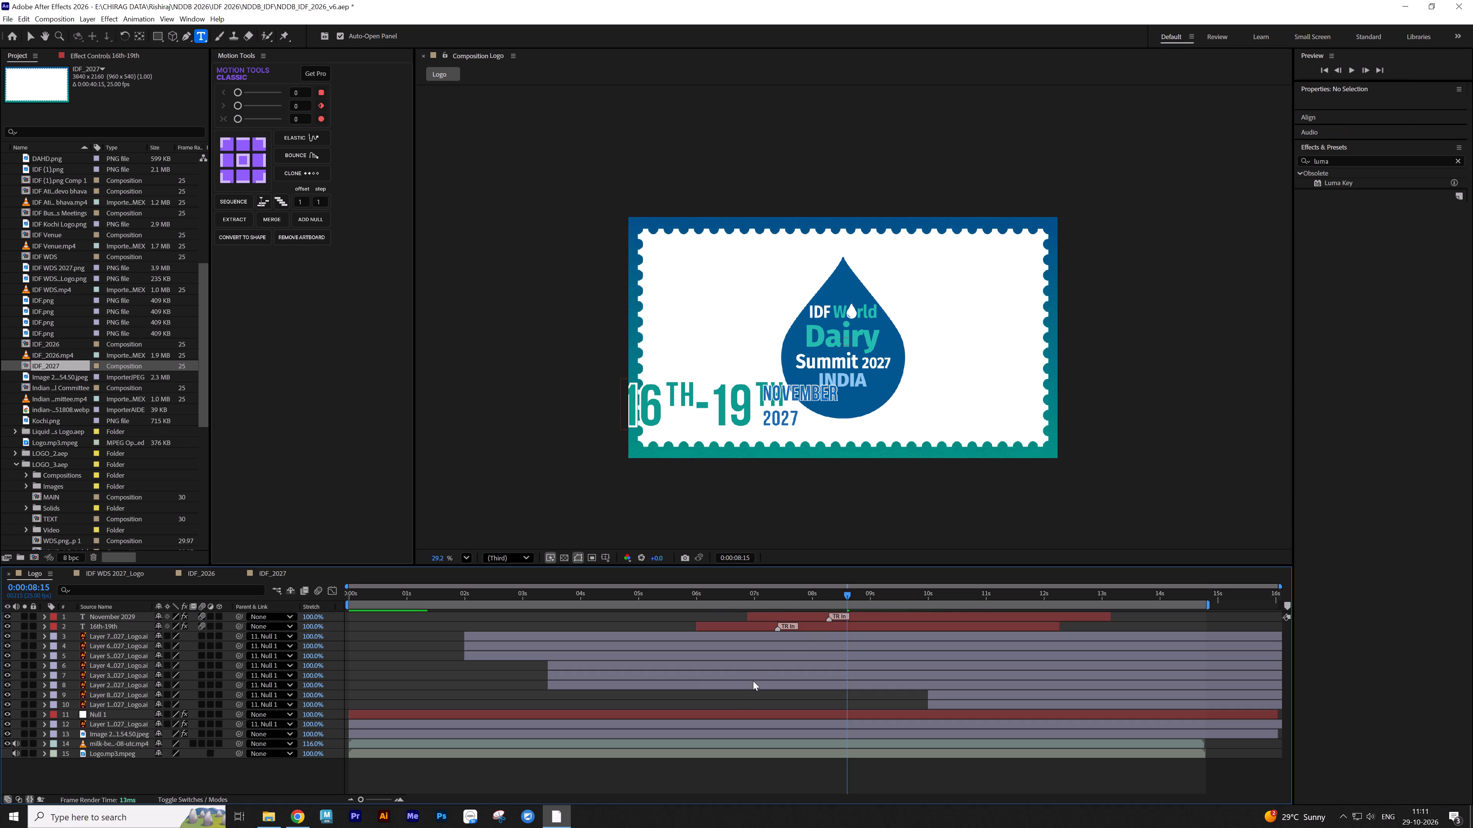
# Scale the 16th-19th text to about 368% and position it in the stamp's lower-left corner.
pyautogui.click(822, 623)
pyautogui.press('v')
pyautogui.moveTo(702, 414); pyautogui.dragTo(723, 419)
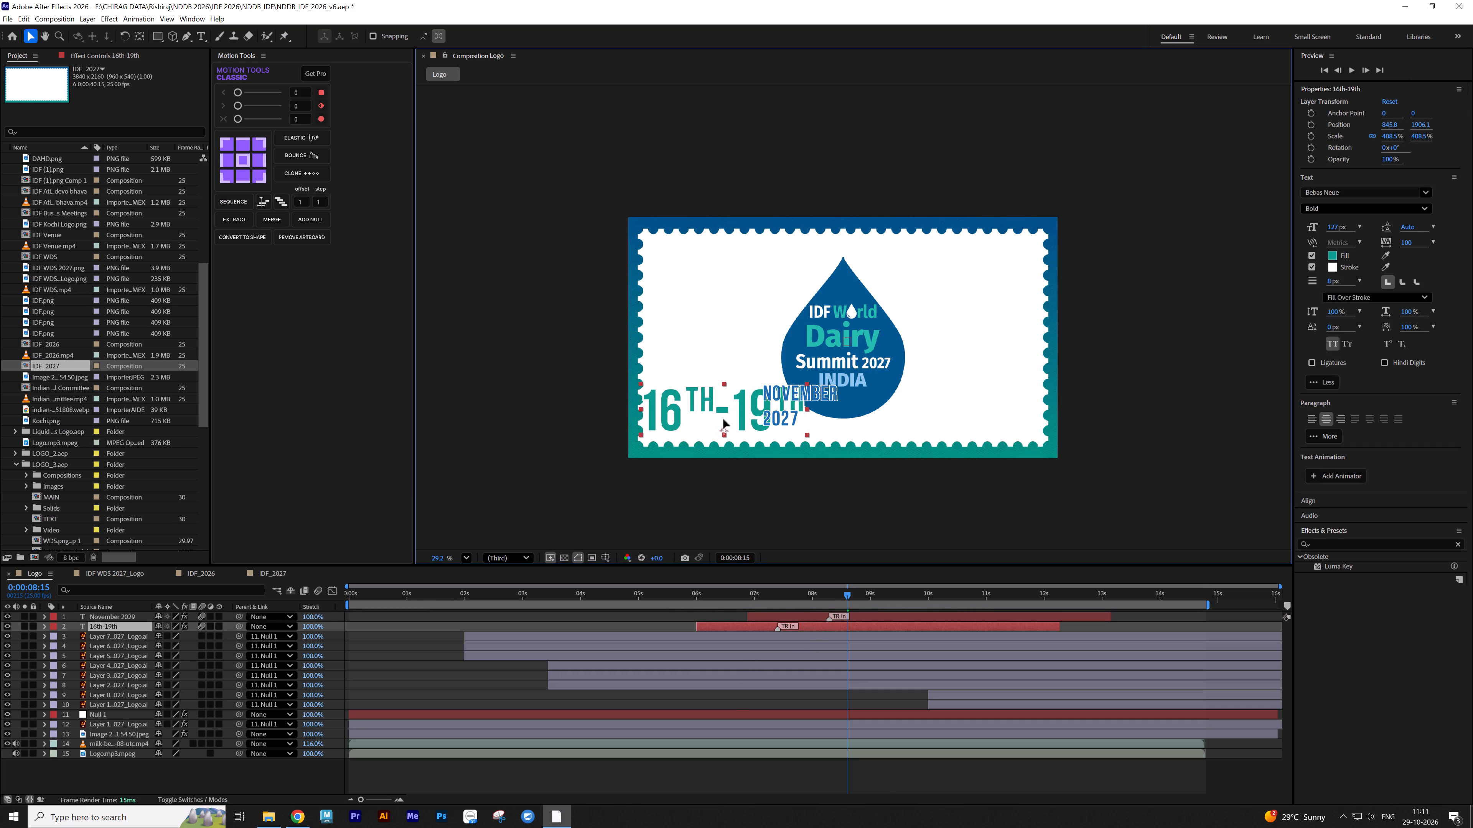
pyautogui.moveTo(723, 419); pyautogui.dragTo(725, 426)
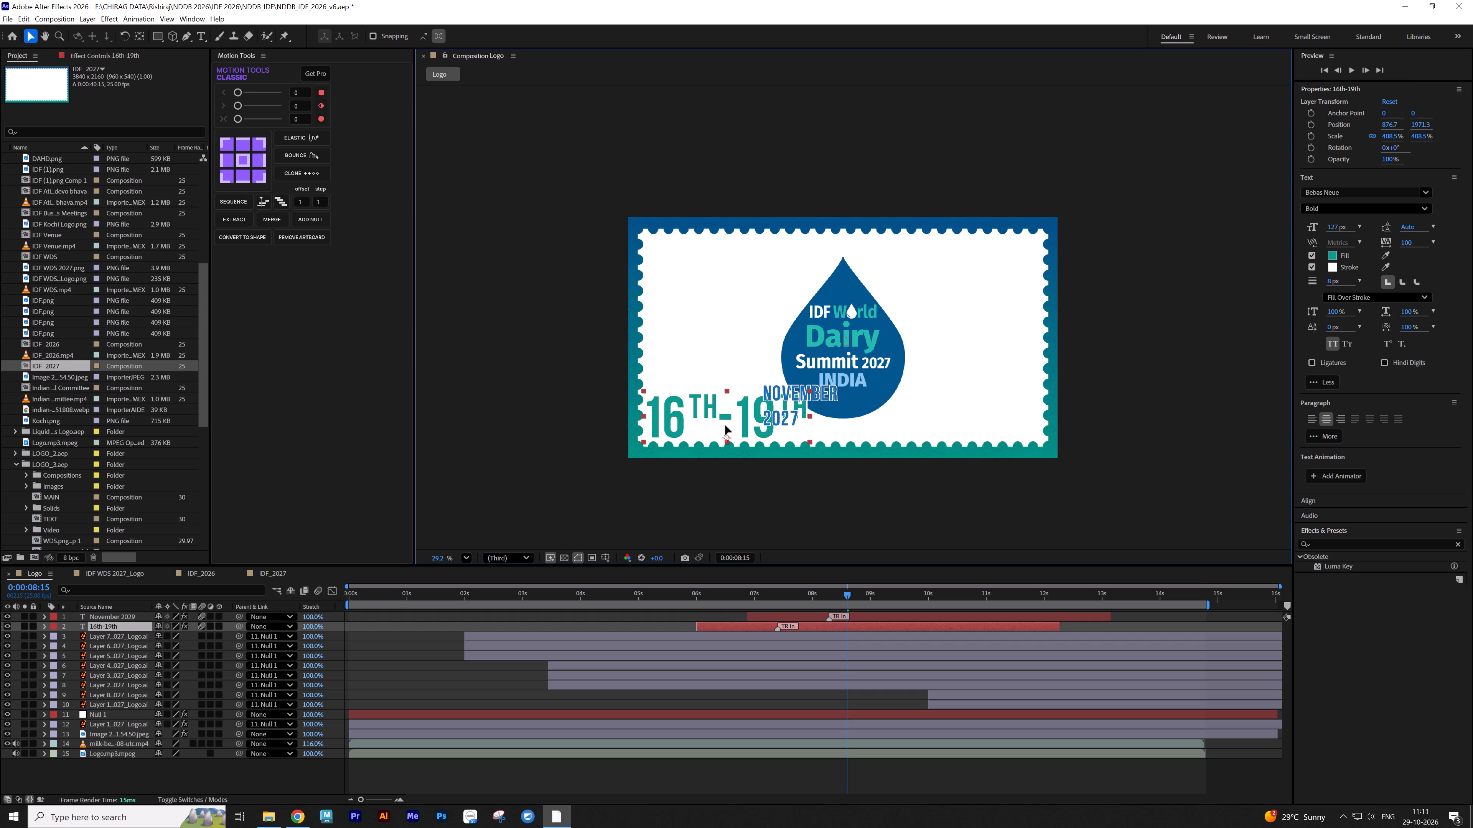
pyautogui.moveTo(725, 426); pyautogui.dragTo(724, 424)
pyautogui.moveTo(809, 391); pyautogui.dragTo(781, 401)
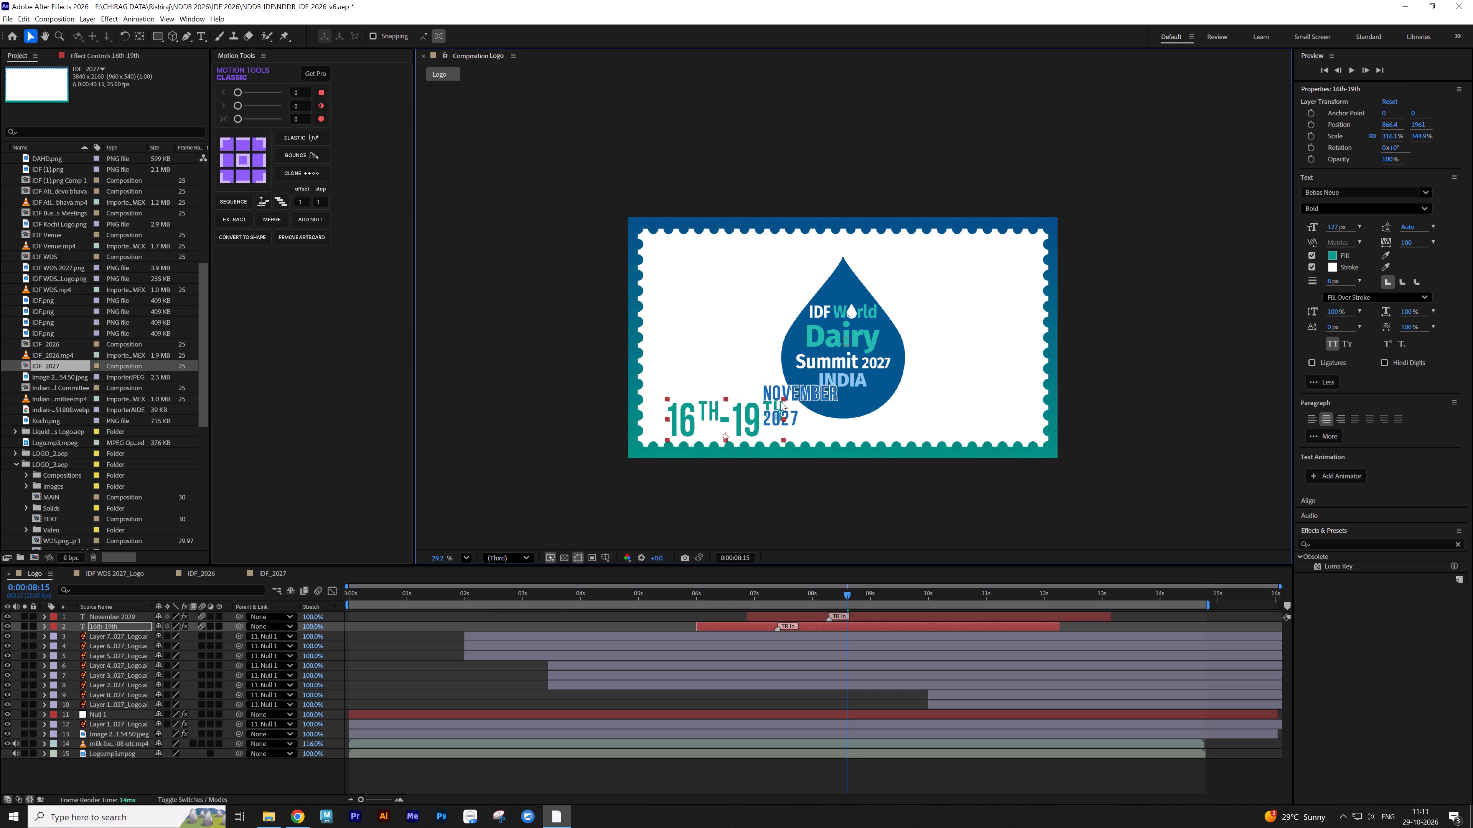
pyautogui.moveTo(781, 401); pyautogui.dragTo(776, 404)
pyautogui.moveTo(718, 424); pyautogui.dragTo(707, 424)
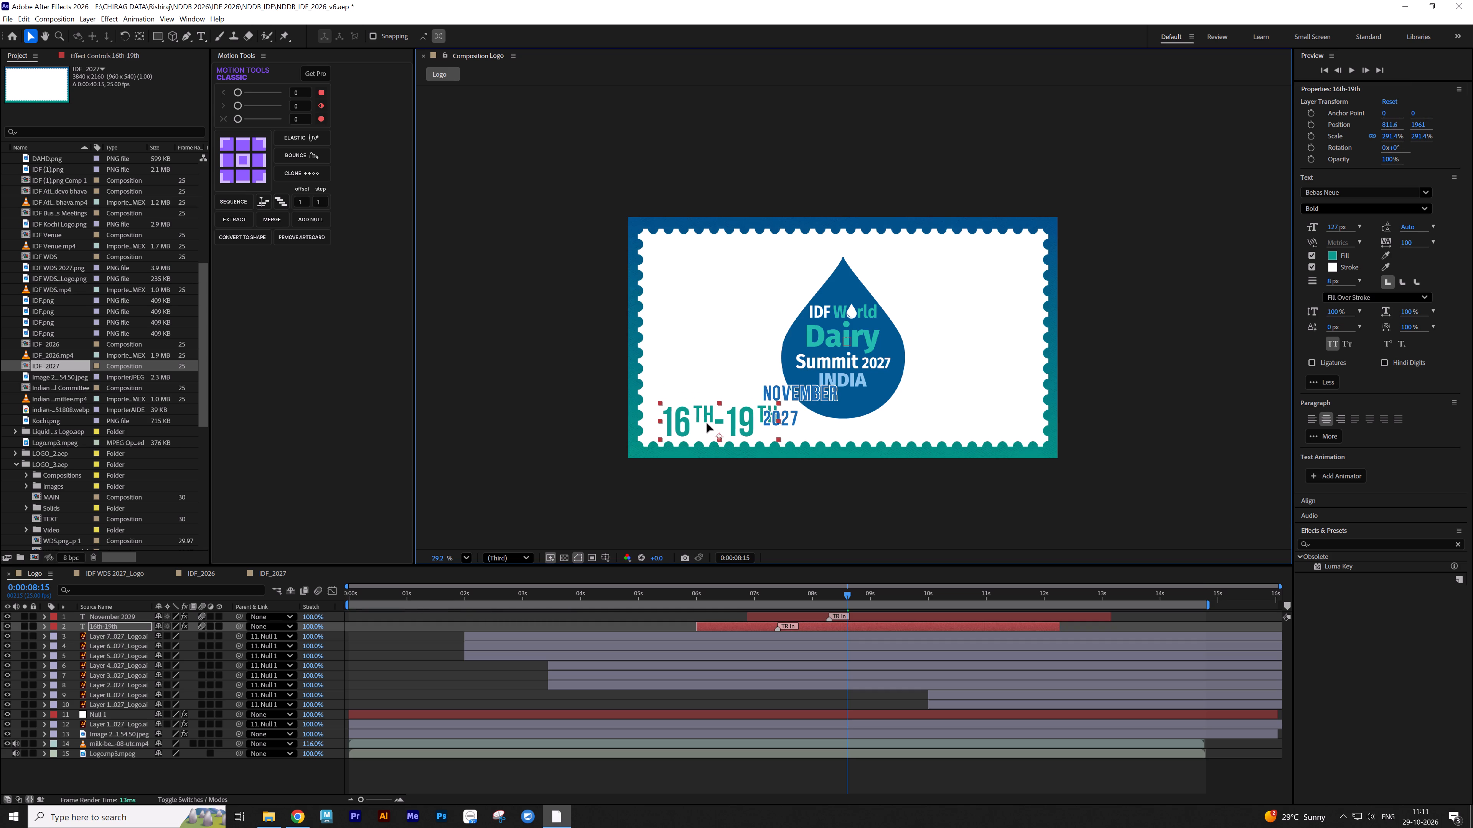
pyautogui.moveTo(707, 424); pyautogui.dragTo(702, 424)
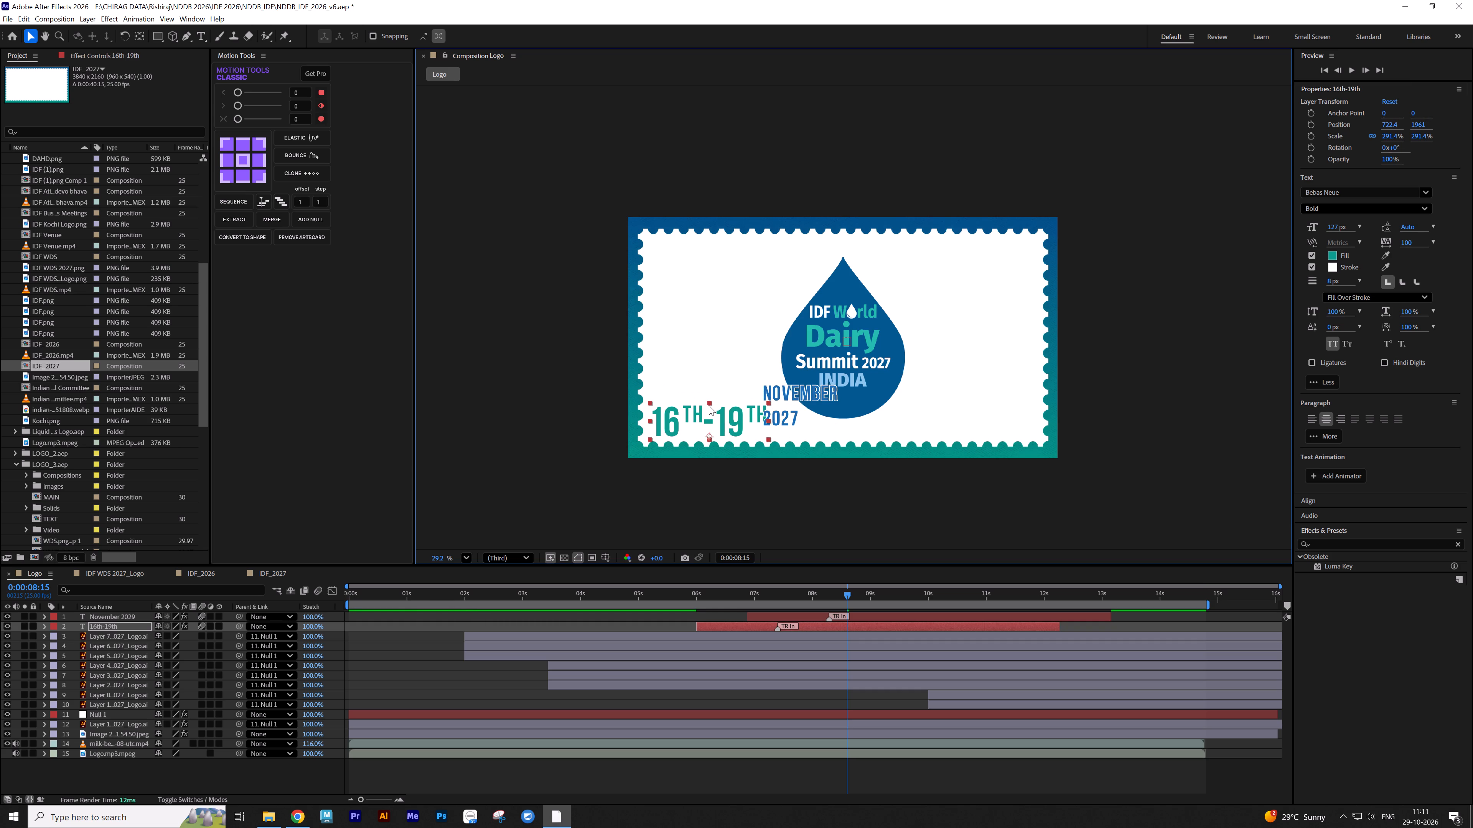
pyautogui.moveTo(709, 403); pyautogui.dragTo(708, 394)
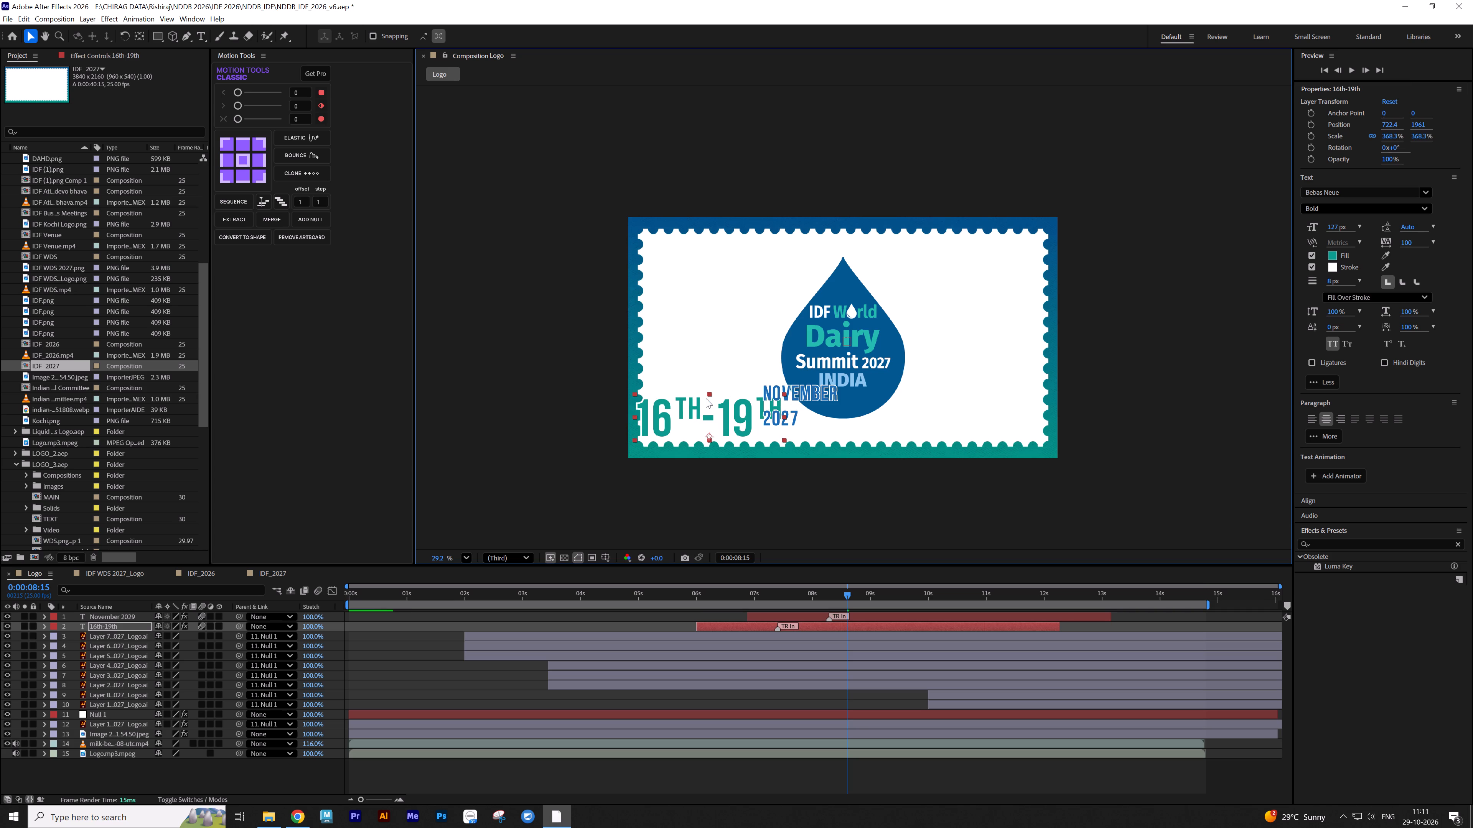
pyautogui.moveTo(702, 414); pyautogui.dragTo(711, 415)
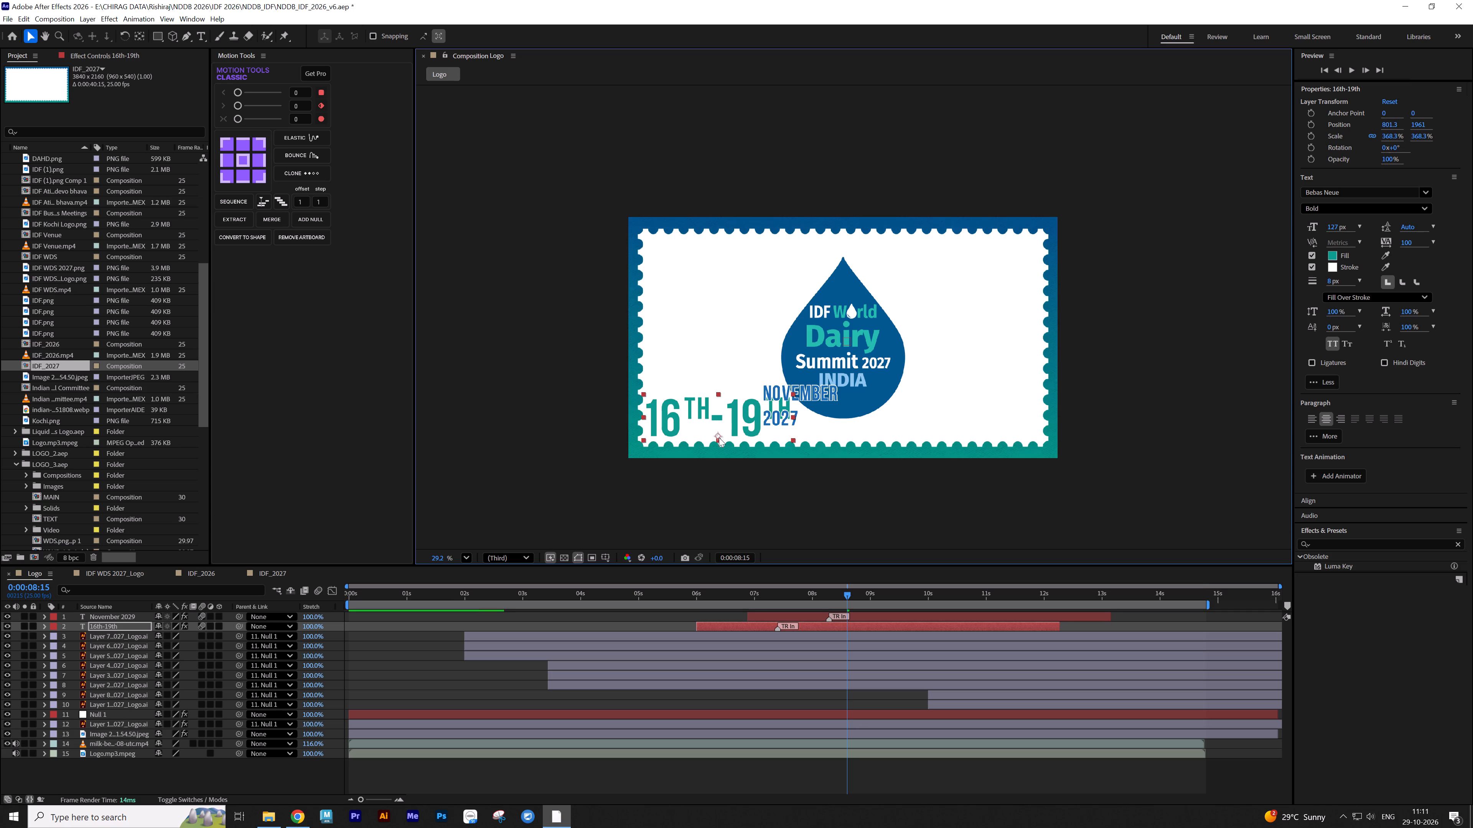
pyautogui.click(718, 425)
# Move the 16th-19th text's anchor point to its bottom-left corner.
pyautogui.press('y')
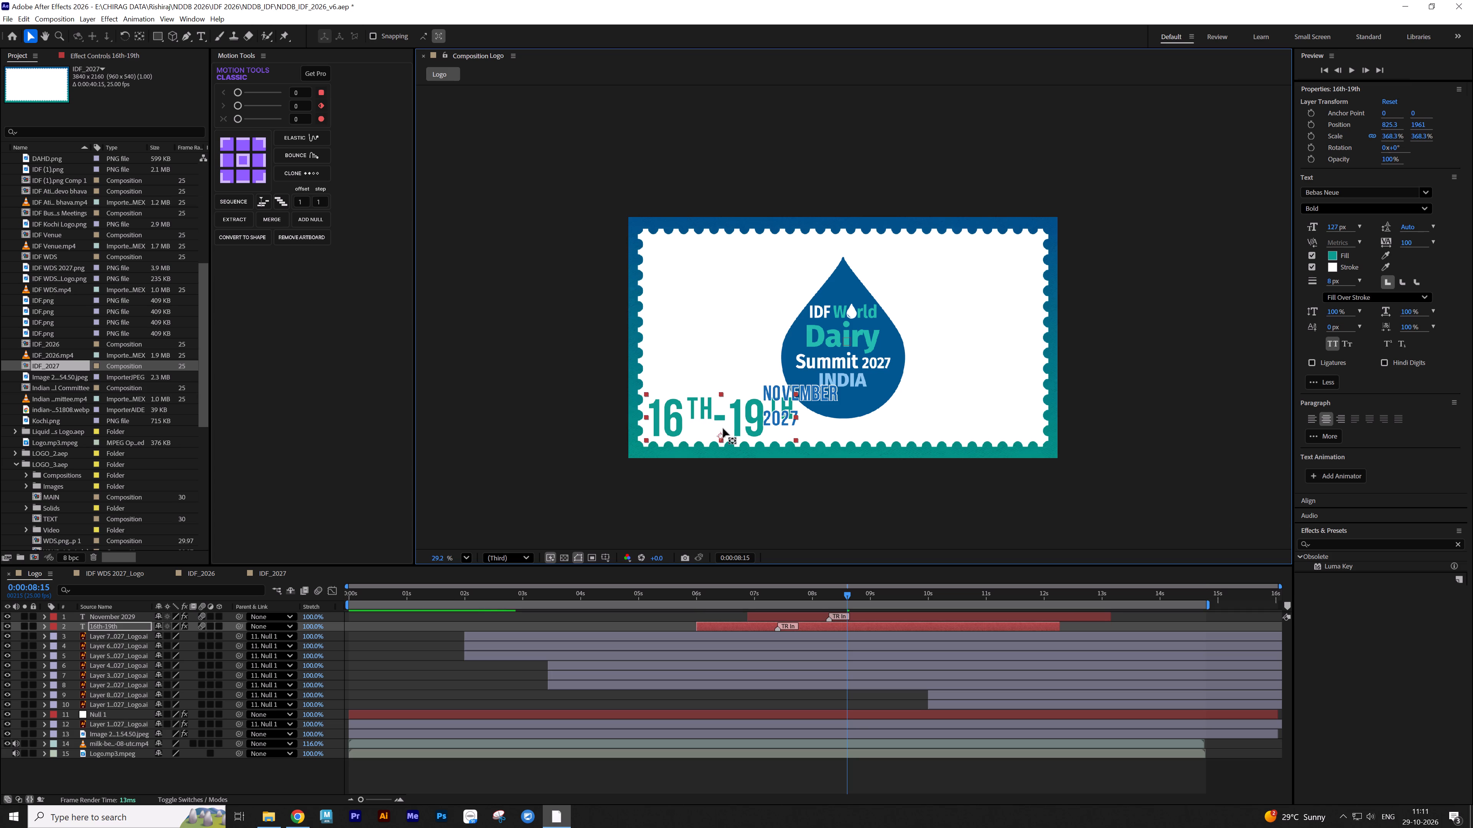
pyautogui.moveTo(723, 437); pyautogui.dragTo(652, 442)
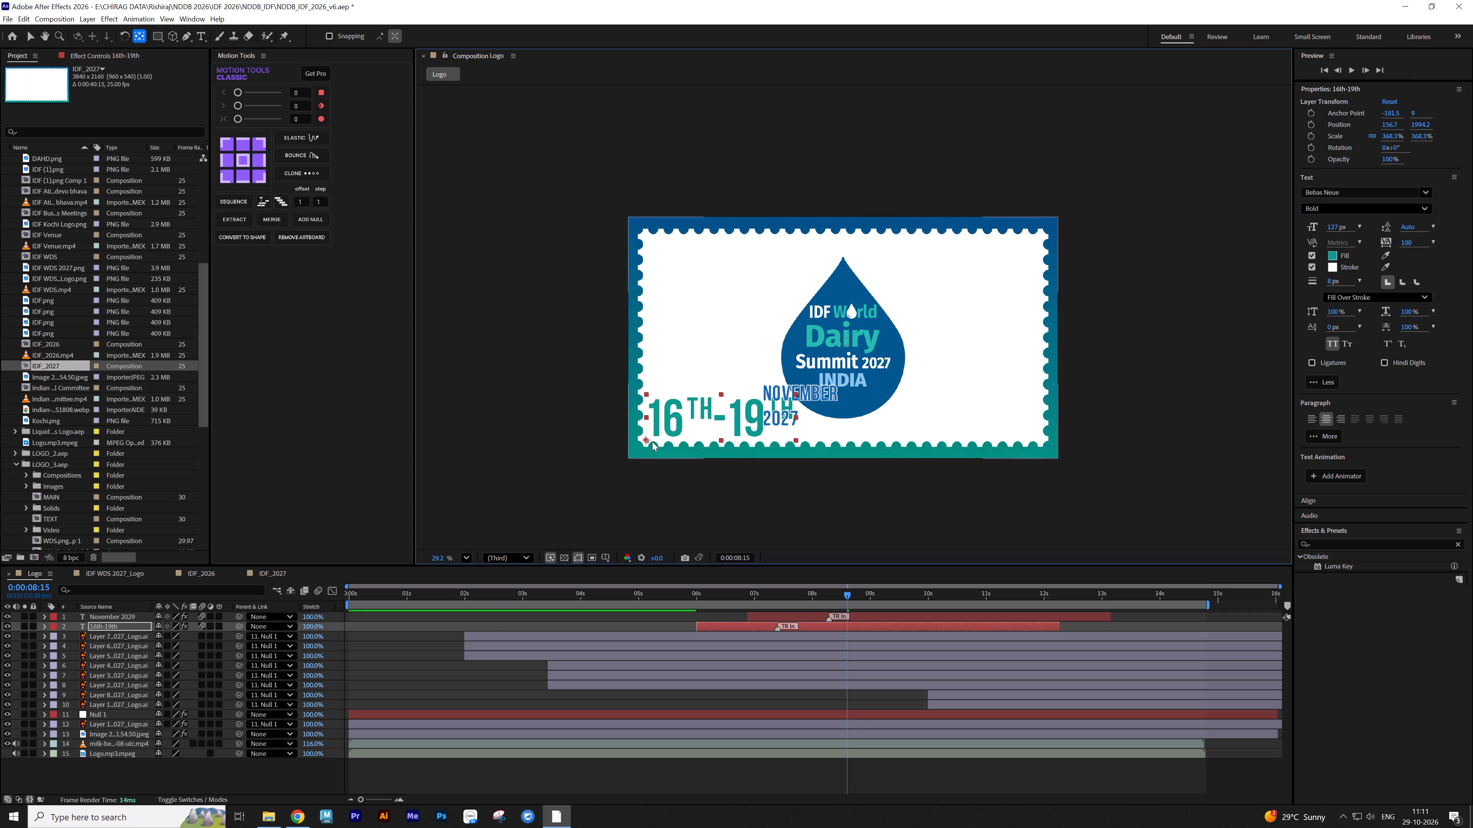
pyautogui.press('v')
# Move the November 2027 text to the stamp's lower-right area and set its anchor point at its bottom-right corner.
pyautogui.moveTo(808, 396); pyautogui.dragTo(997, 401)
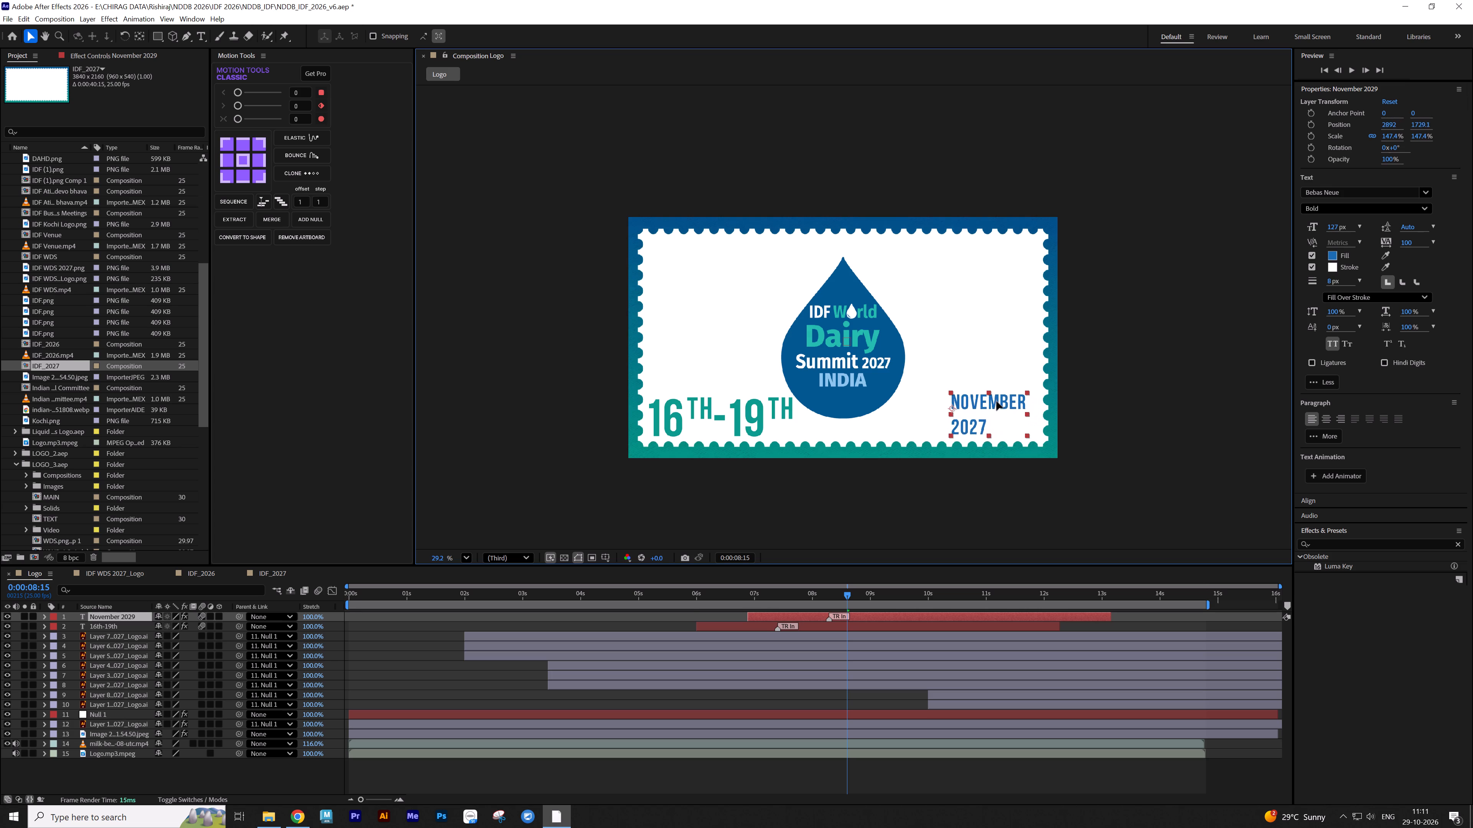
pyautogui.moveTo(997, 401); pyautogui.dragTo(997, 399)
pyautogui.press('y')
pyautogui.moveTo(954, 404); pyautogui.dragTo(1046, 426)
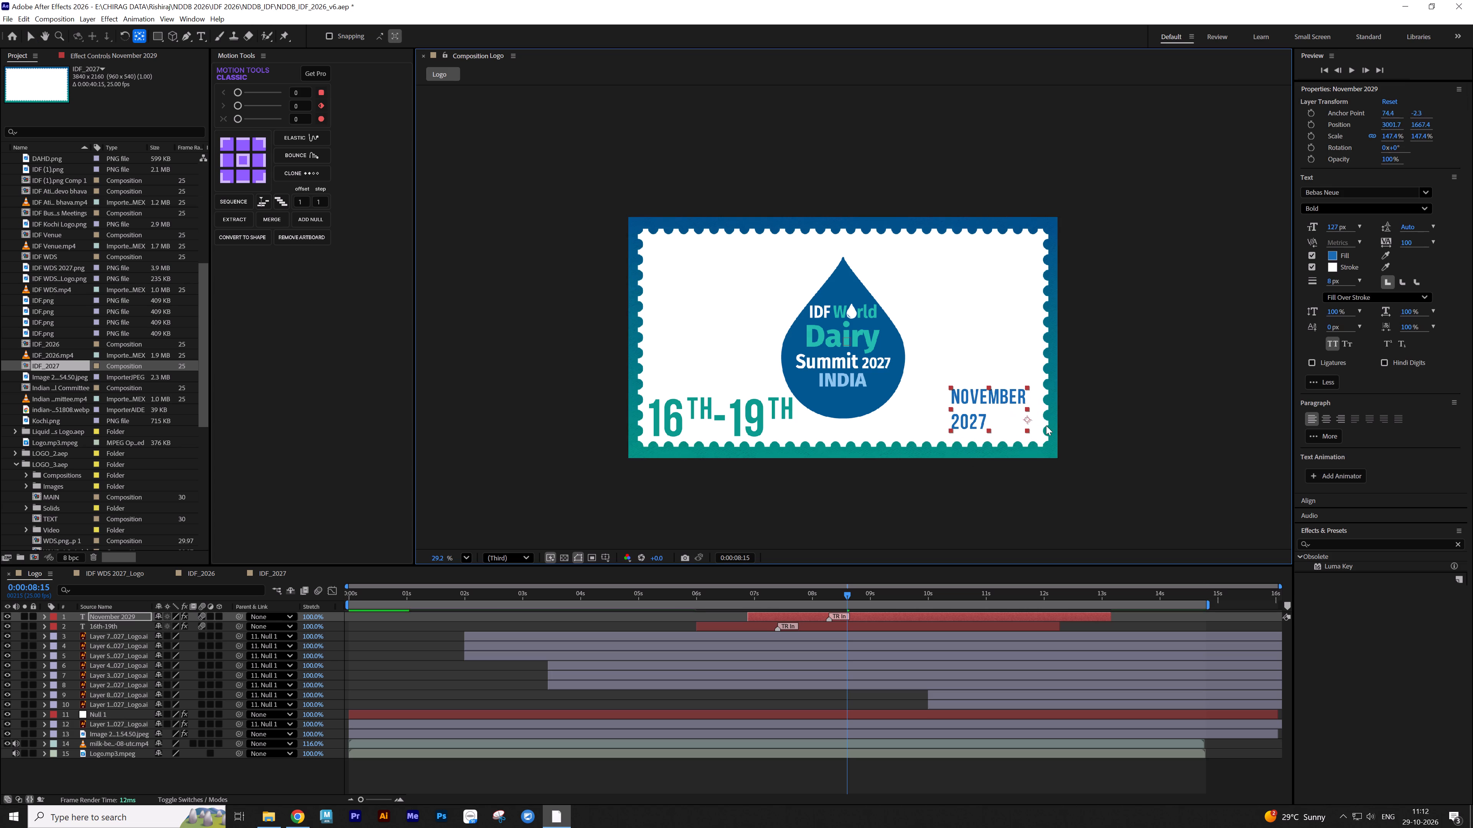
pyautogui.moveTo(1046, 426); pyautogui.dragTo(1031, 430)
pyautogui.press('v')
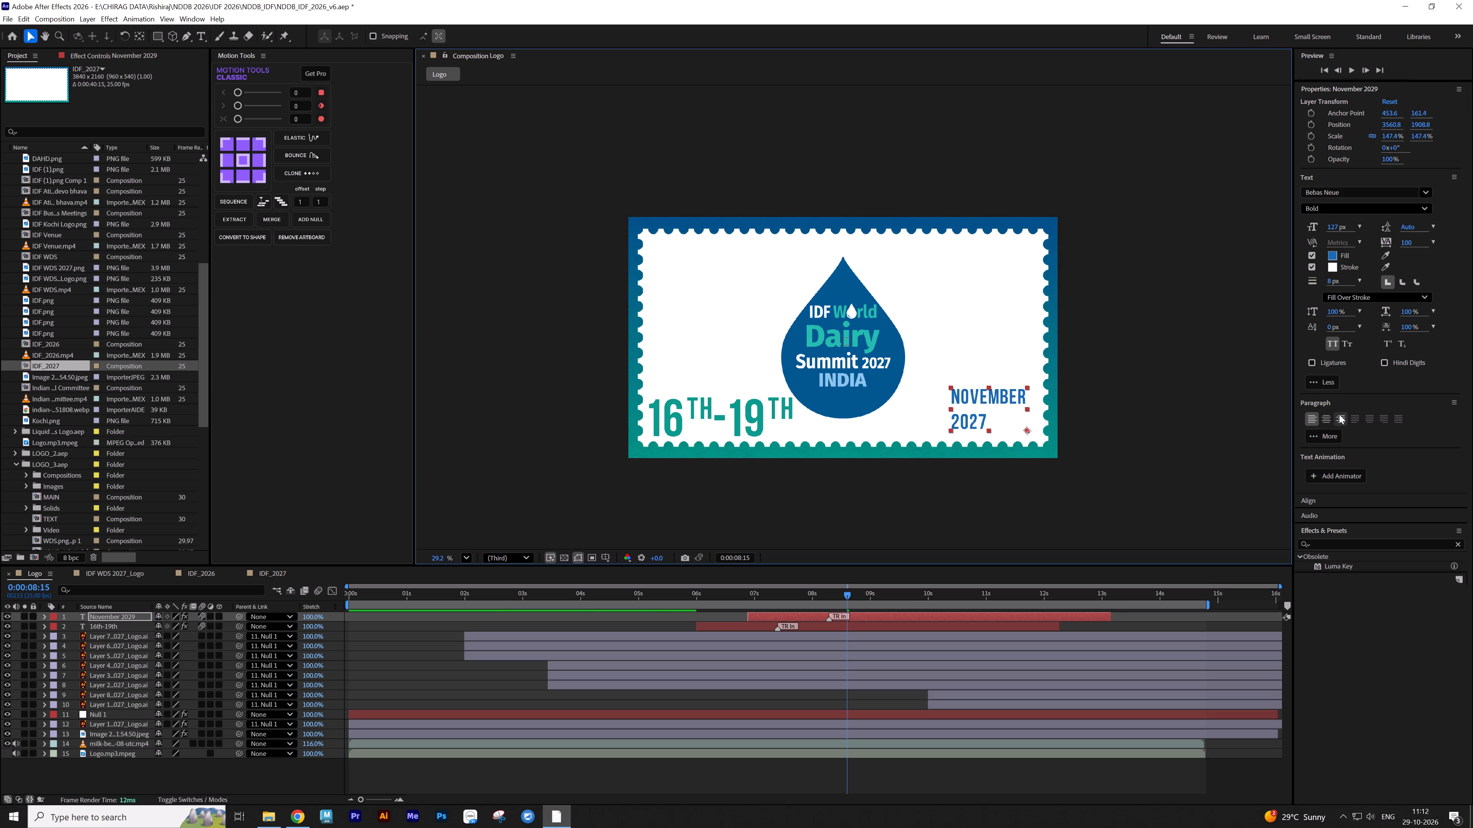
# Right-align the November 2027 text, re-anchor it at its bottom-right corner, and fit it into the stamp's lower-right corner.
pyautogui.click(1339, 414)
pyautogui.press('y')
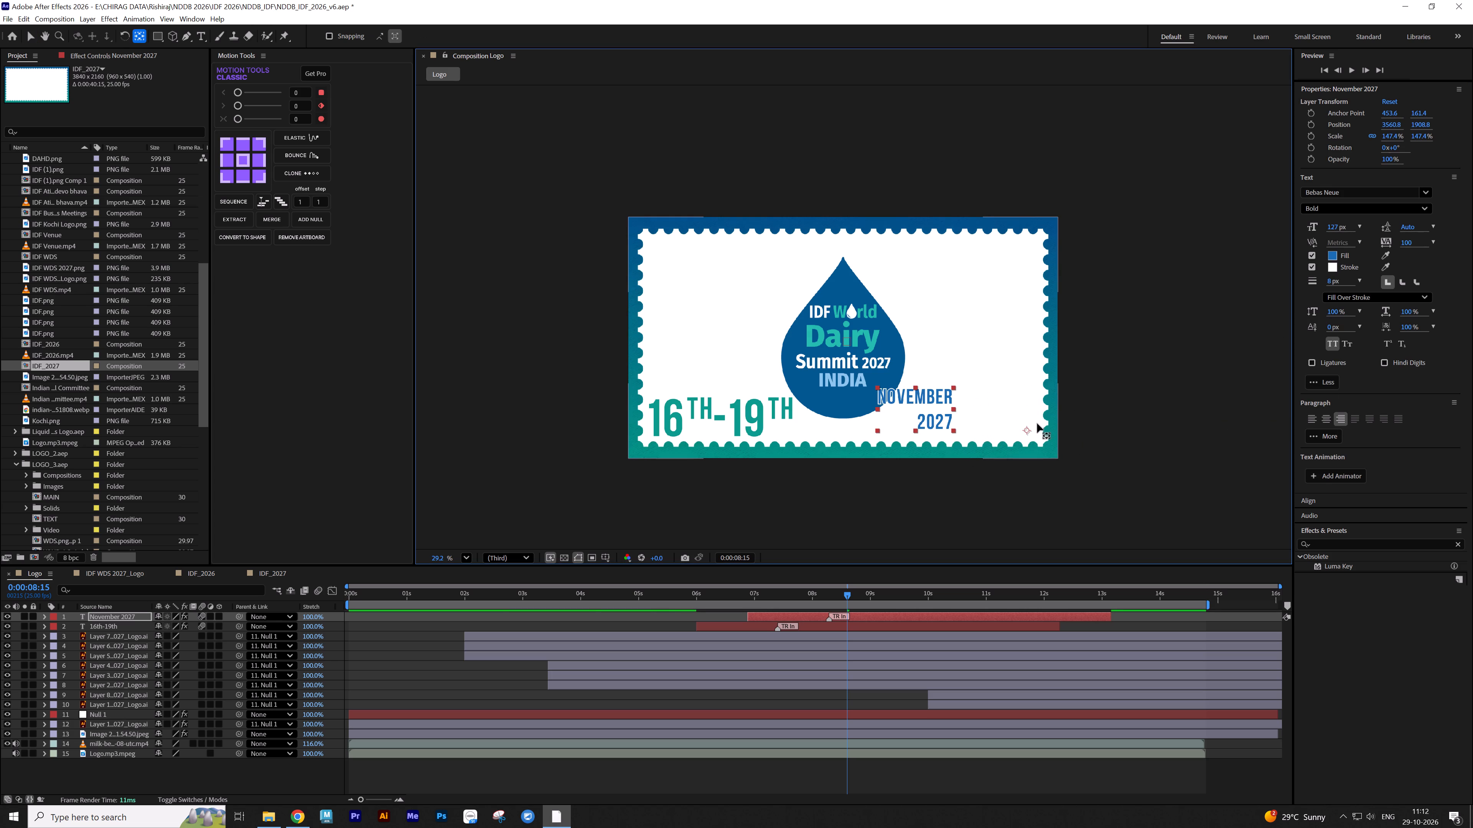
pyautogui.moveTo(1025, 429); pyautogui.dragTo(951, 430)
pyautogui.press('v')
pyautogui.moveTo(930, 421); pyautogui.dragTo(1005, 425)
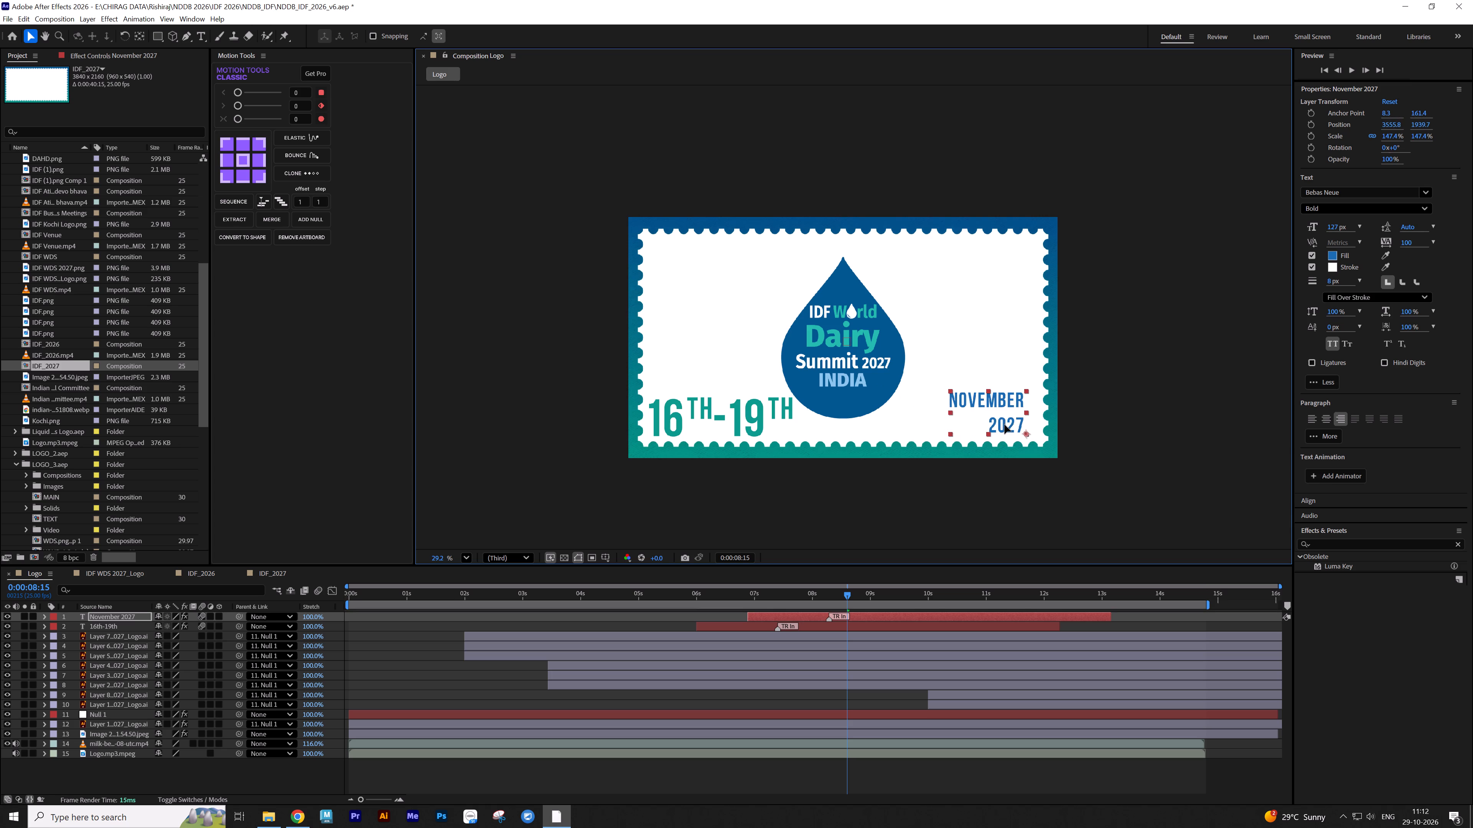
pyautogui.moveTo(1005, 425); pyautogui.dragTo(1017, 425)
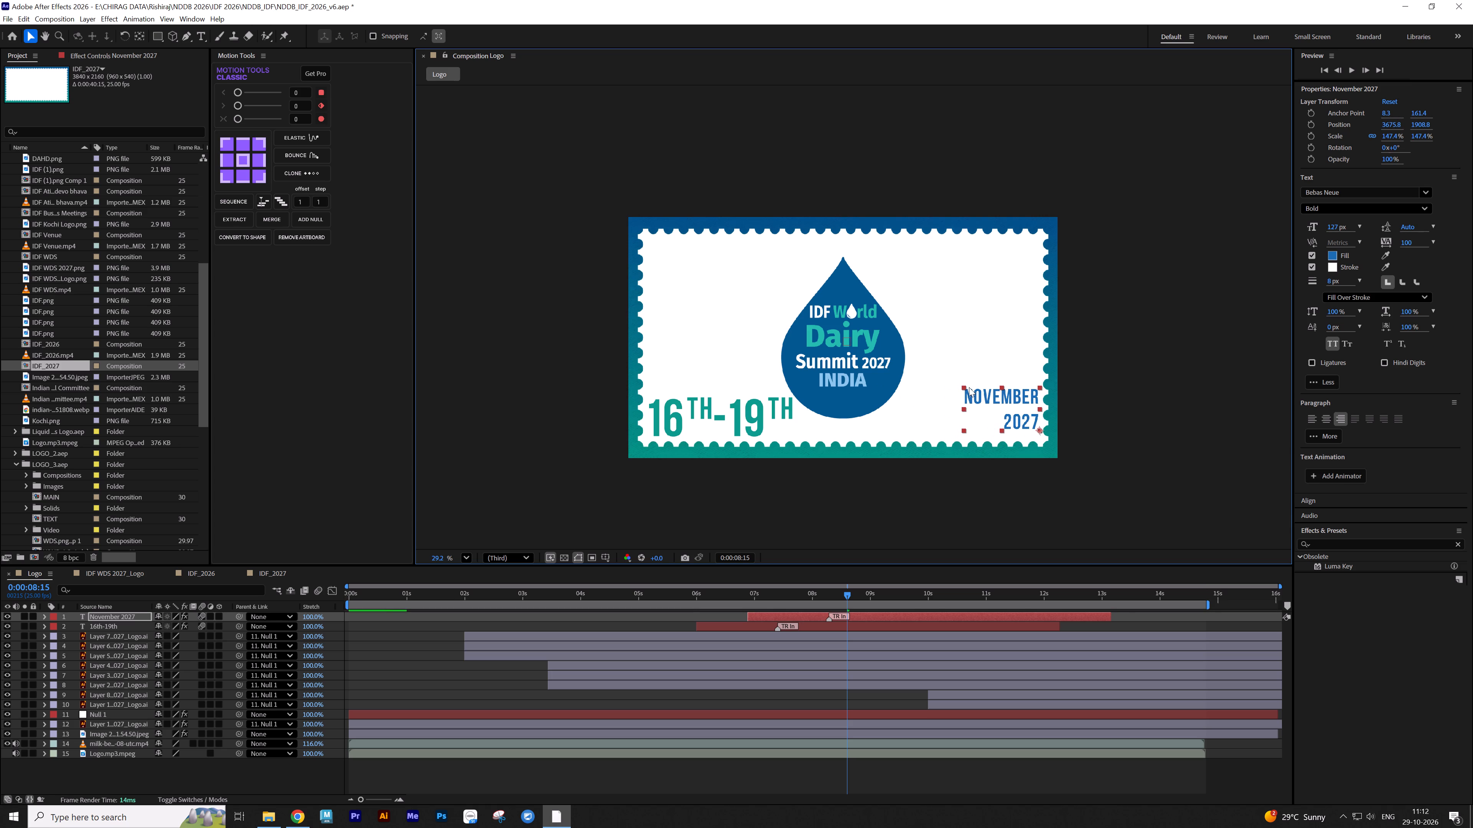
# Reveal Null 1's Position keyframes, step between them, and preview the drop animation from the start.
pyautogui.click(725, 413)
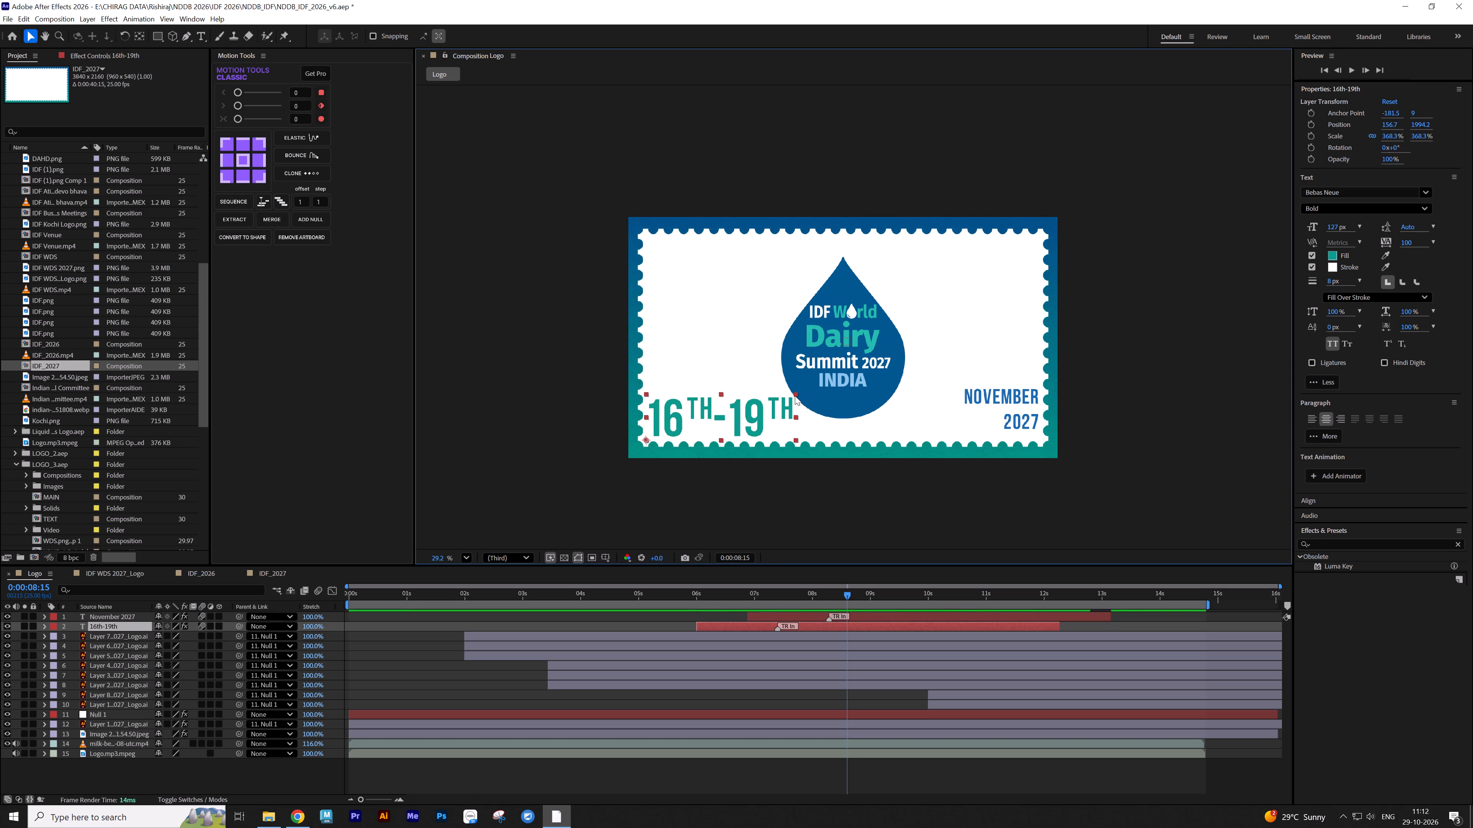
pyautogui.click(485, 717)
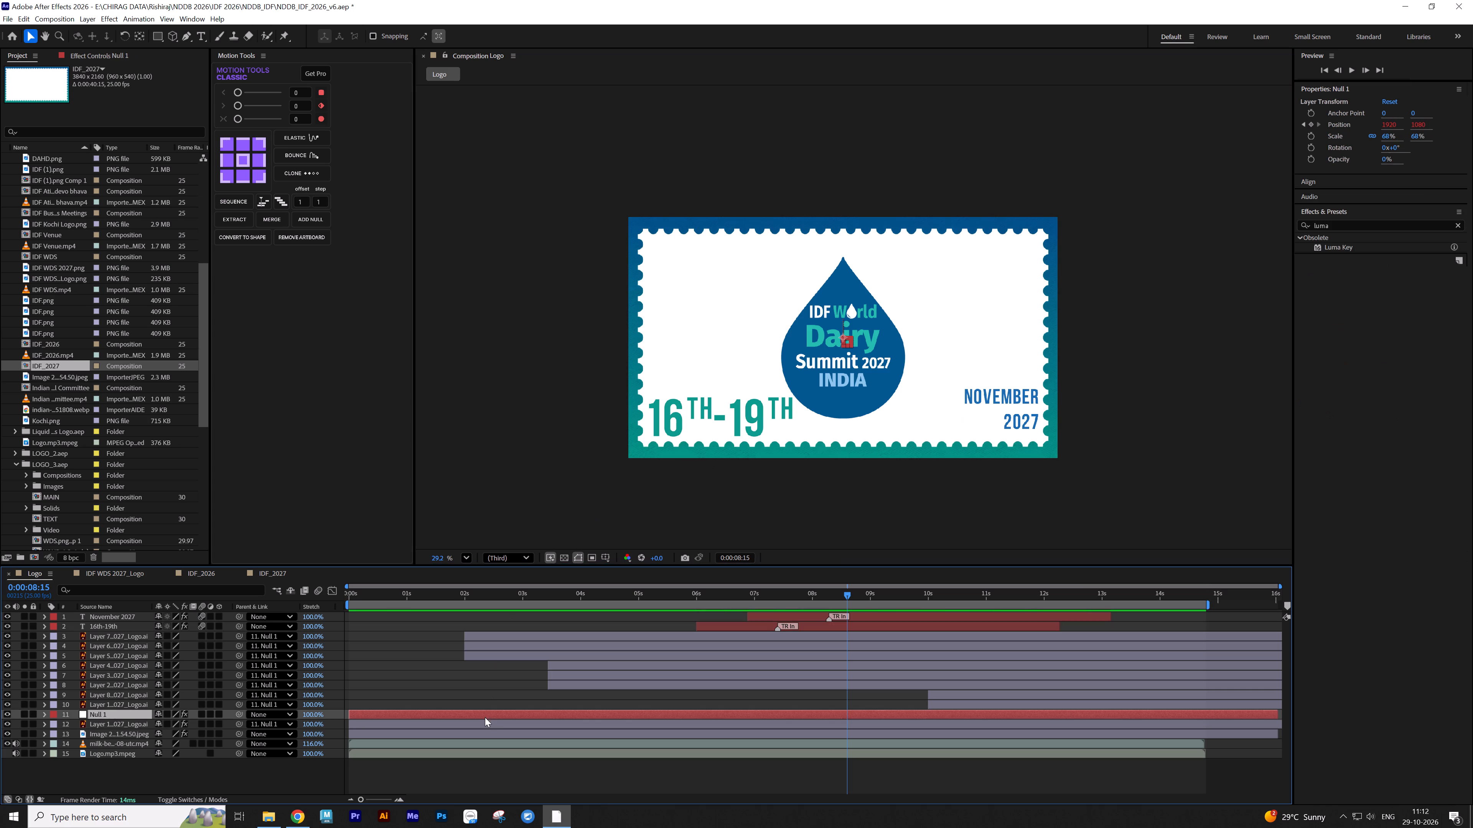
pyautogui.press('u')
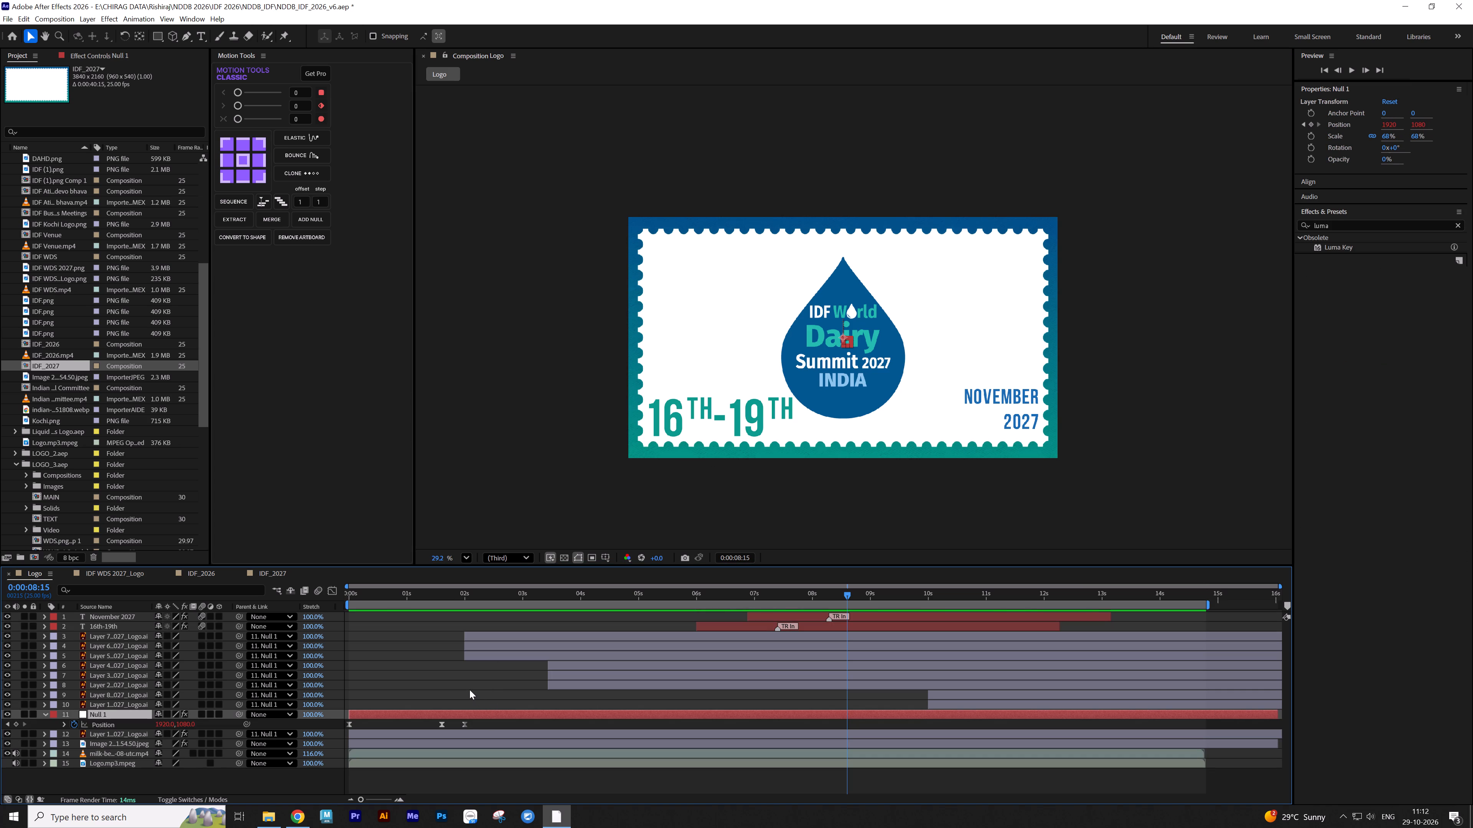
pyautogui.write('jjjj')
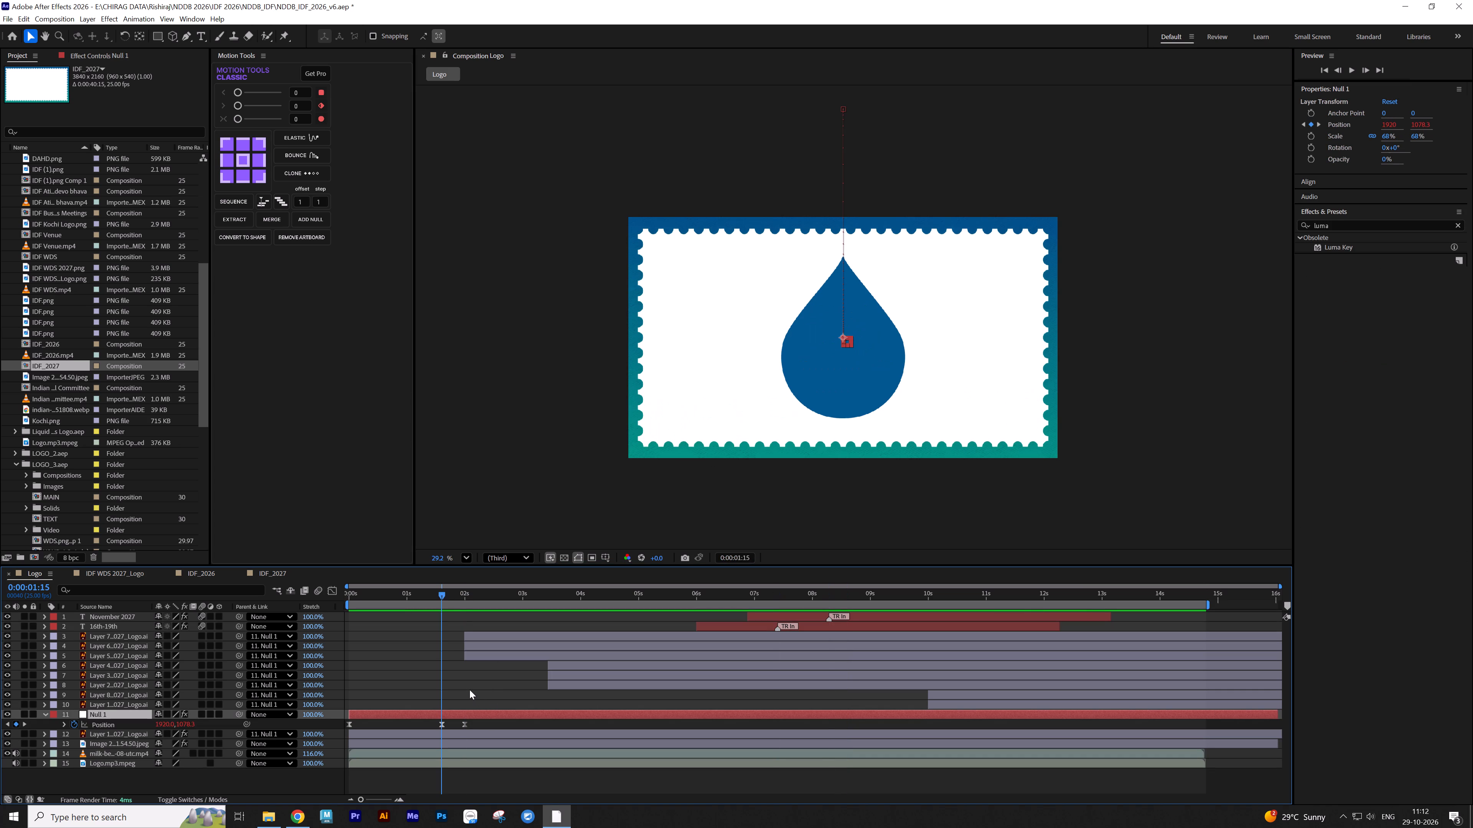
pyautogui.press('k')
pyautogui.write('jkj')
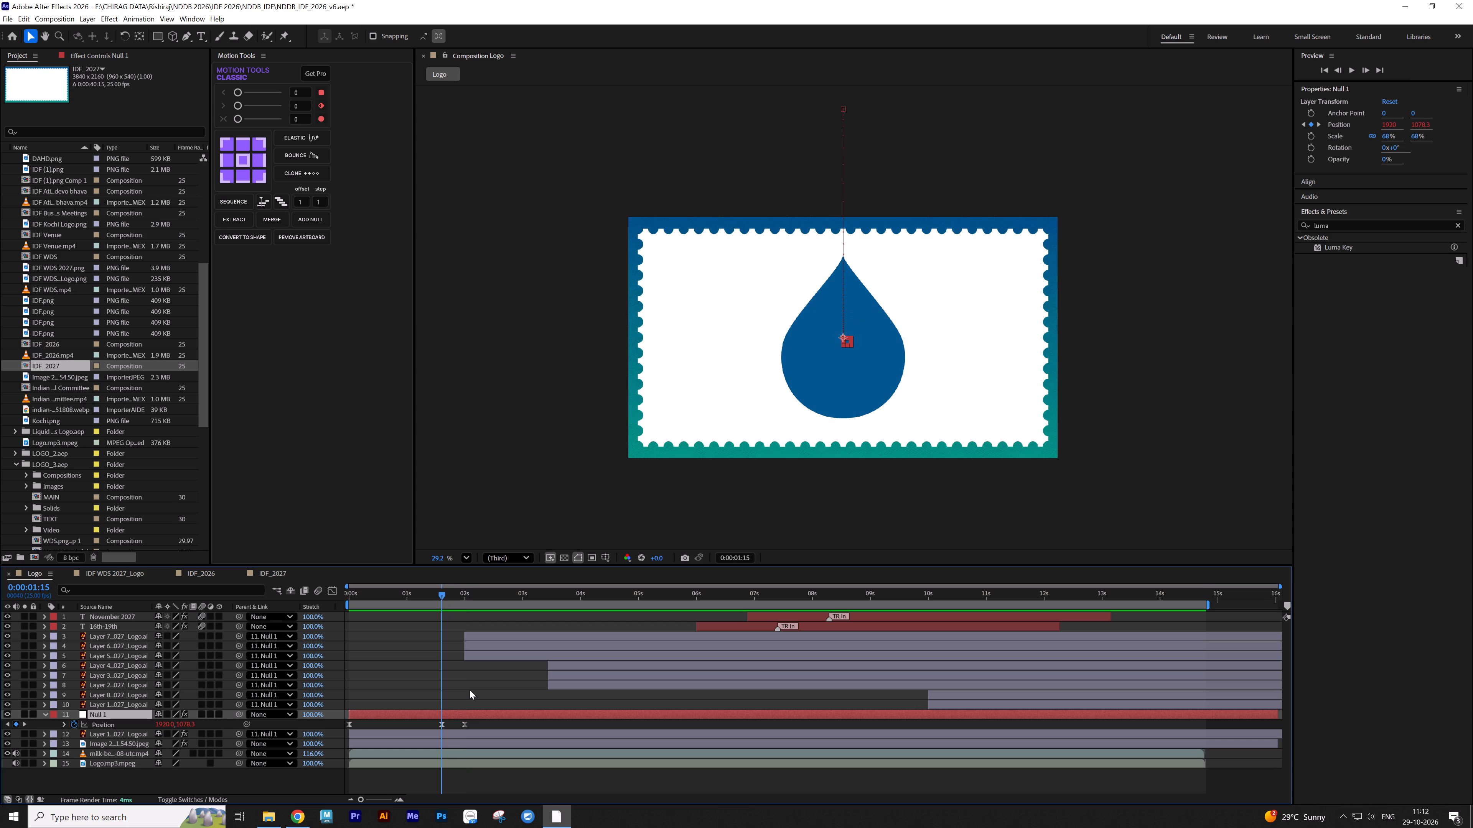
pyautogui.write('kjkjjkj')
pyautogui.click(470, 690)
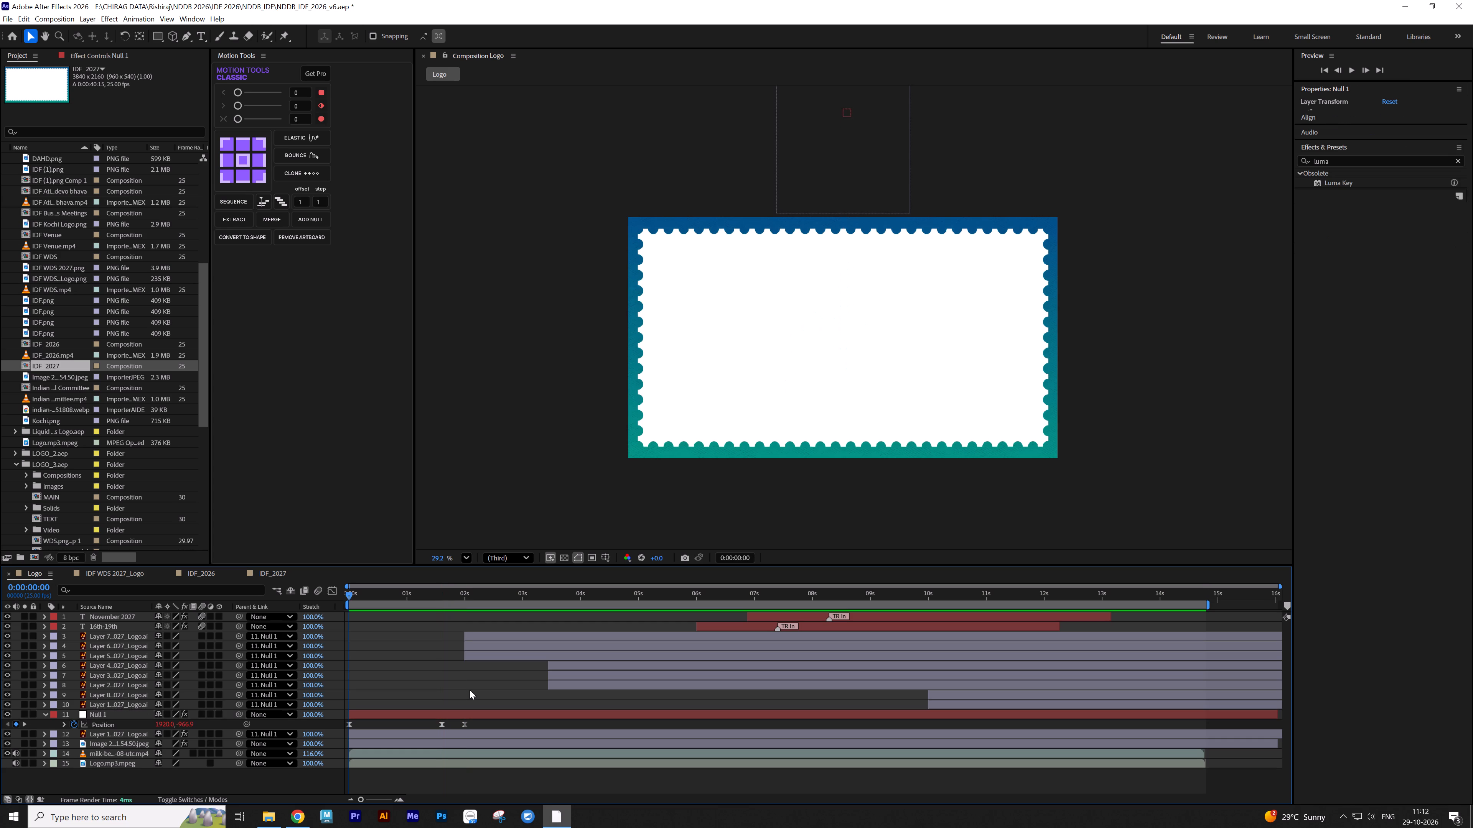
pyautogui.press('space')
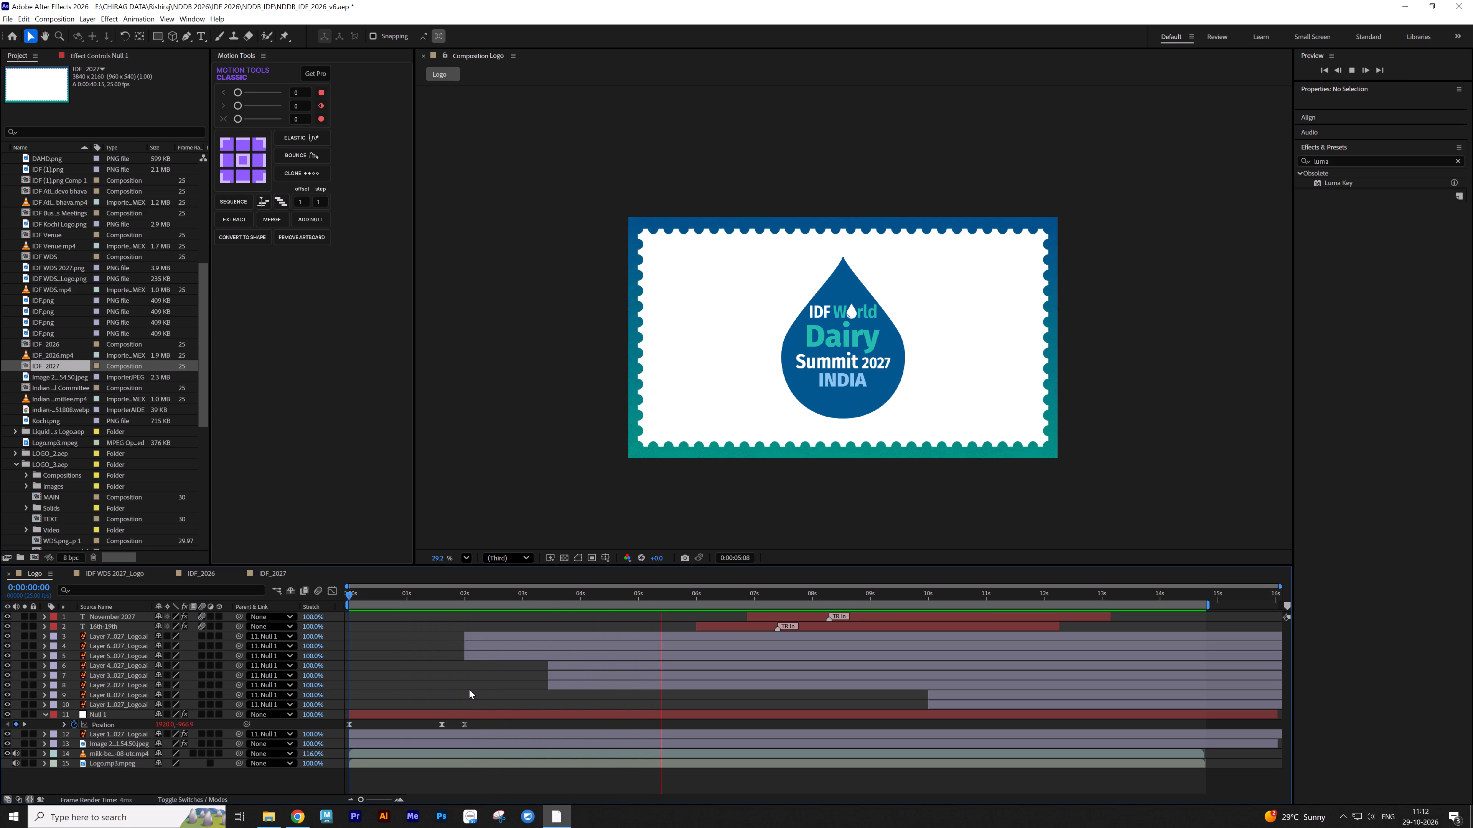
pyautogui.press('space')
# Shift both date layers earlier together so the 16th-19th layer starts at about 0:00:05:00, and preview the date animation.
pyautogui.click(760, 626)
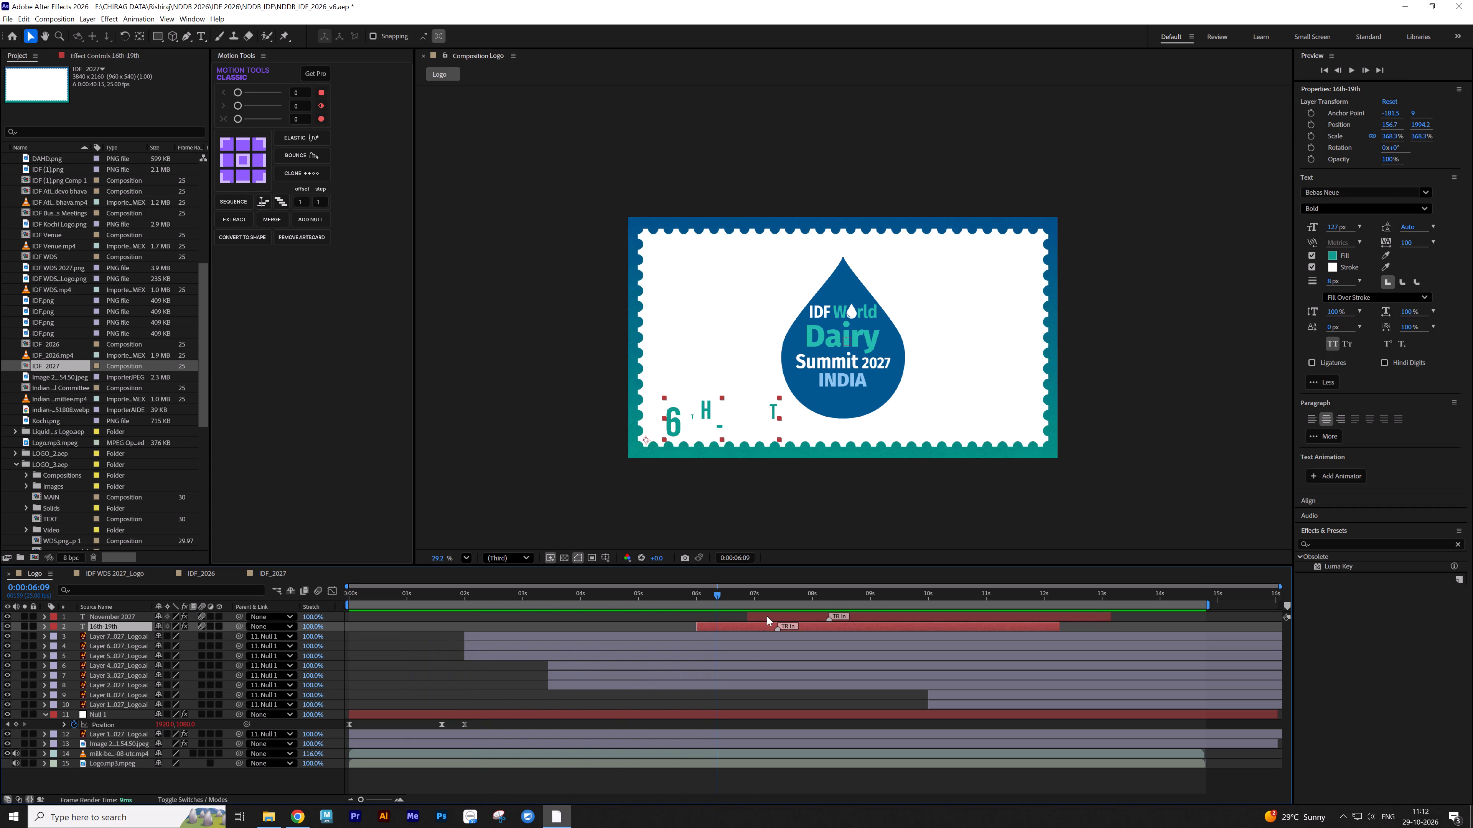
pyautogui.keyDown('ctrl'); pyautogui.click(767, 616); pyautogui.keyUp('ctrl')
pyautogui.moveTo(735, 626); pyautogui.dragTo(692, 629)
pyautogui.click(640, 595)
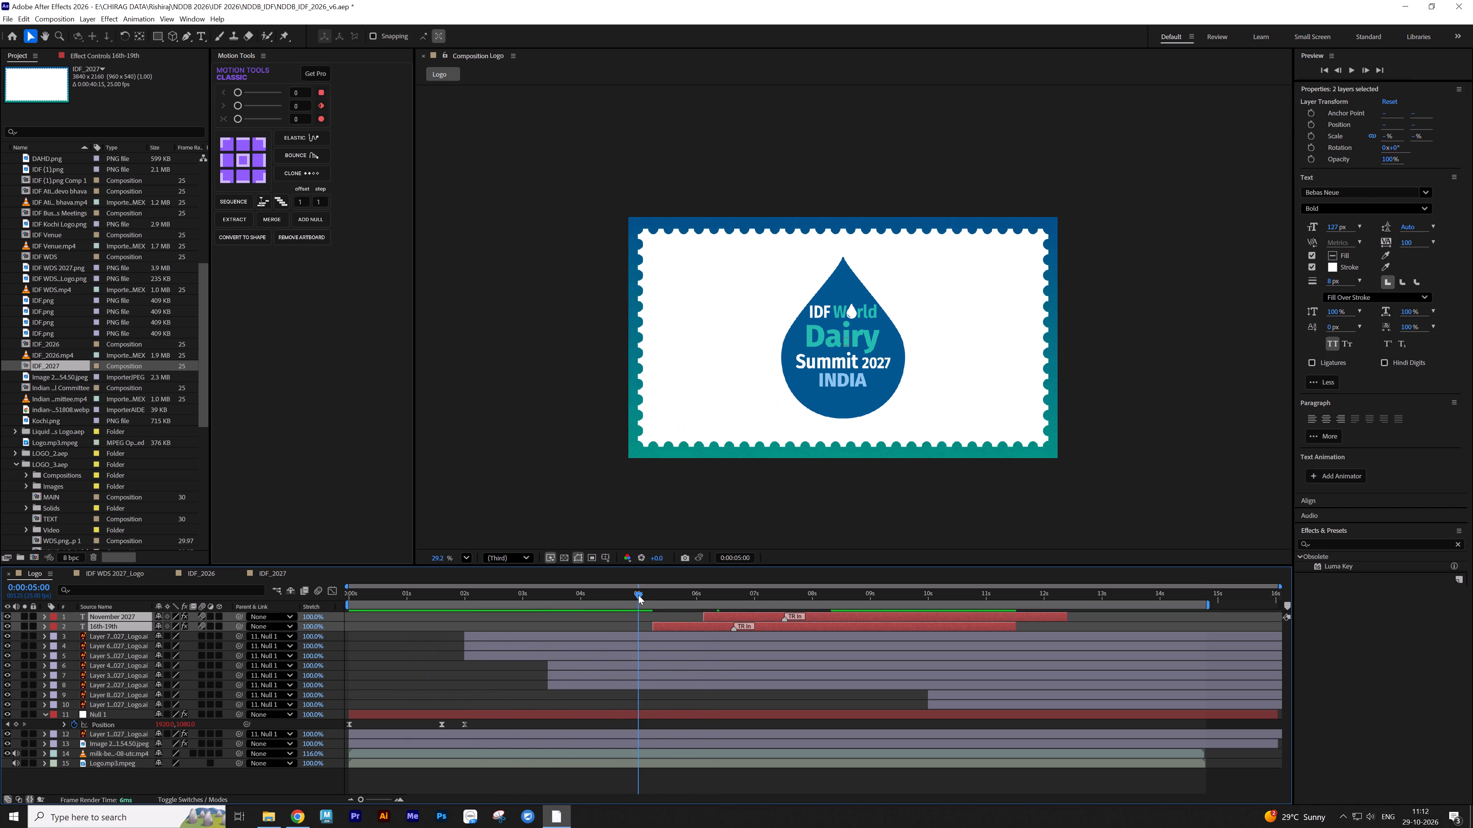
pyautogui.moveTo(673, 622); pyautogui.dragTo(657, 624)
pyautogui.press('space')
pyautogui.click(597, 627)
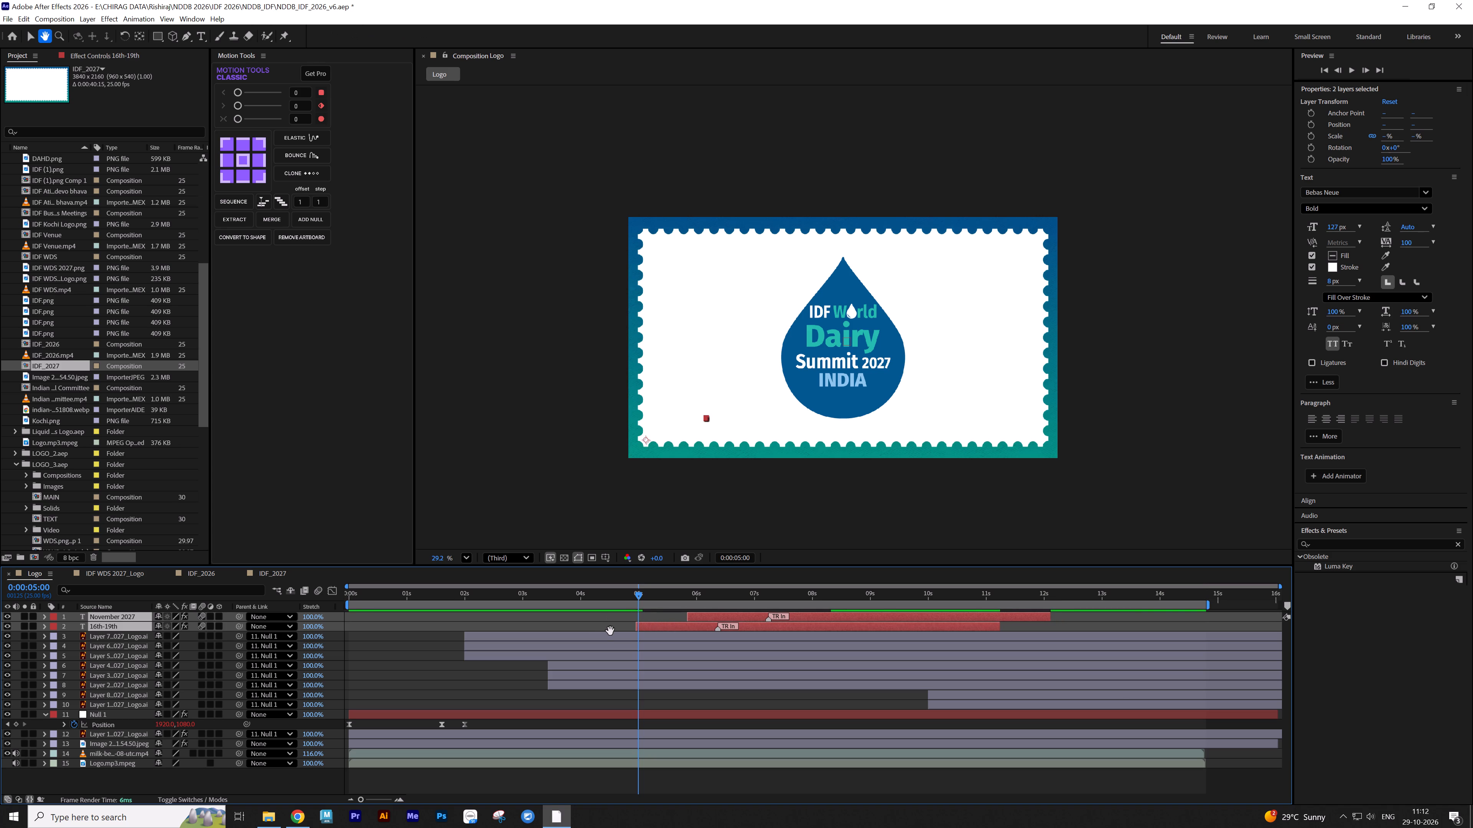
pyautogui.press('space')
pyautogui.click(610, 631)
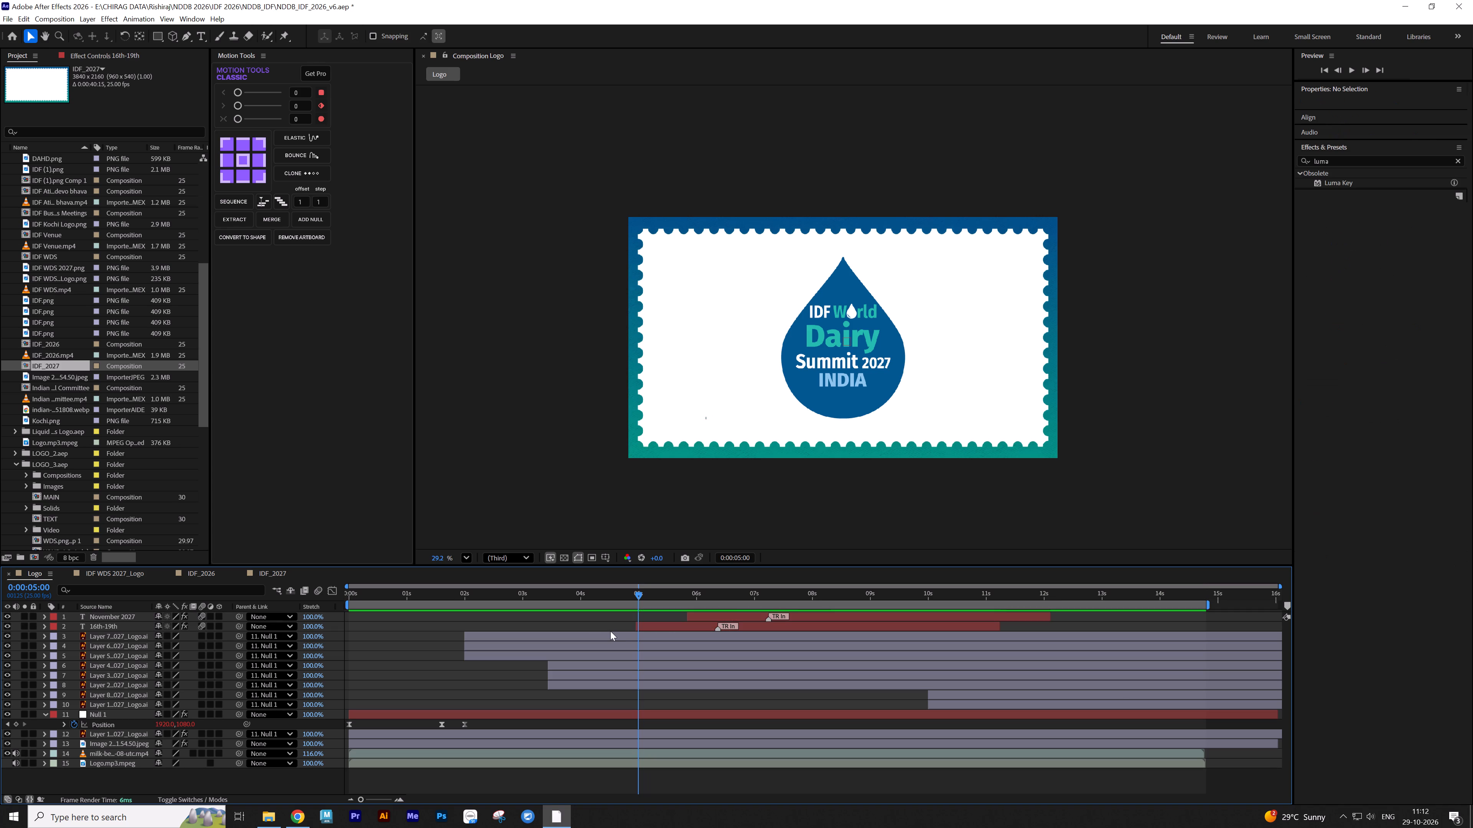
pyautogui.press('space')
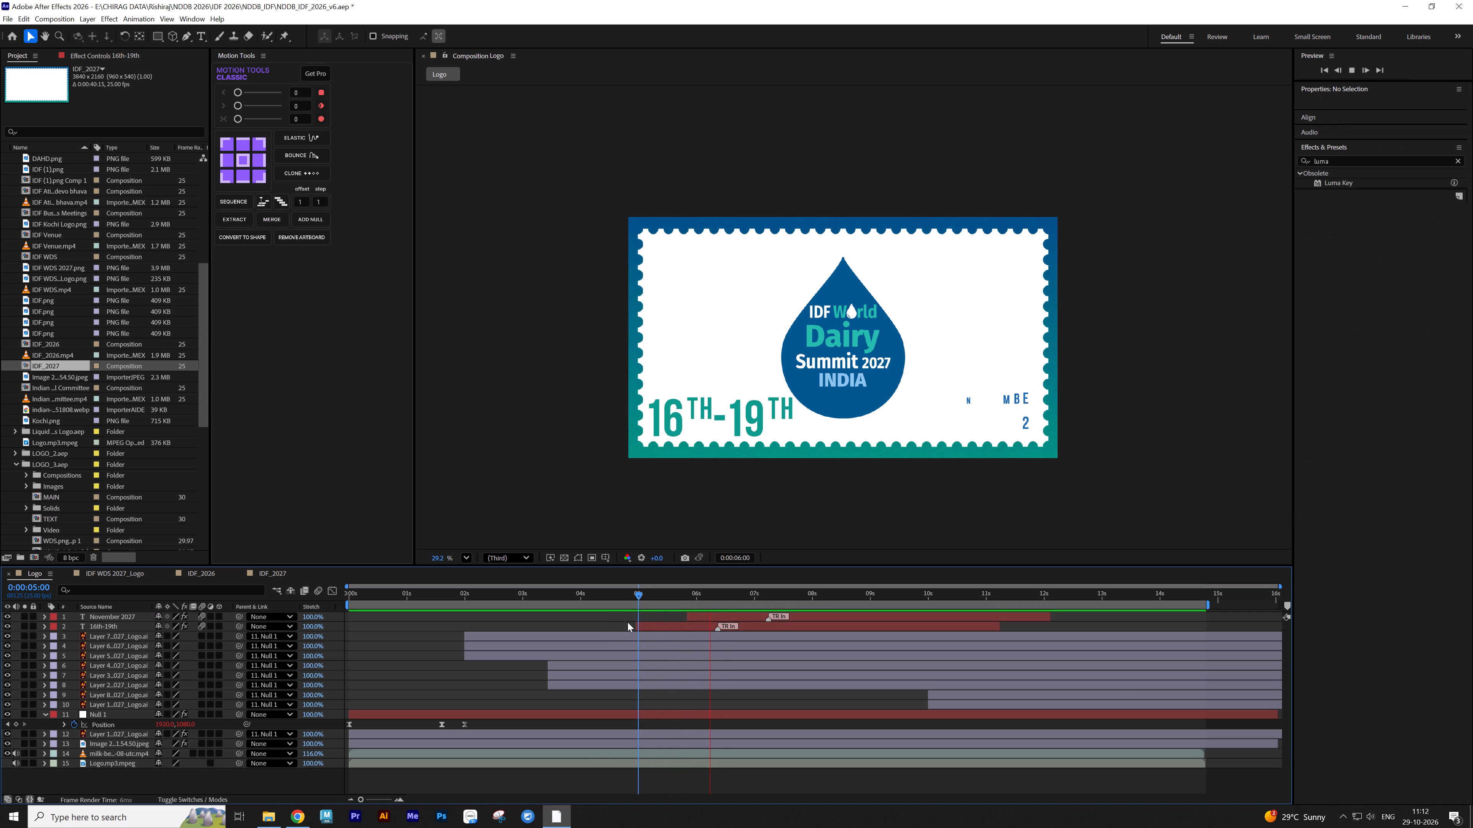
pyautogui.press('space')
# Enlarge the 16th-19th text to about 442% and place it directly beside the November 2027 text.
pyautogui.click(856, 622)
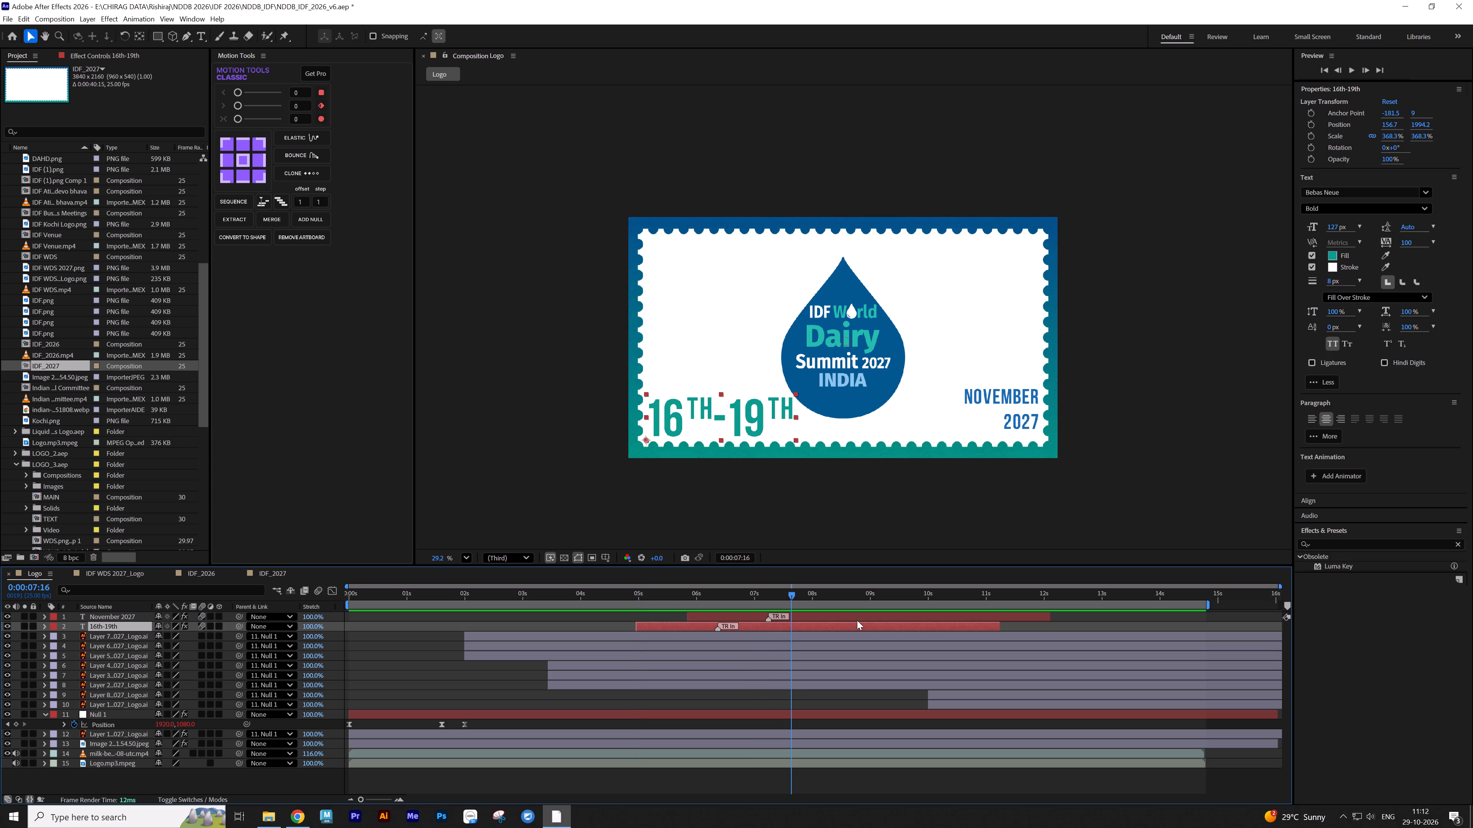
pyautogui.click(890, 373)
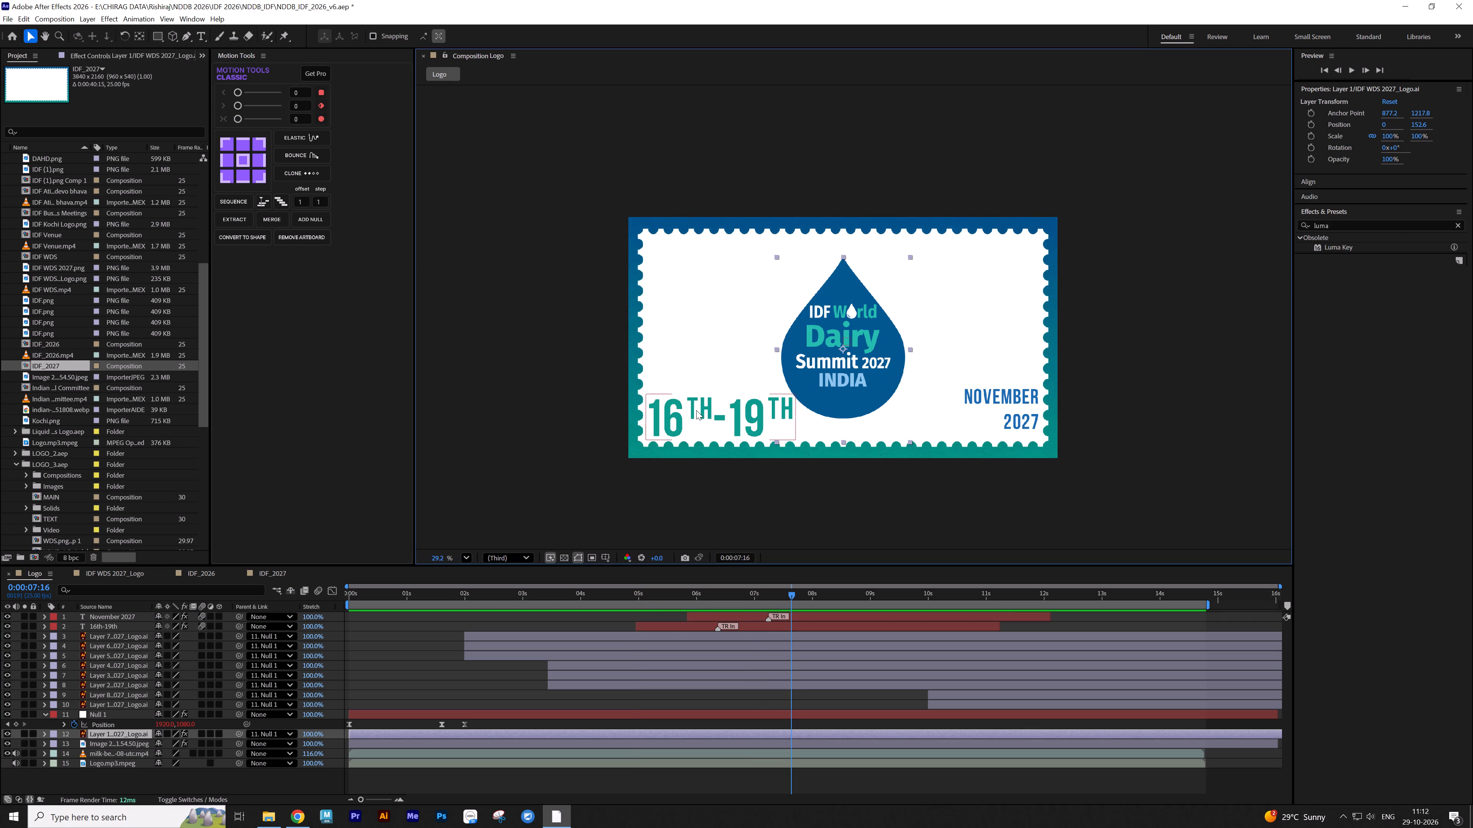
pyautogui.moveTo(699, 410); pyautogui.dragTo(863, 408)
pyautogui.moveTo(885, 394); pyautogui.dragTo(885, 385)
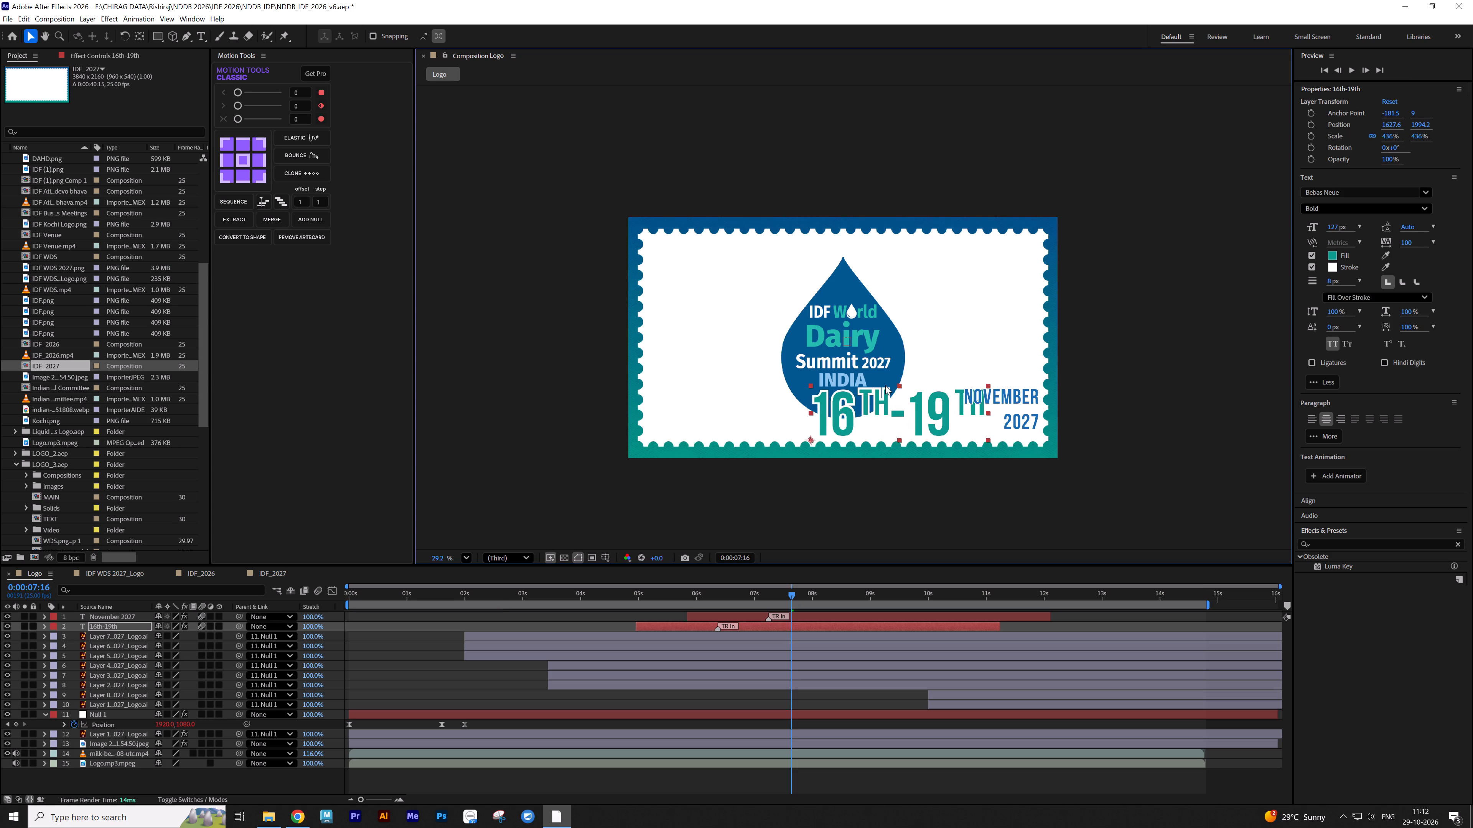
pyautogui.moveTo(885, 385); pyautogui.dragTo(885, 384)
pyautogui.moveTo(936, 400); pyautogui.dragTo(904, 397)
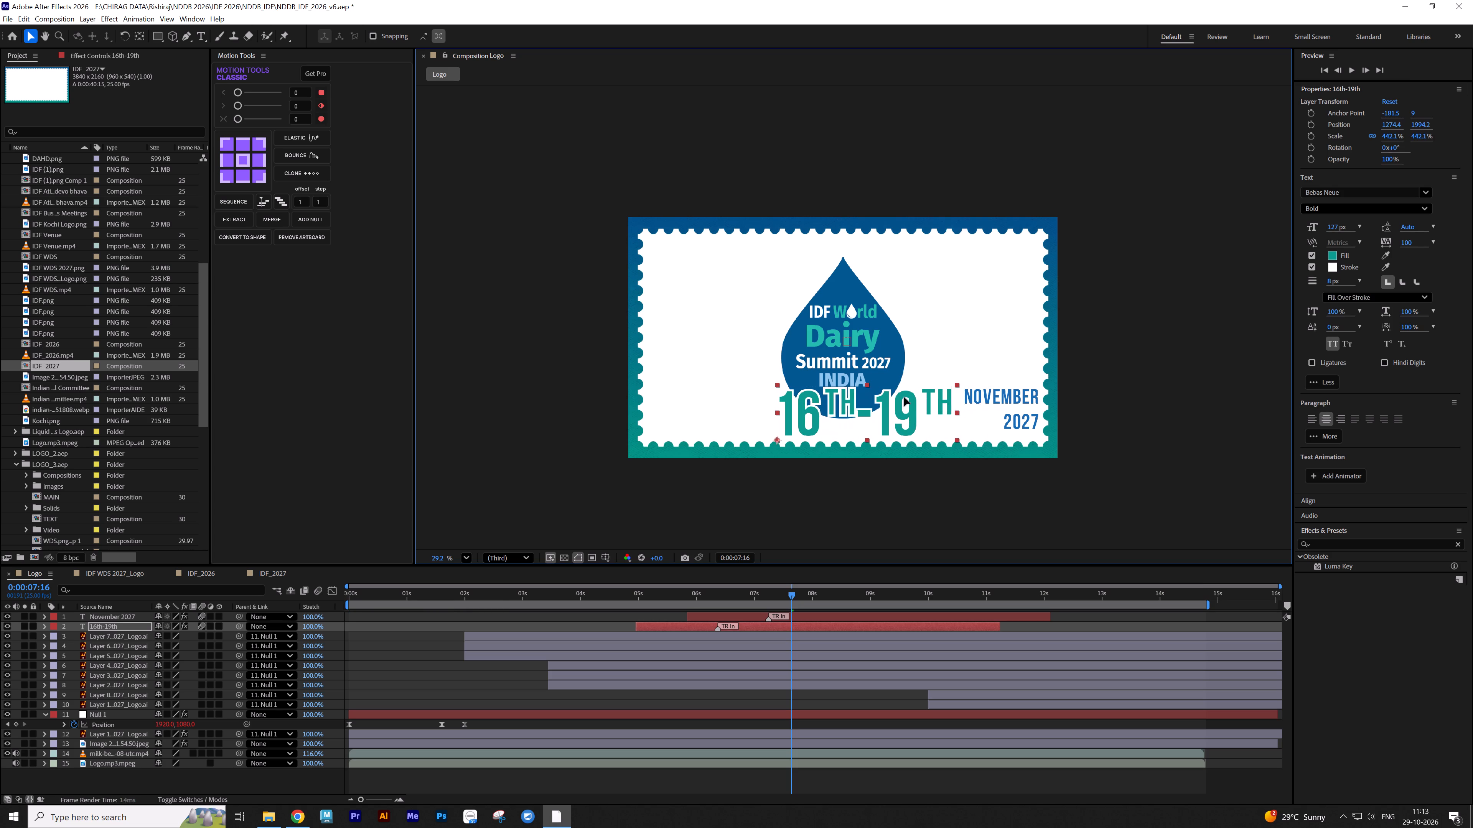
pyautogui.moveTo(904, 397); pyautogui.dragTo(910, 396)
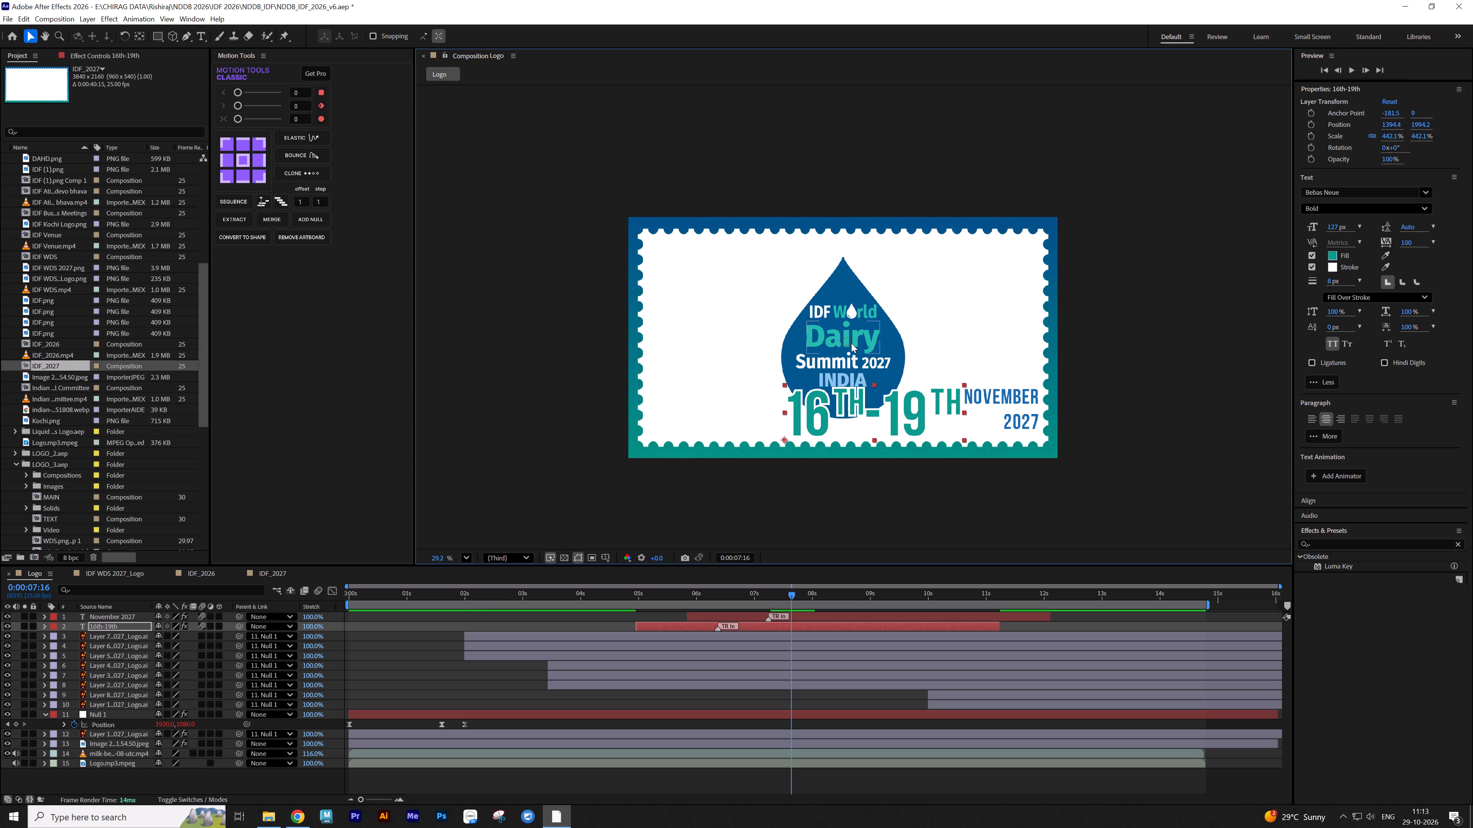
# Move both date texts together to centre them horizontally across the lower part of the stamp.
pyautogui.keyDown('shift'); pyautogui.click(1017, 403); pyautogui.keyUp('shift')
pyautogui.moveTo(916, 404); pyautogui.dragTo(843, 404)
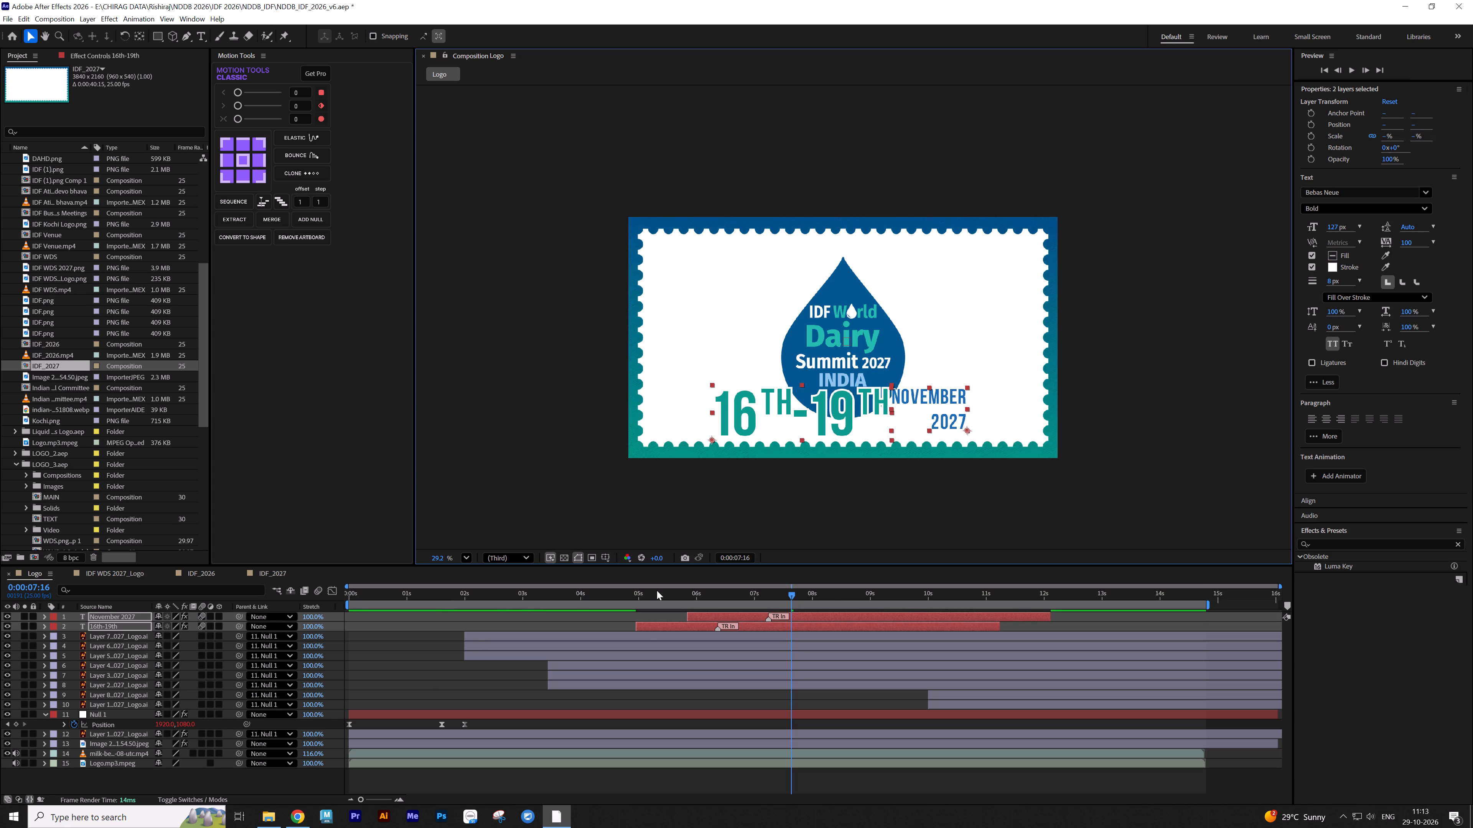
# Copy Null 1's Position keyframe at about 2 seconds and paste it at 0:00:04:24.
pyautogui.moveTo(657, 590); pyautogui.dragTo(636, 597)
pyautogui.moveTo(479, 724); pyautogui.dragTo(460, 731)
pyautogui.hotkey('ctrl', 'c')
pyautogui.hotkey('ctrl', 'v')
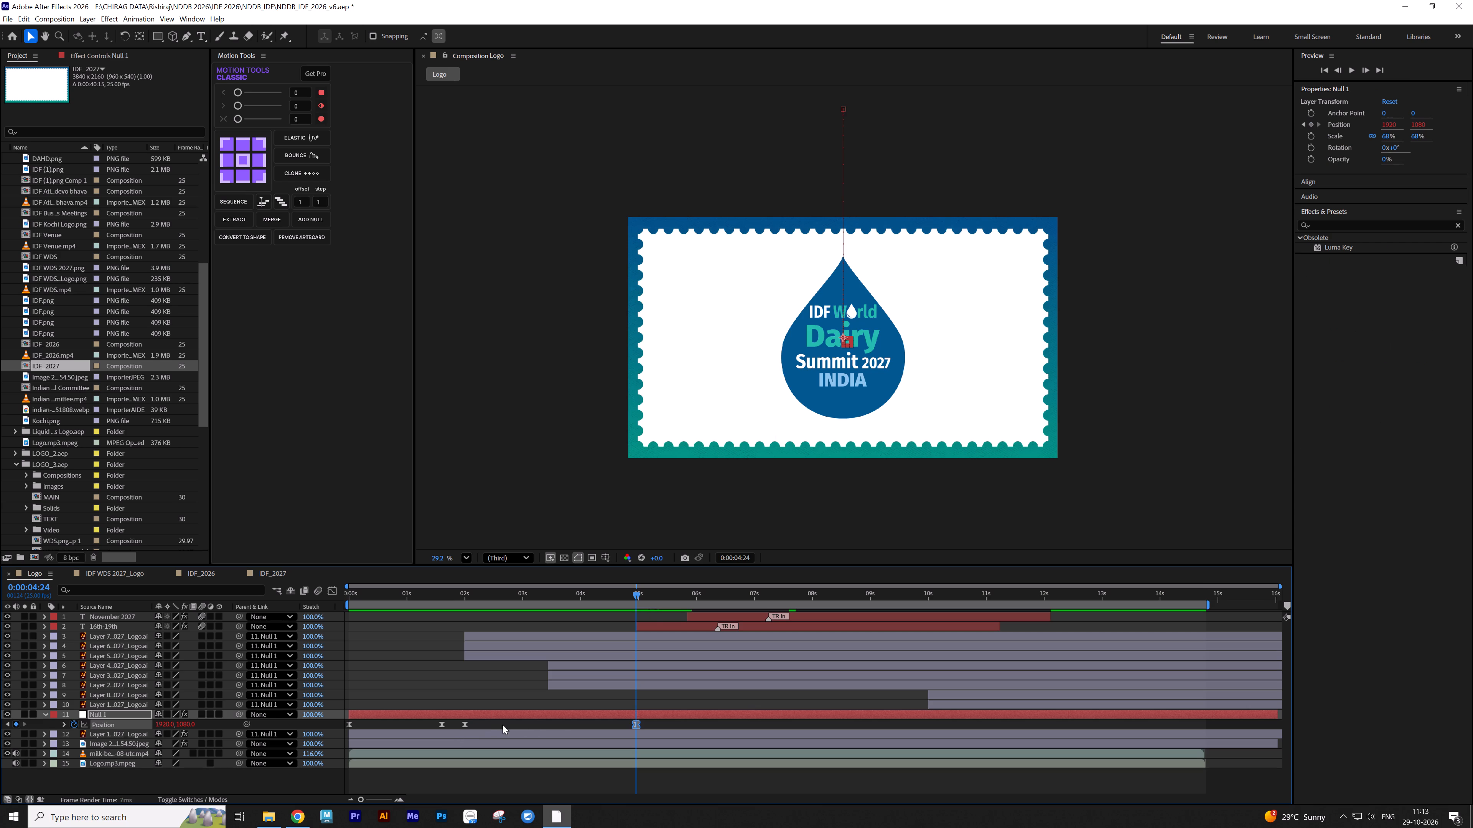
# Add a Position keyframe on Null 1 at 0:00:05:21 that raises the drop logo to about Y 811.
pyautogui.moveTo(680, 594); pyautogui.dragTo(687, 596)
pyautogui.moveTo(191, 726); pyautogui.dragTo(173, 728)
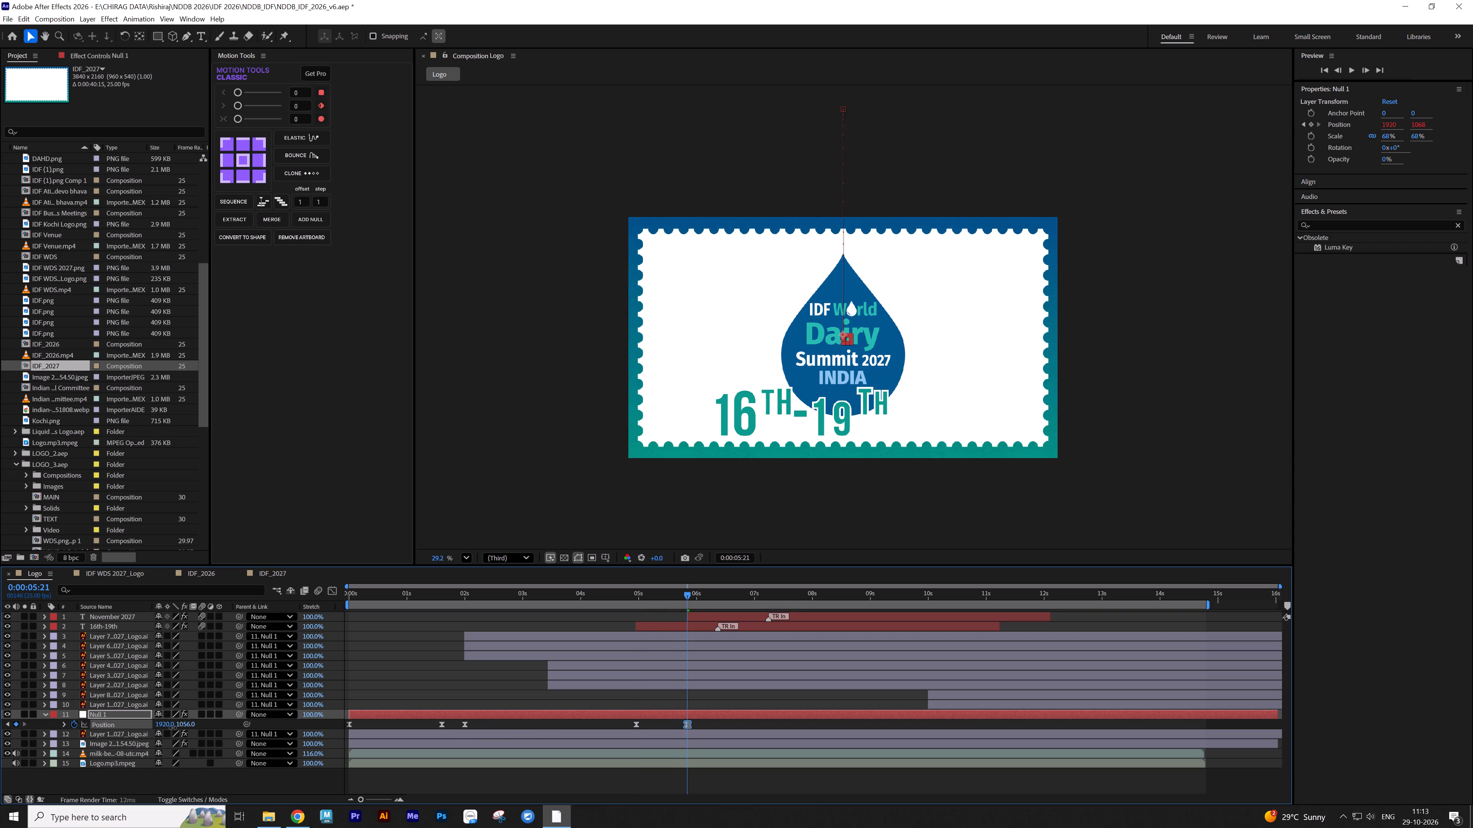
pyautogui.moveTo(173, 728); pyautogui.dragTo(34, 728)
# Shrink Null 1 to 52% scale and set a Scale keyframe for it at 0:00:05:21.
pyautogui.press('s')
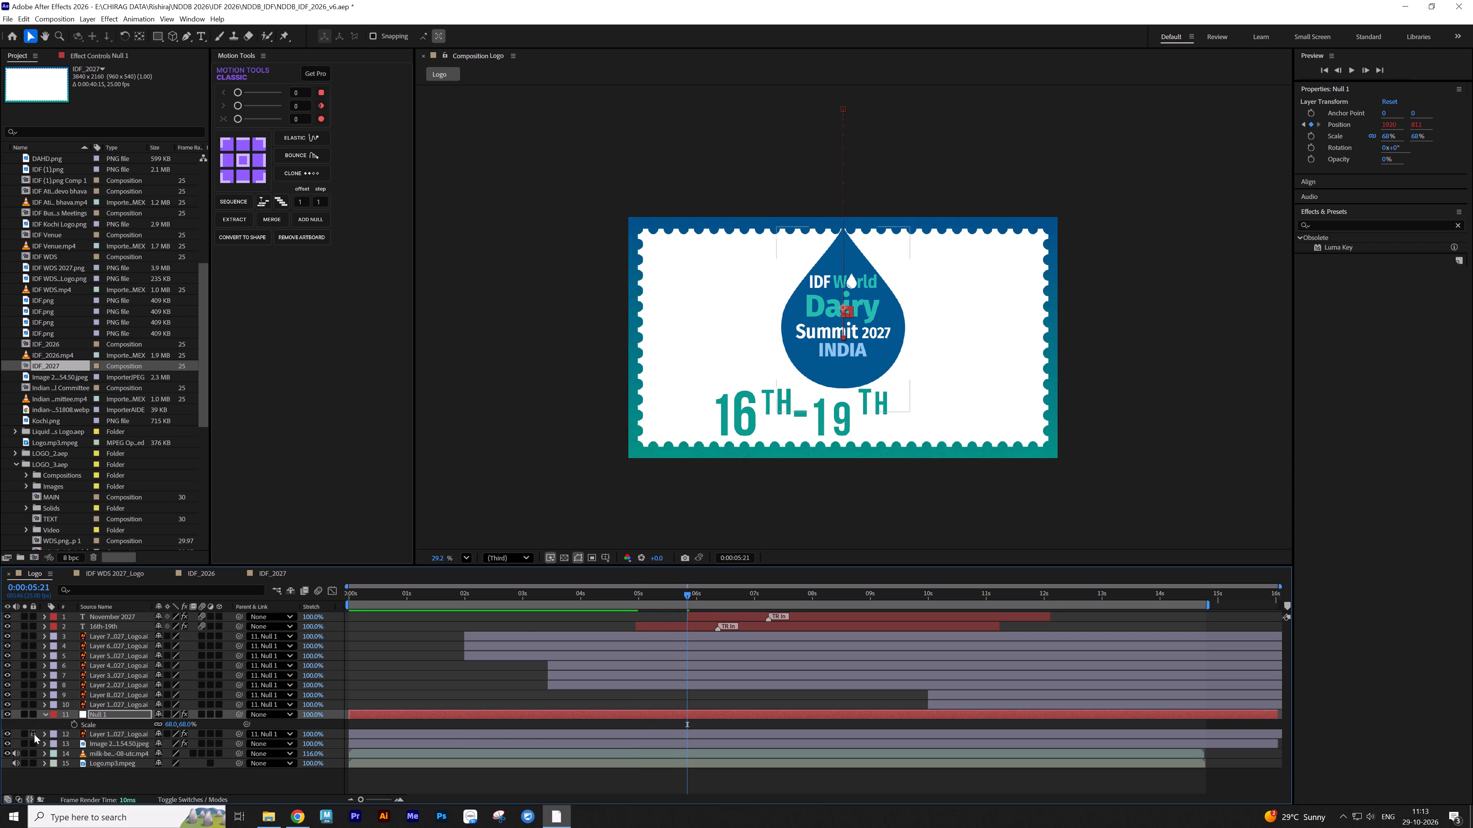
pyautogui.moveTo(187, 725); pyautogui.dragTo(180, 728)
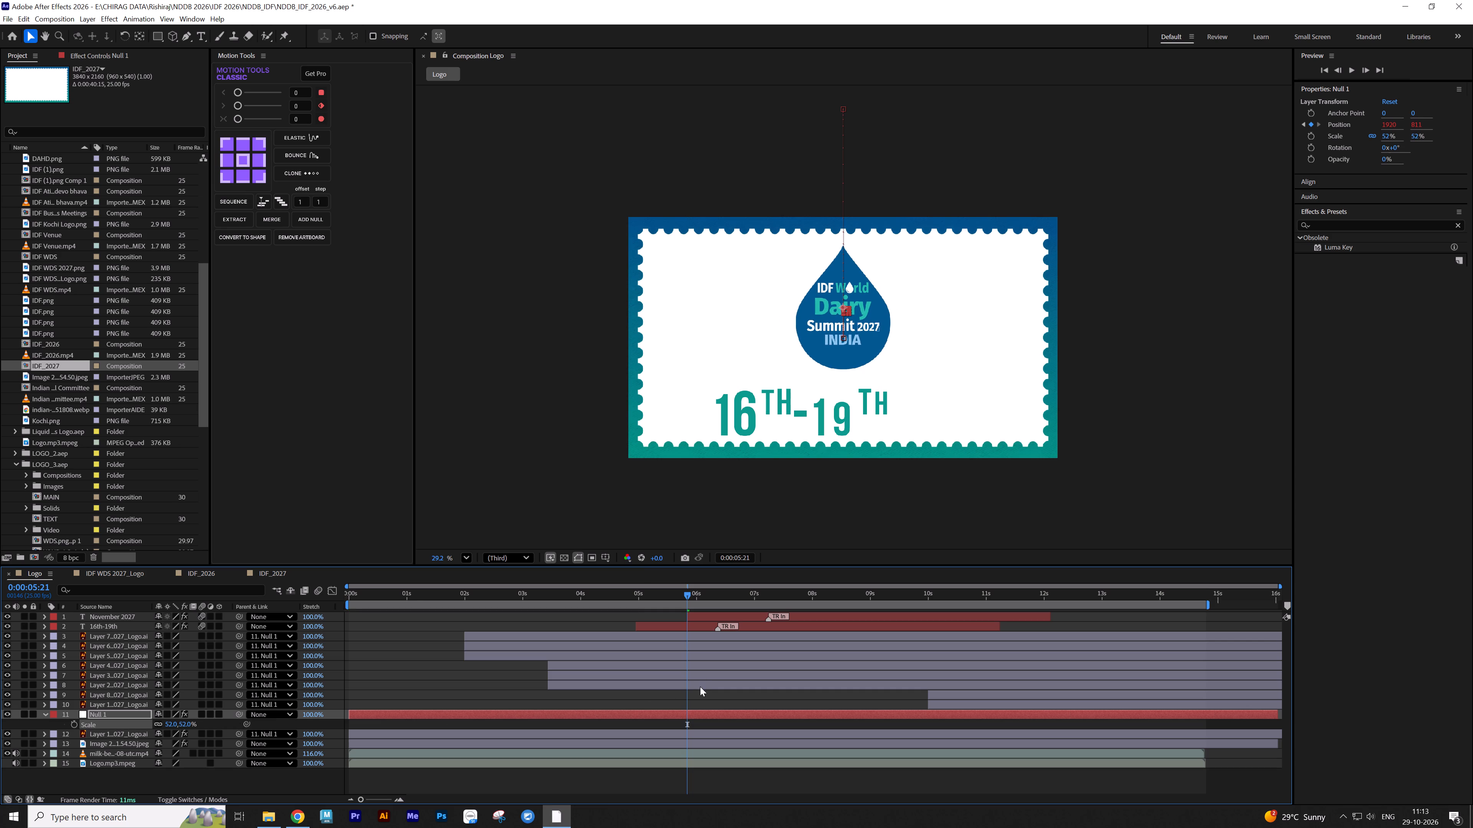
pyautogui.click(700, 696)
pyautogui.moveTo(684, 595); pyautogui.dragTo(614, 603)
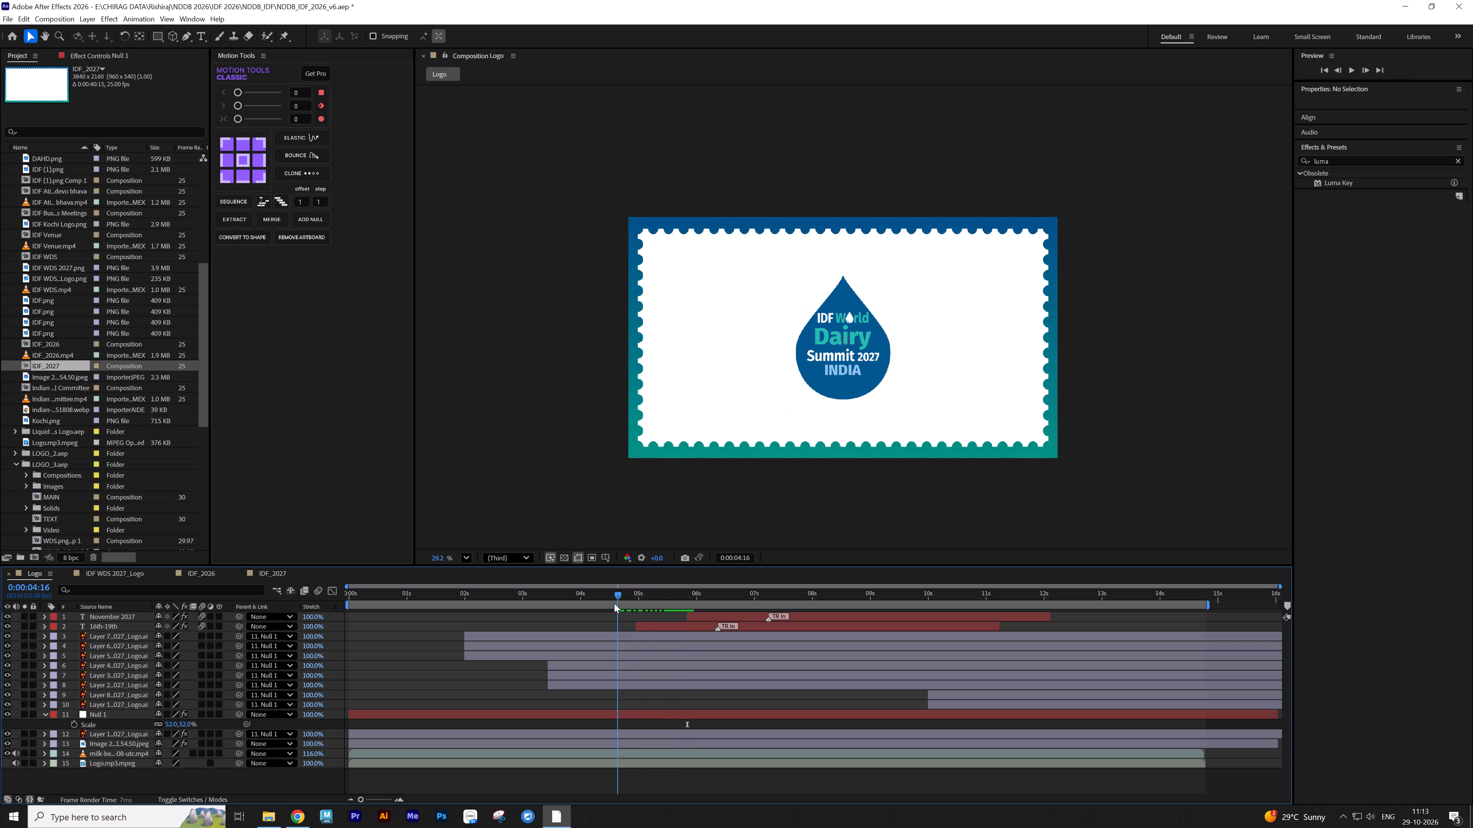
pyautogui.moveTo(614, 603); pyautogui.dragTo(680, 603)
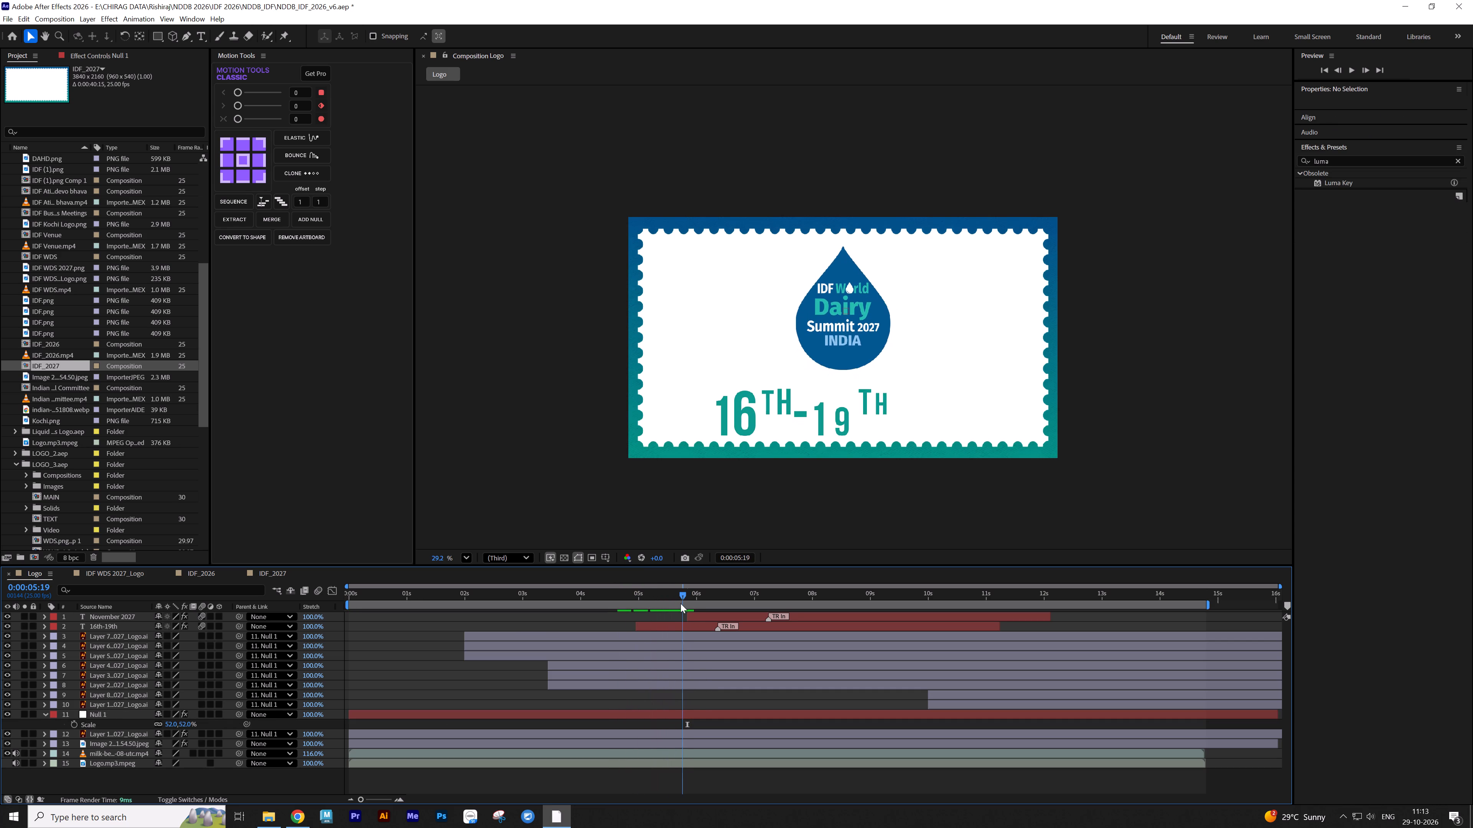
pyautogui.moveTo(680, 603); pyautogui.dragTo(684, 603)
pyautogui.click(394, 719)
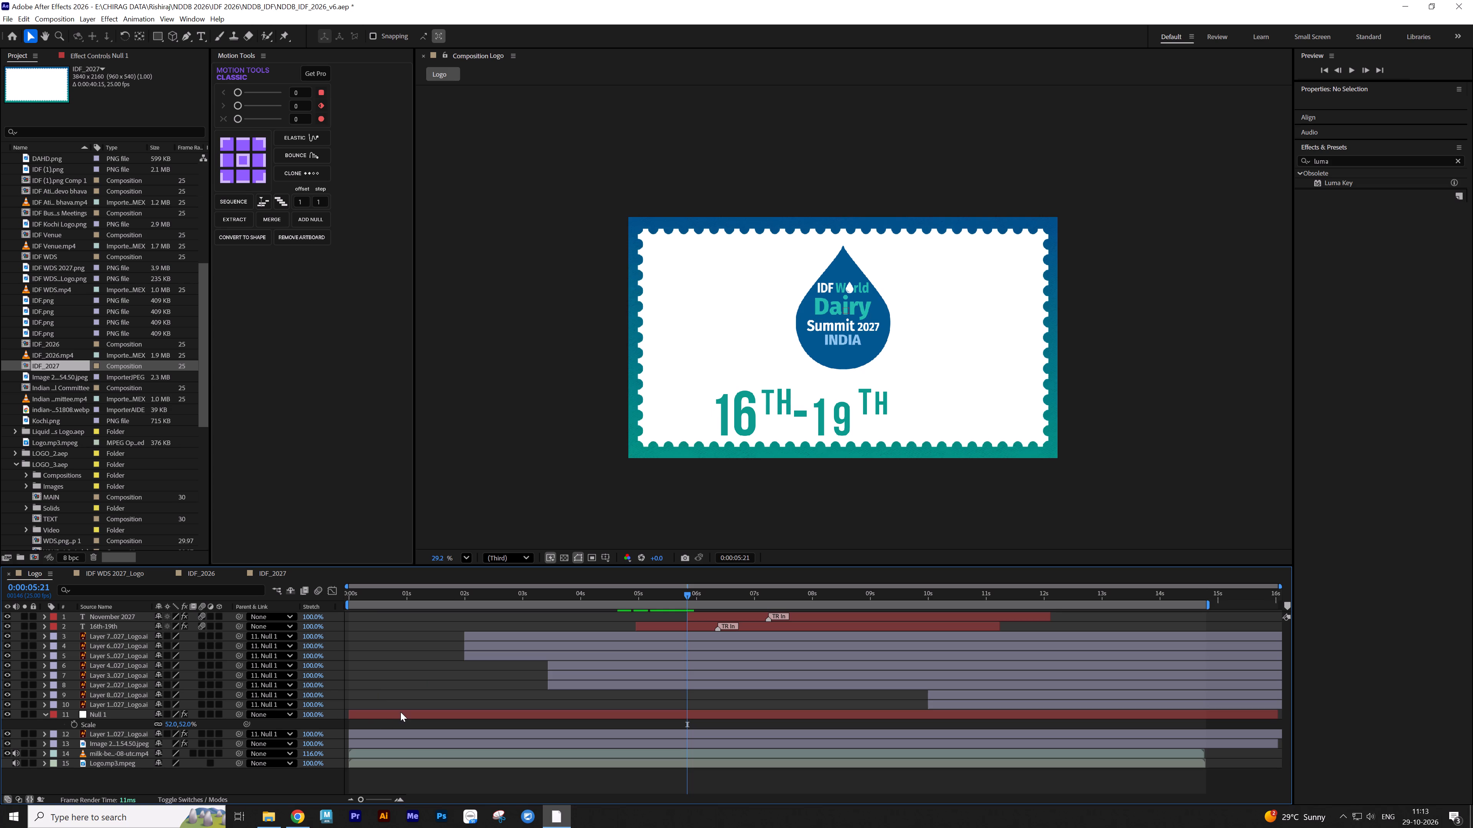
pyautogui.click(400, 712)
pyautogui.press('s')
pyautogui.press('u')
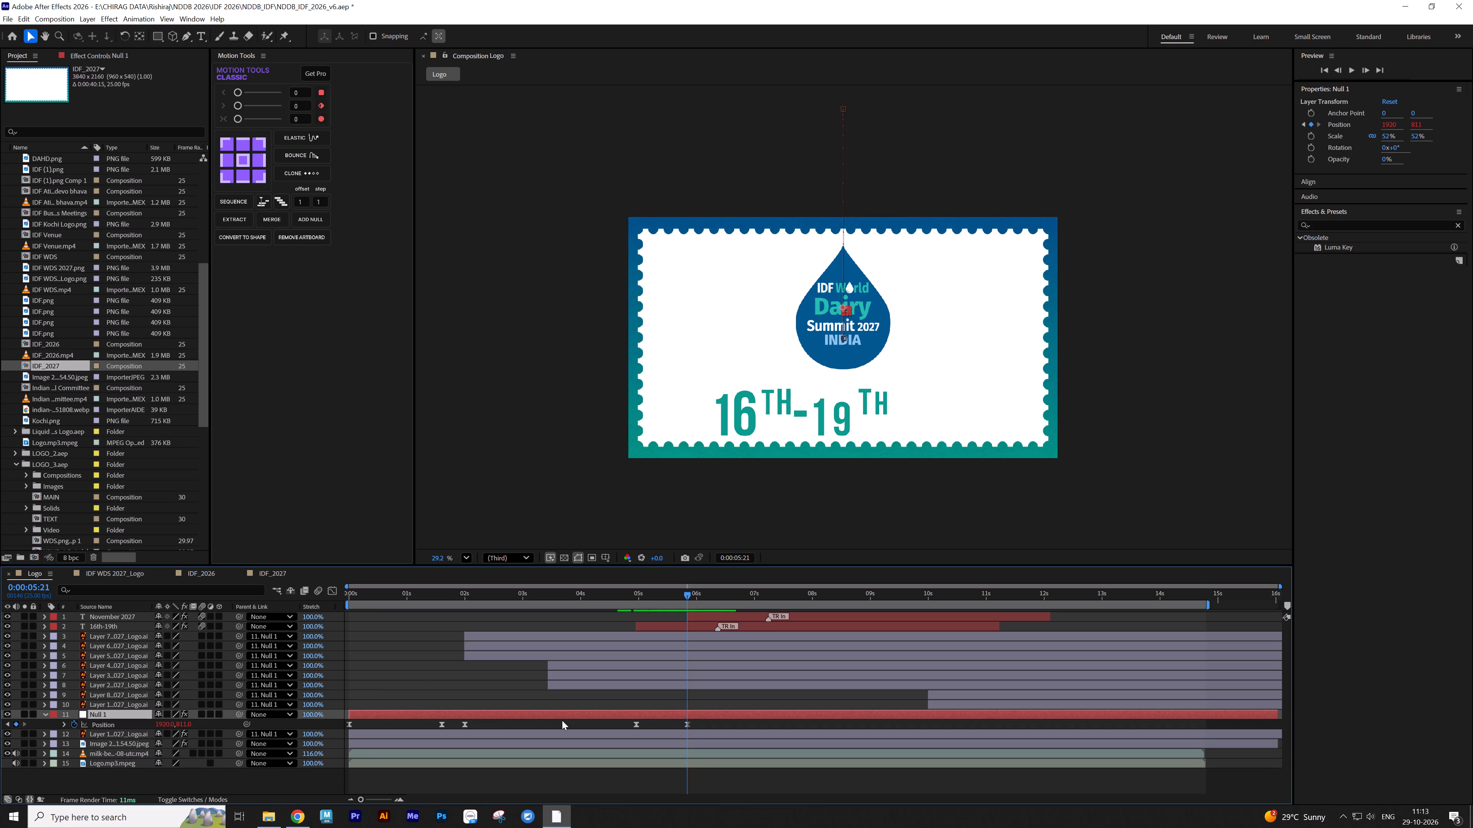
pyautogui.press('s')
pyautogui.click(75, 724)
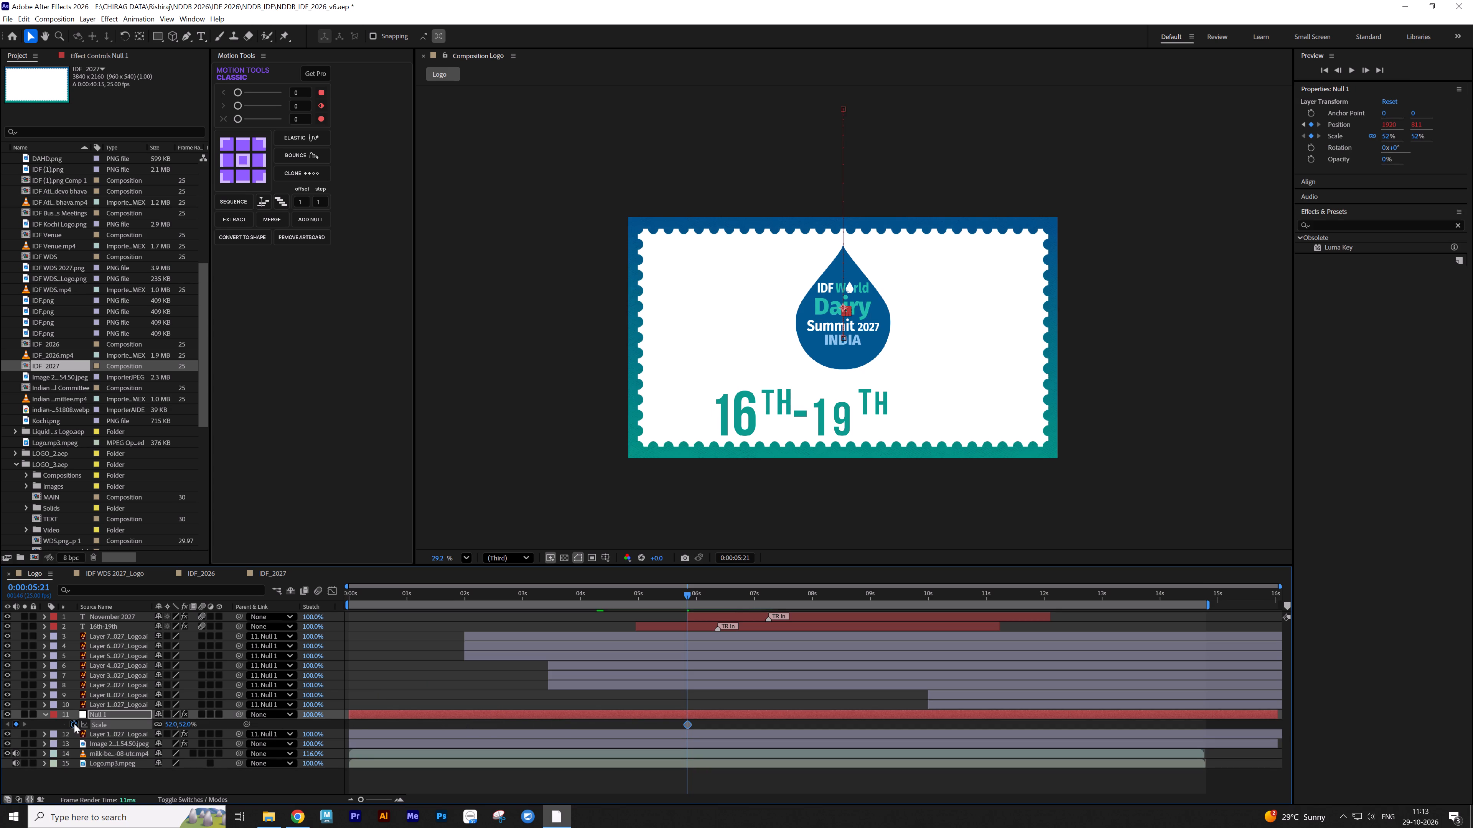
# Add a Scale keyframe on Null 1 at 0:00:04:24, trying 68% first and settling on 76%.
pyautogui.press('u')
pyautogui.press('u')
pyautogui.write('yu')
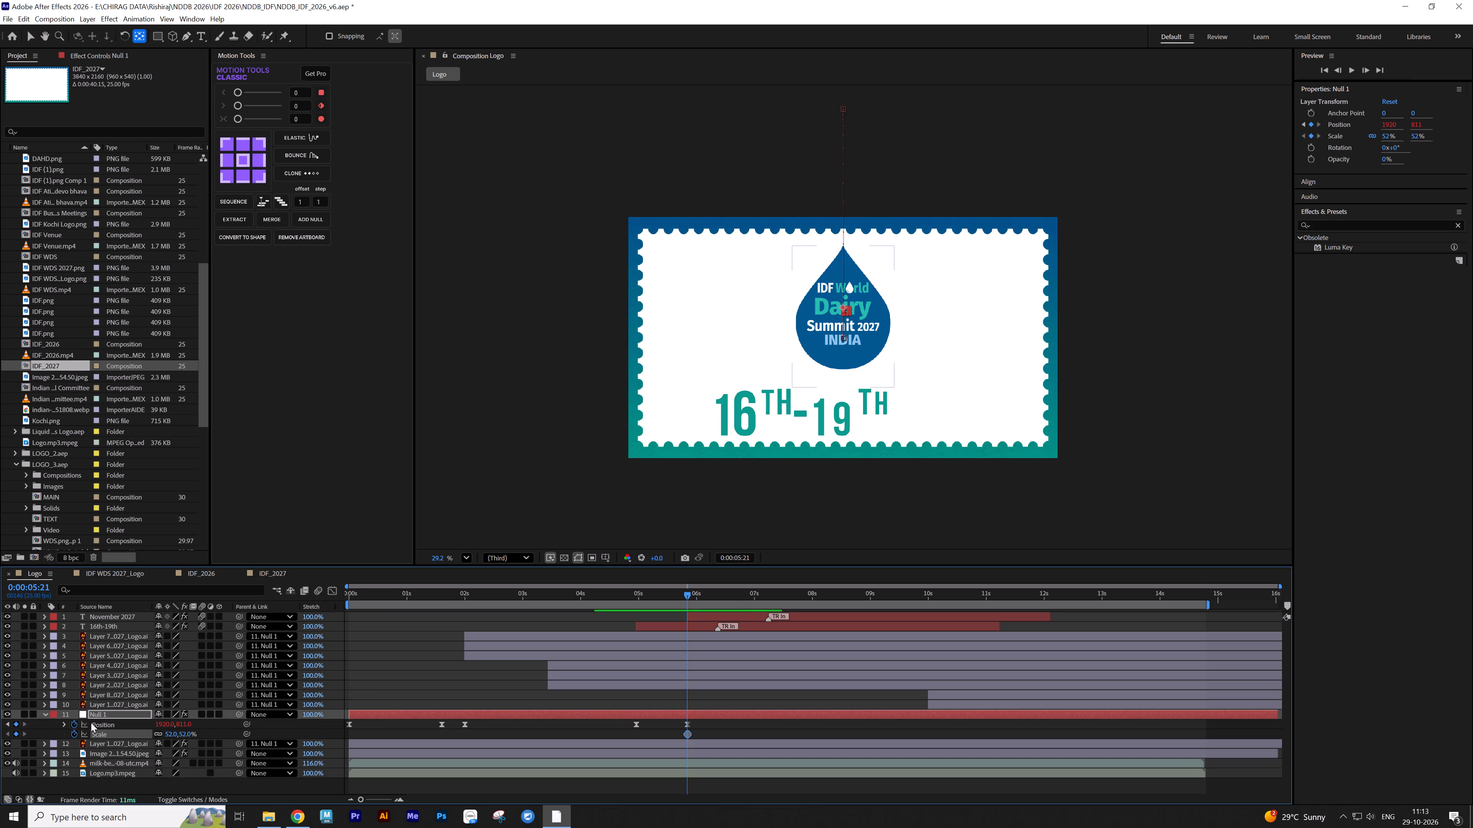
pyautogui.press('k')
pyautogui.press('j')
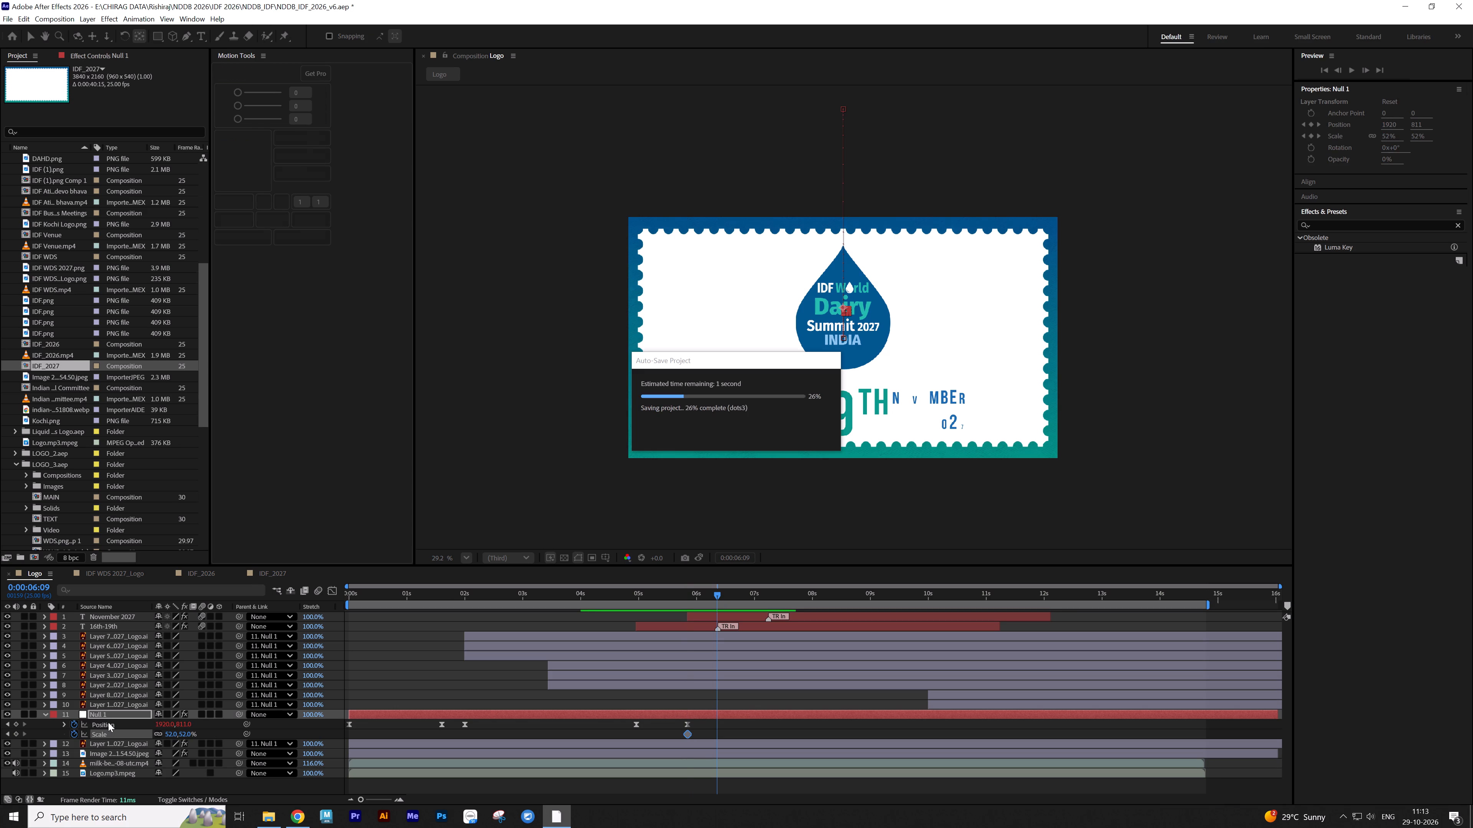
pyautogui.press('j')
pyautogui.press('j')
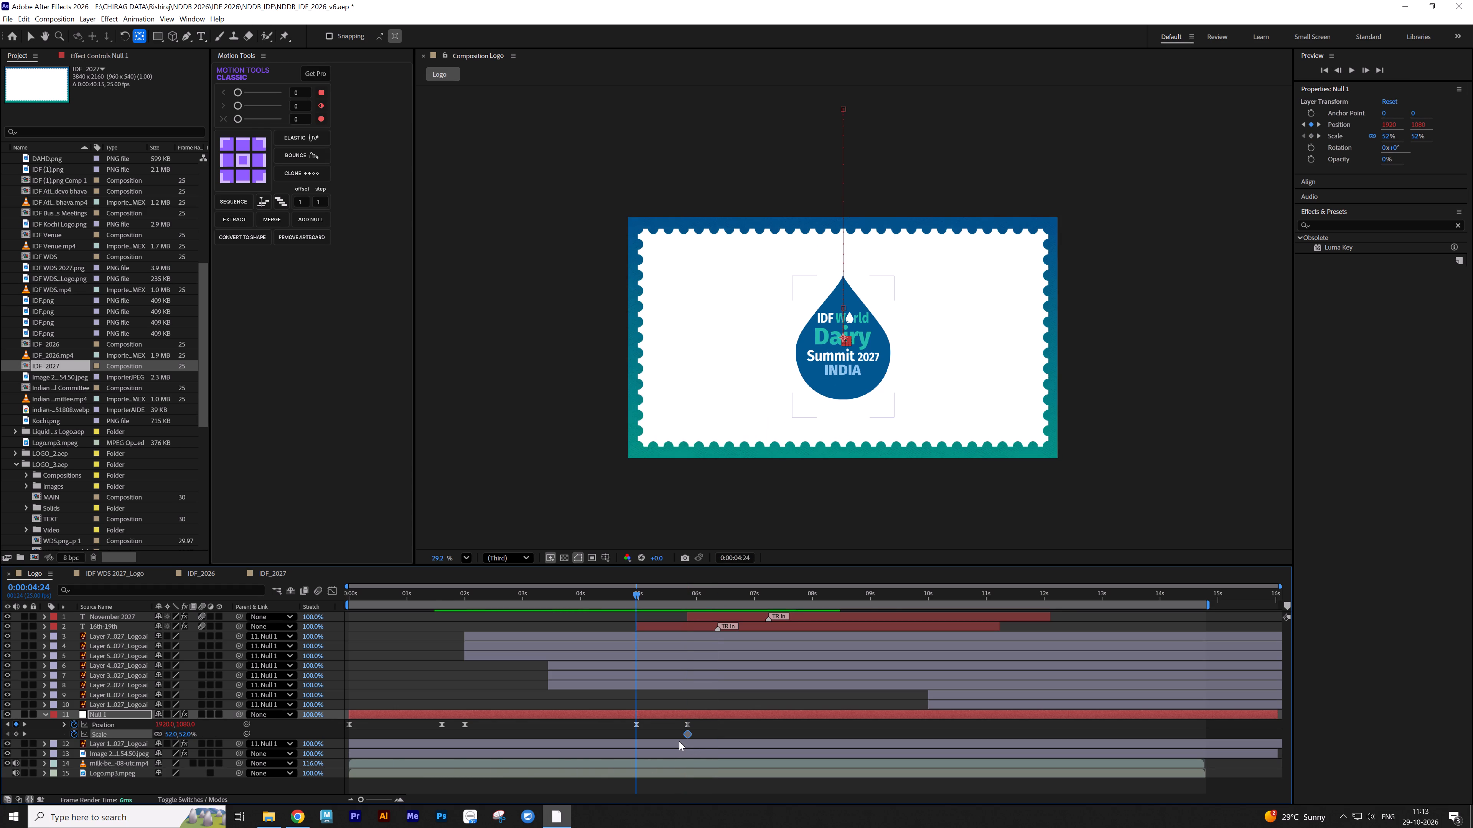
pyautogui.click(180, 732)
pyautogui.write('68')
pyautogui.press('Return')
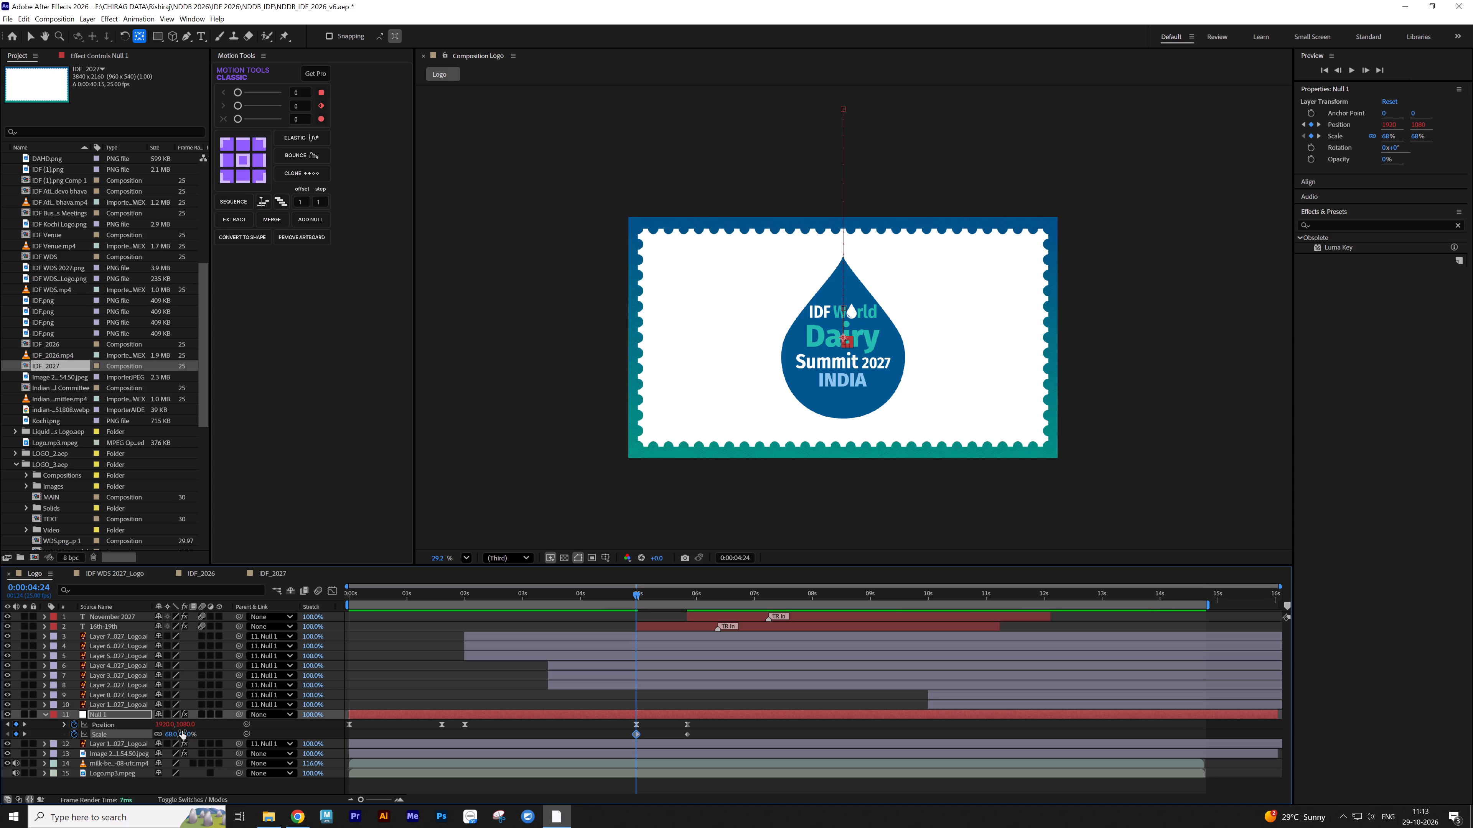
pyautogui.moveTo(182, 731); pyautogui.dragTo(186, 730)
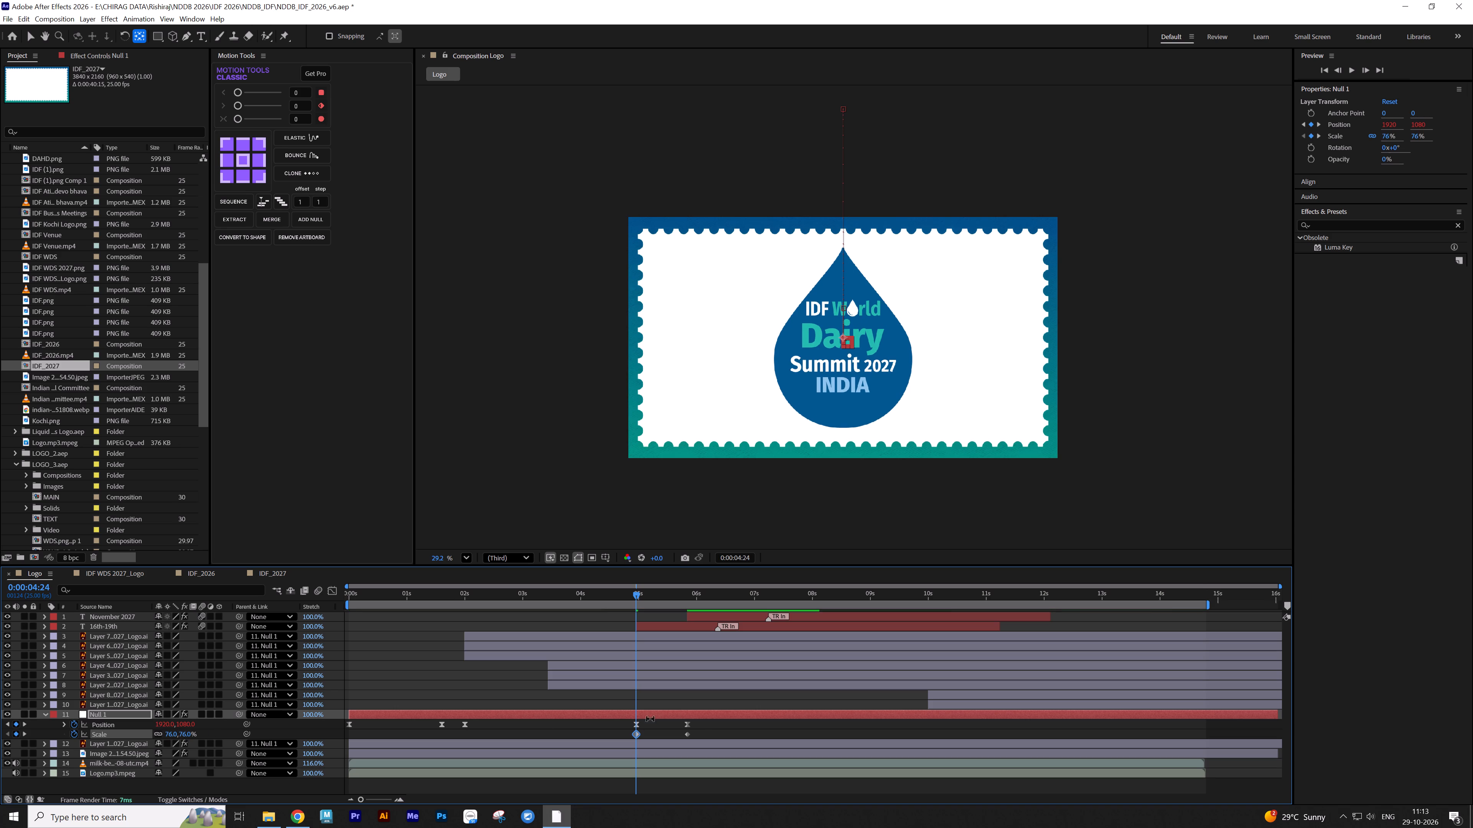
# Easy-ease Null 1's Position and Scale keyframes at 0:00:04:24 and 0:00:05:21, reshape their speed curve for a fast start and long ease-out, and preview.
pyautogui.moveTo(704, 726); pyautogui.dragTo(610, 743)
pyautogui.press('F9')
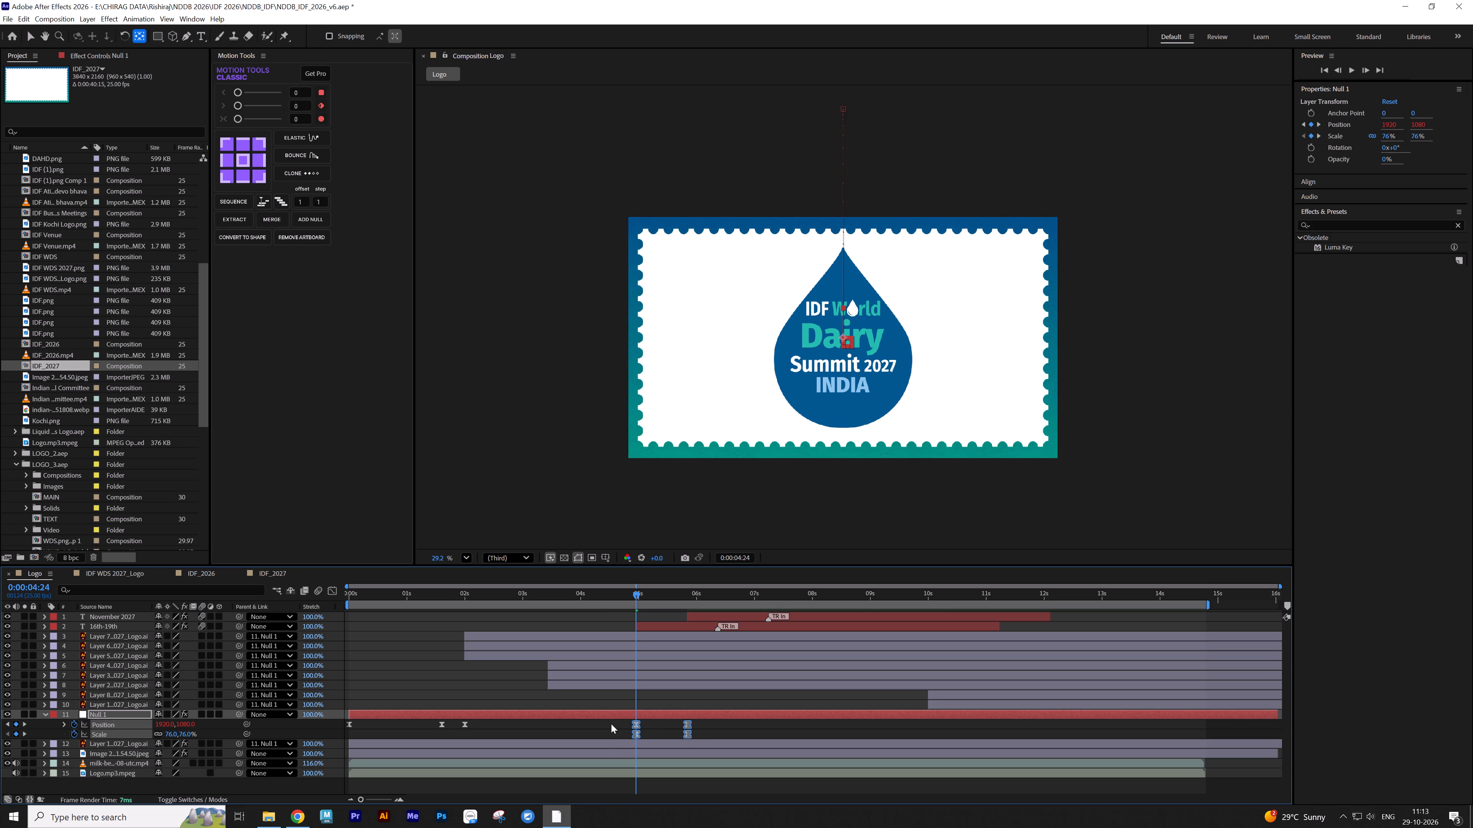
pyautogui.click(336, 594)
pyautogui.moveTo(701, 723); pyautogui.dragTo(692, 756)
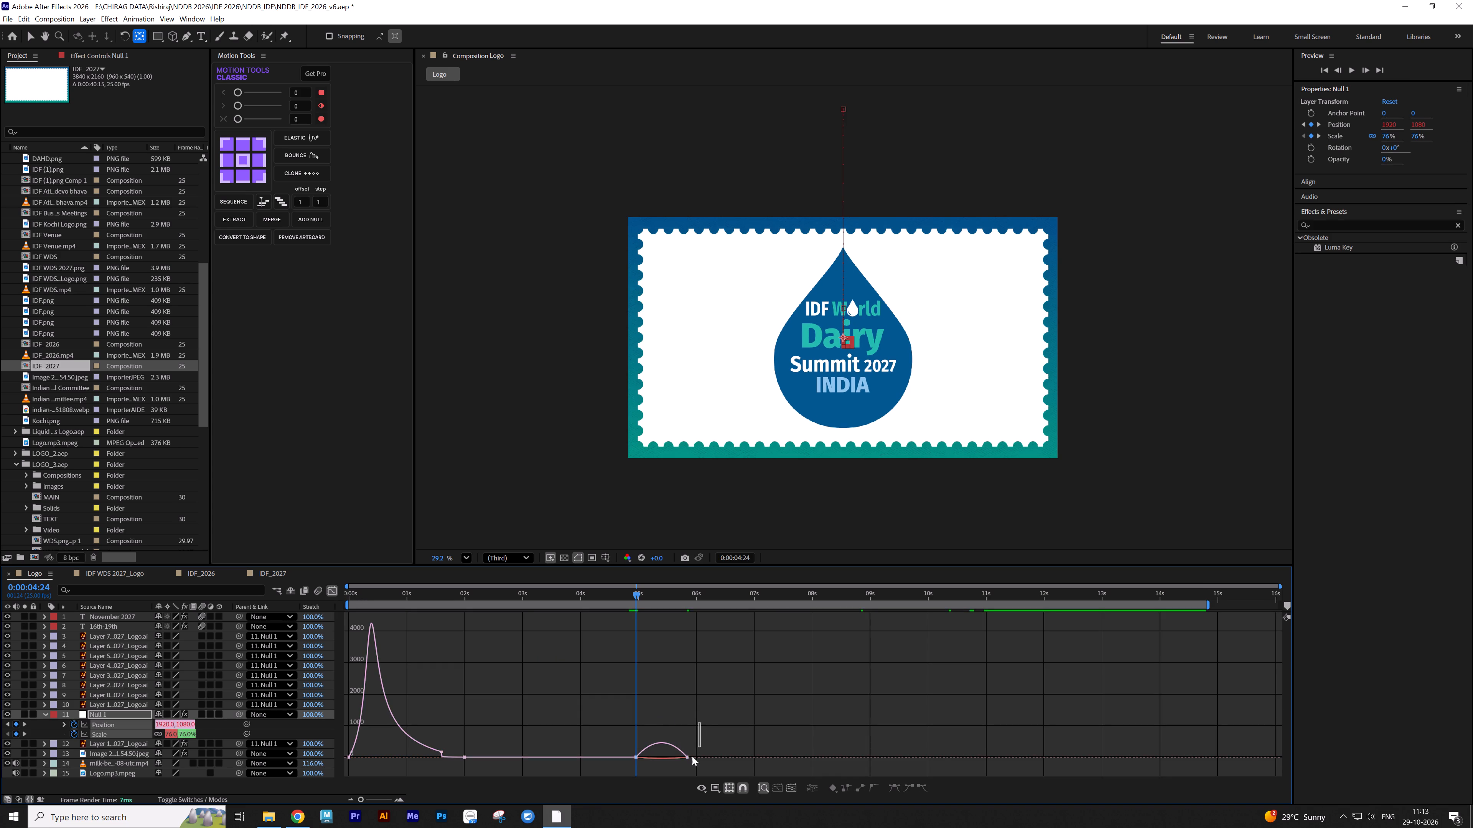
pyautogui.moveTo(692, 756); pyautogui.dragTo(616, 782)
pyautogui.moveTo(679, 760); pyautogui.dragTo(658, 762)
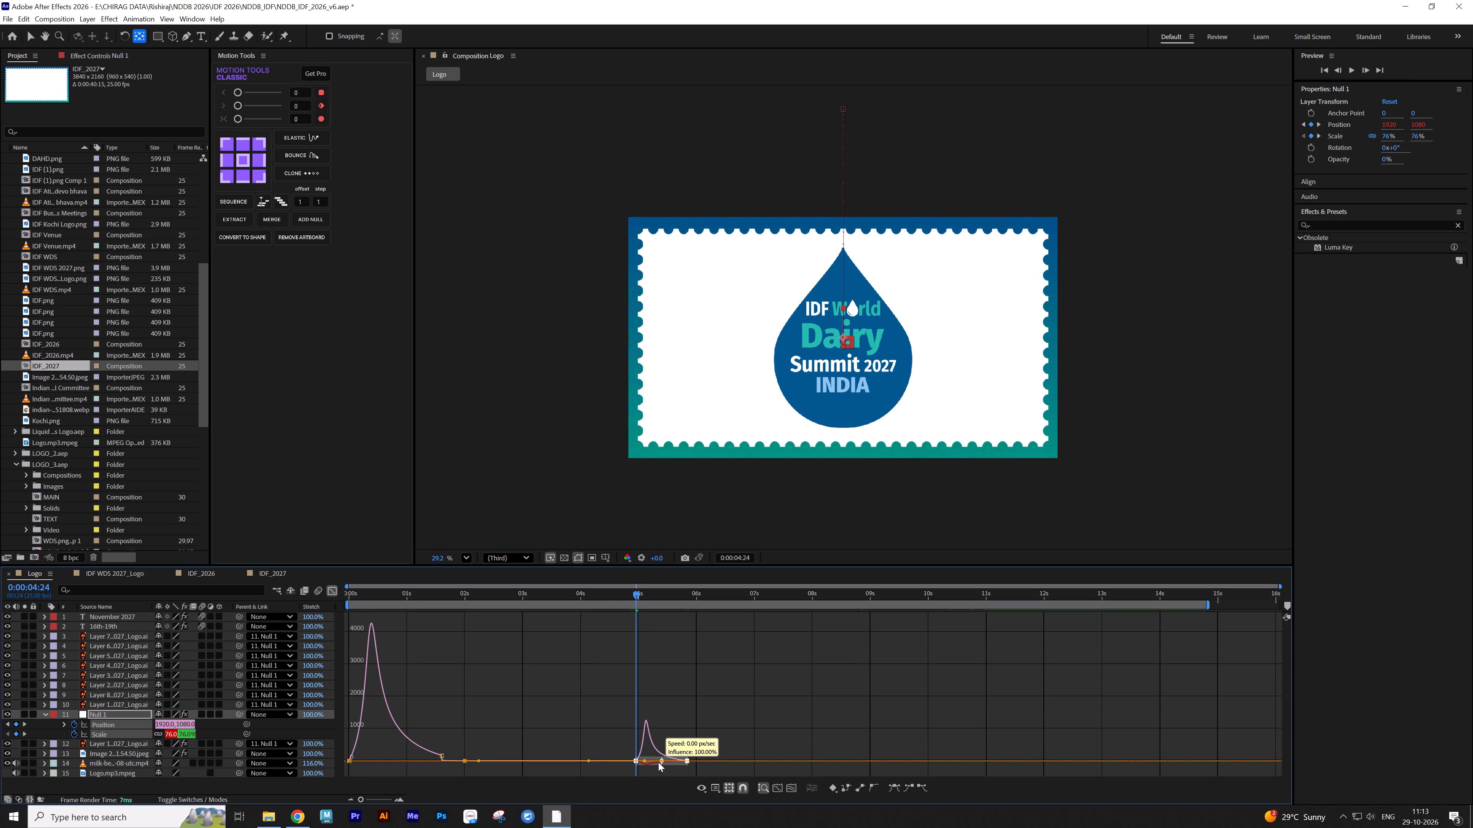
pyautogui.moveTo(658, 762); pyautogui.dragTo(655, 763)
pyautogui.click(333, 595)
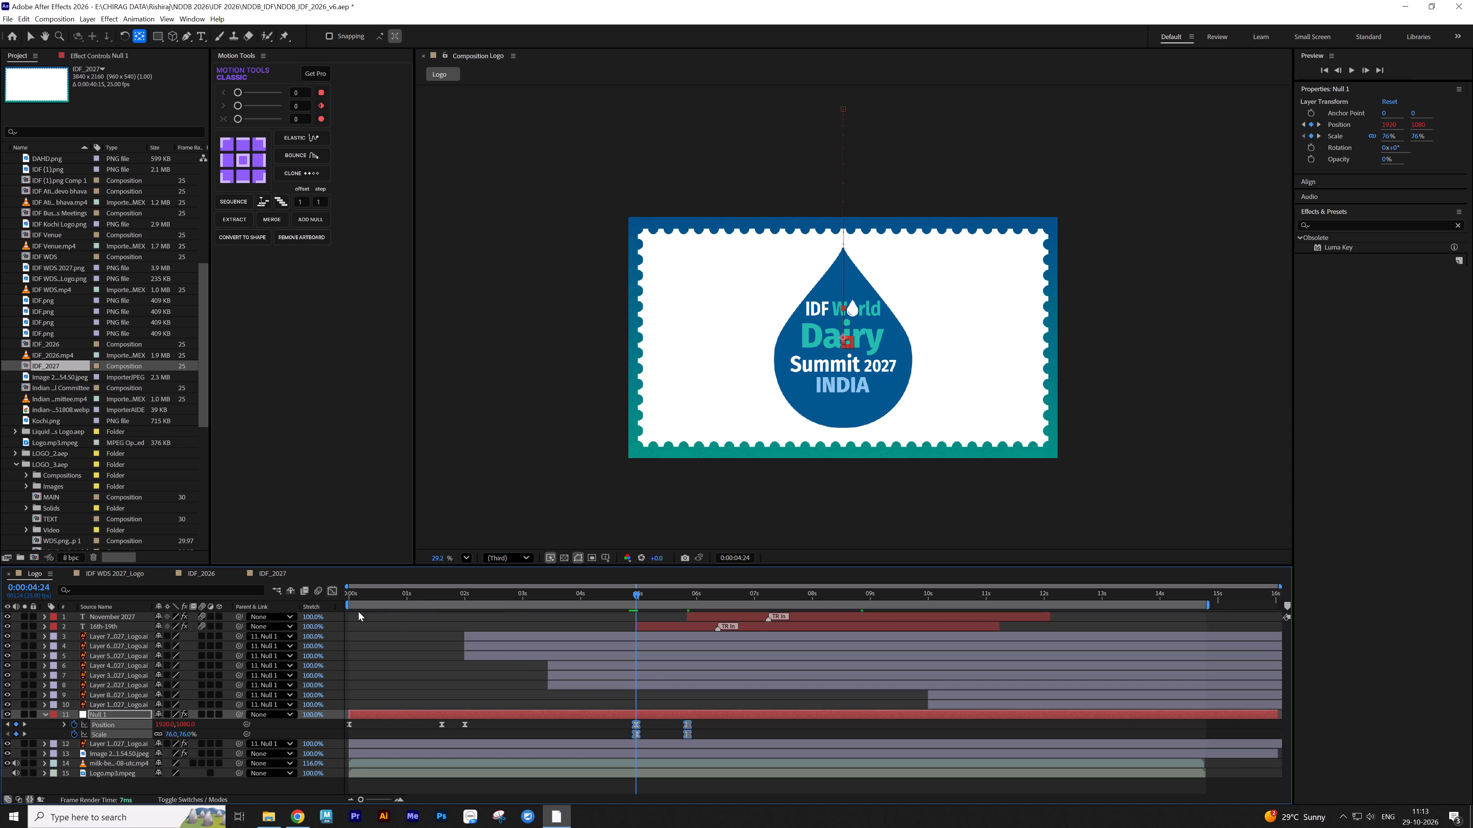
pyautogui.click(506, 653)
pyautogui.click(508, 671)
pyautogui.moveTo(585, 600); pyautogui.dragTo(430, 599)
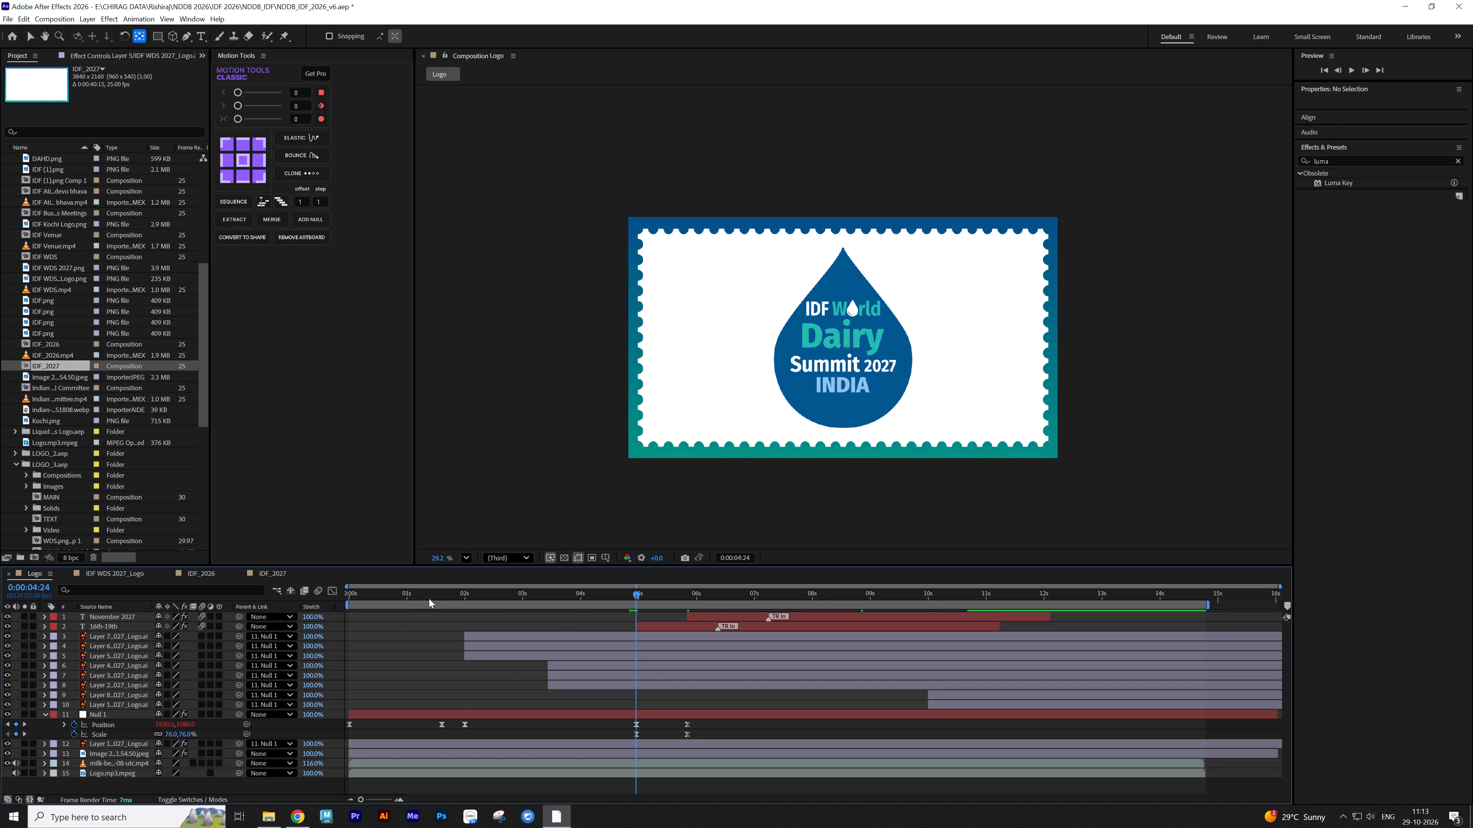
pyautogui.moveTo(413, 595); pyautogui.dragTo(269, 595)
pyautogui.press('space')
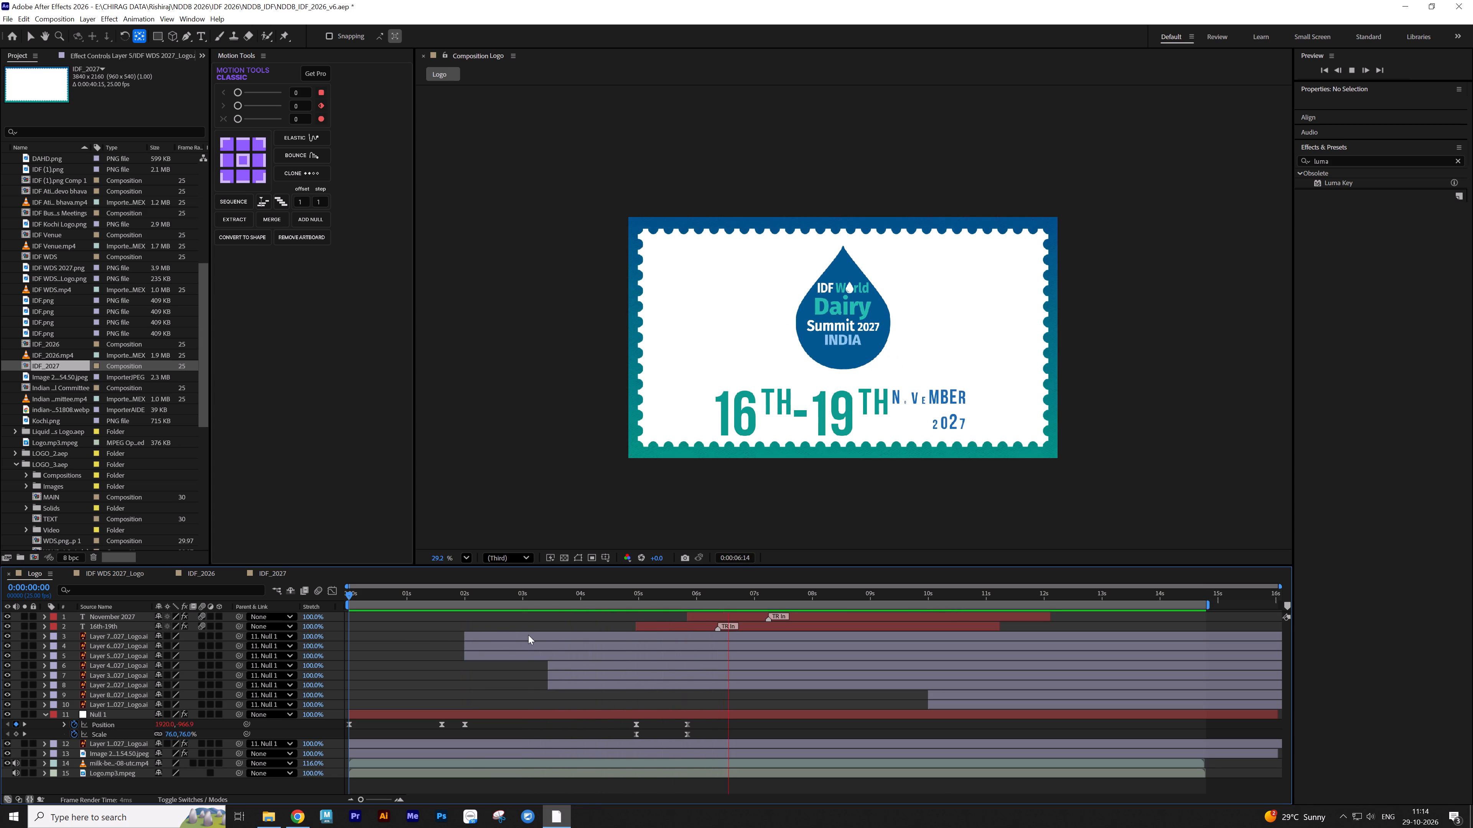
pyautogui.press('space')
# Shift the November 2027 text slightly away from the 16th-19th text, to about X 3093, and preview it.
pyautogui.click(951, 421)
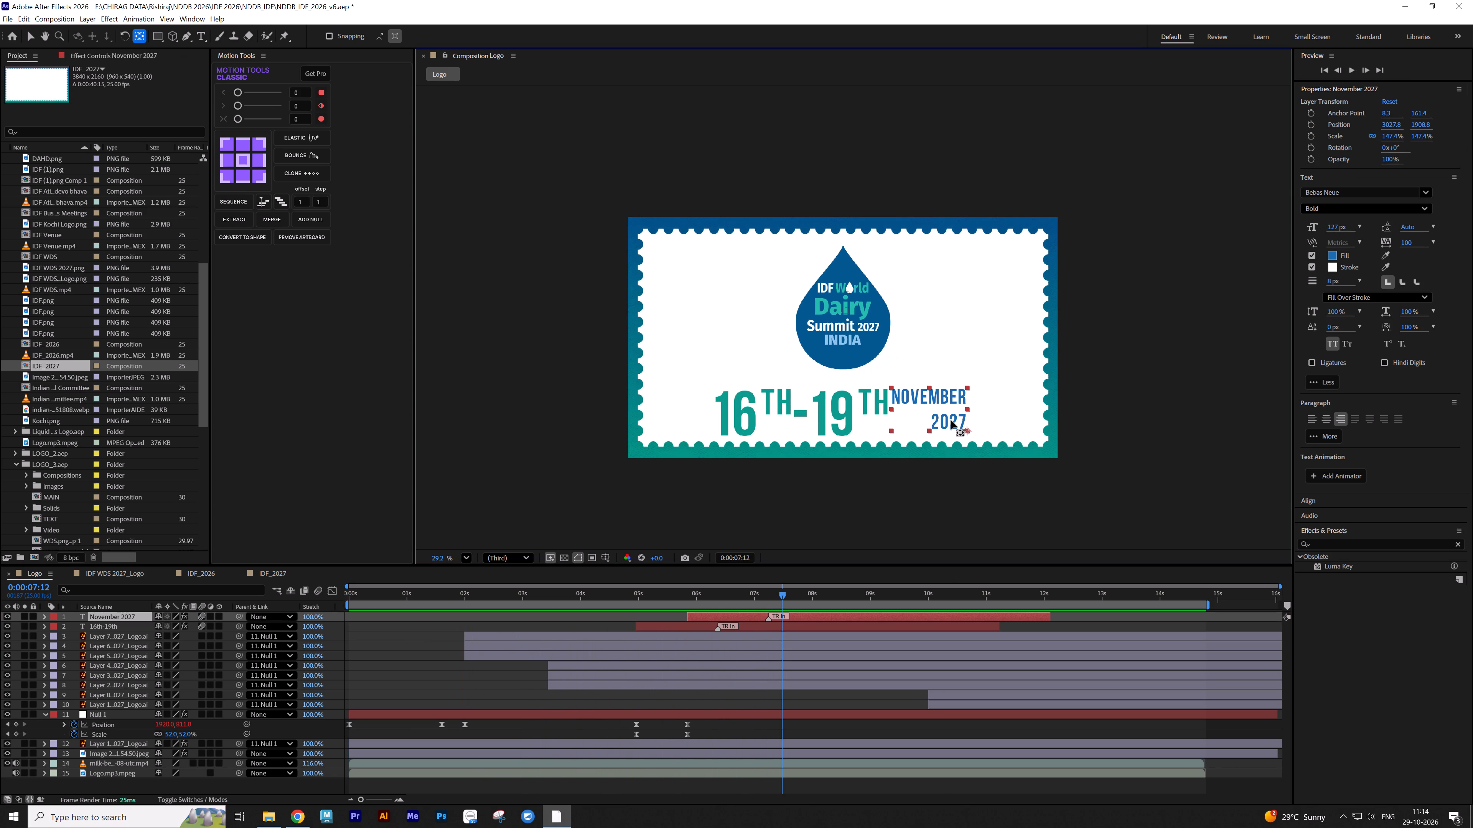
pyautogui.press('v')
pyautogui.moveTo(951, 421); pyautogui.dragTo(958, 419)
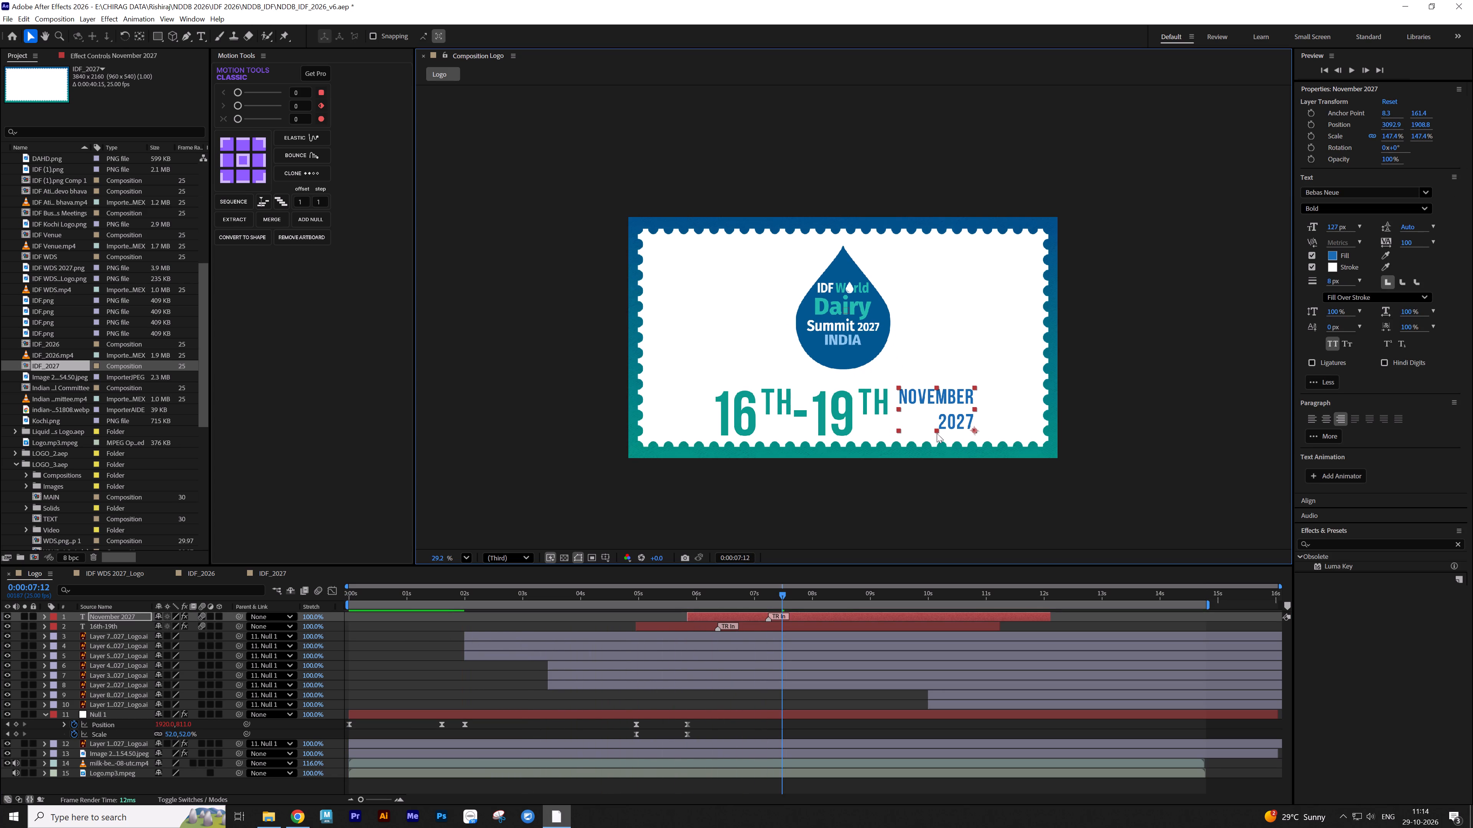
pyautogui.click(589, 626)
pyautogui.press('space')
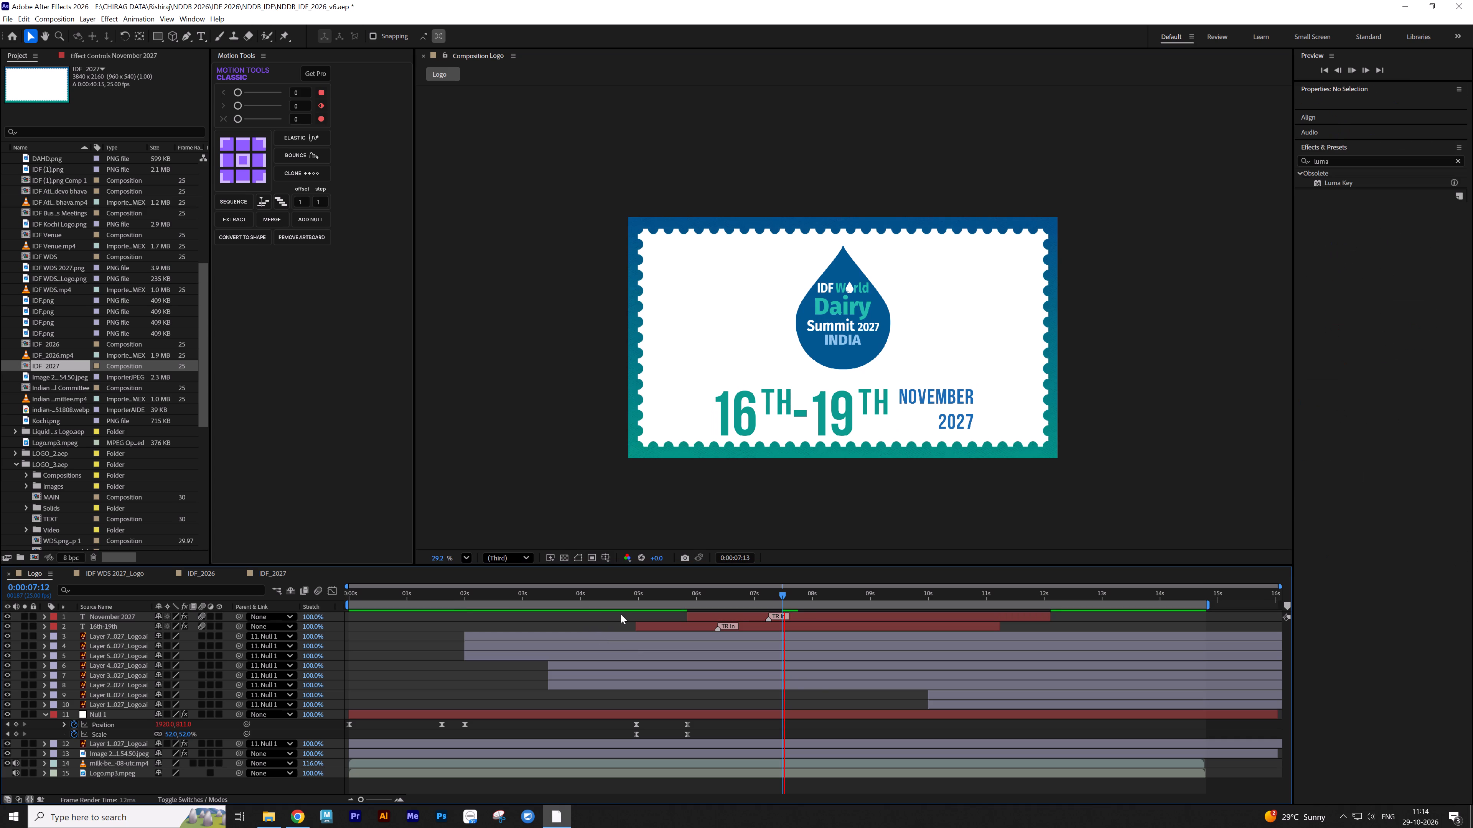
pyautogui.press('space')
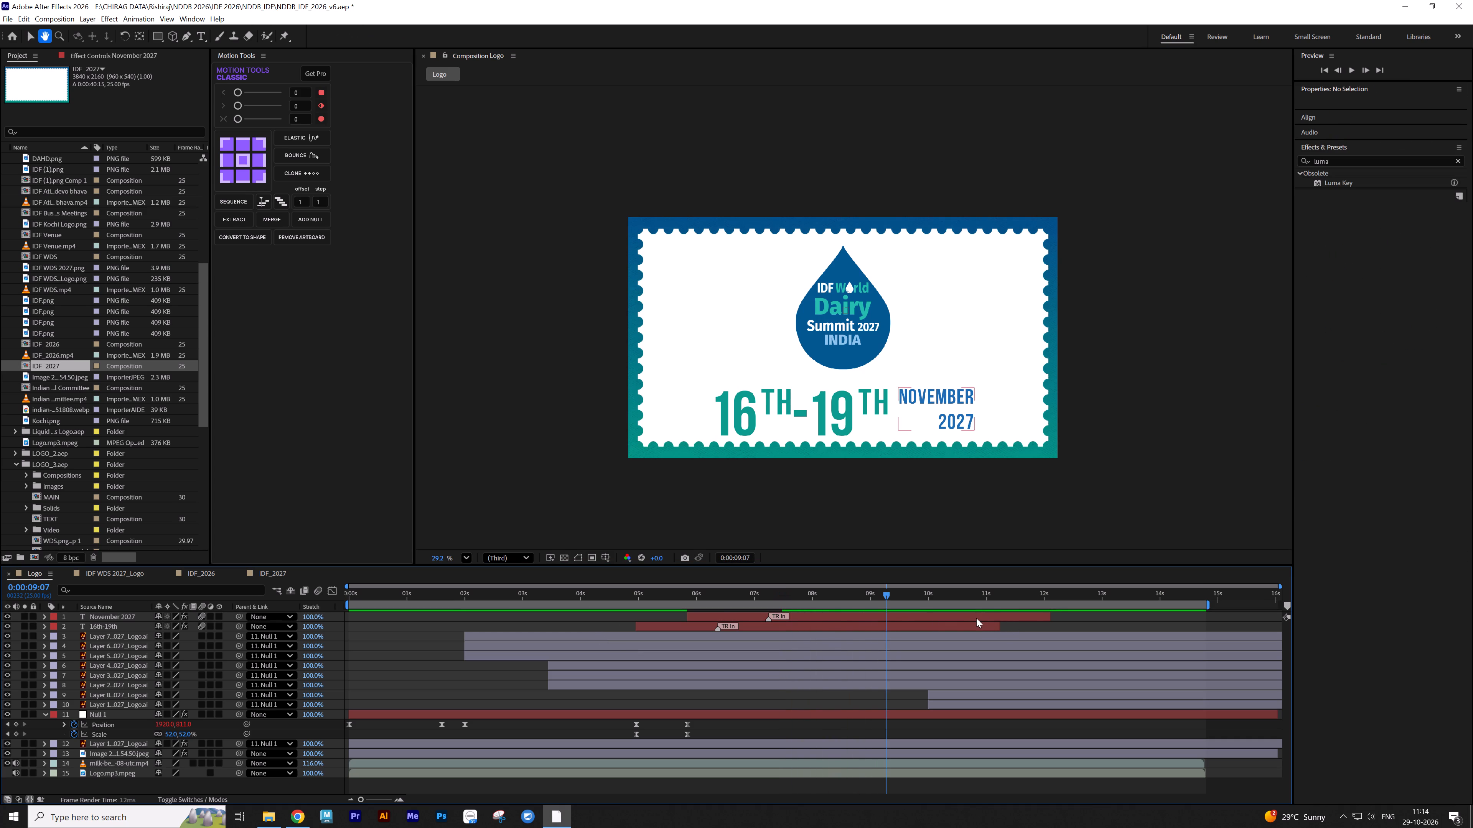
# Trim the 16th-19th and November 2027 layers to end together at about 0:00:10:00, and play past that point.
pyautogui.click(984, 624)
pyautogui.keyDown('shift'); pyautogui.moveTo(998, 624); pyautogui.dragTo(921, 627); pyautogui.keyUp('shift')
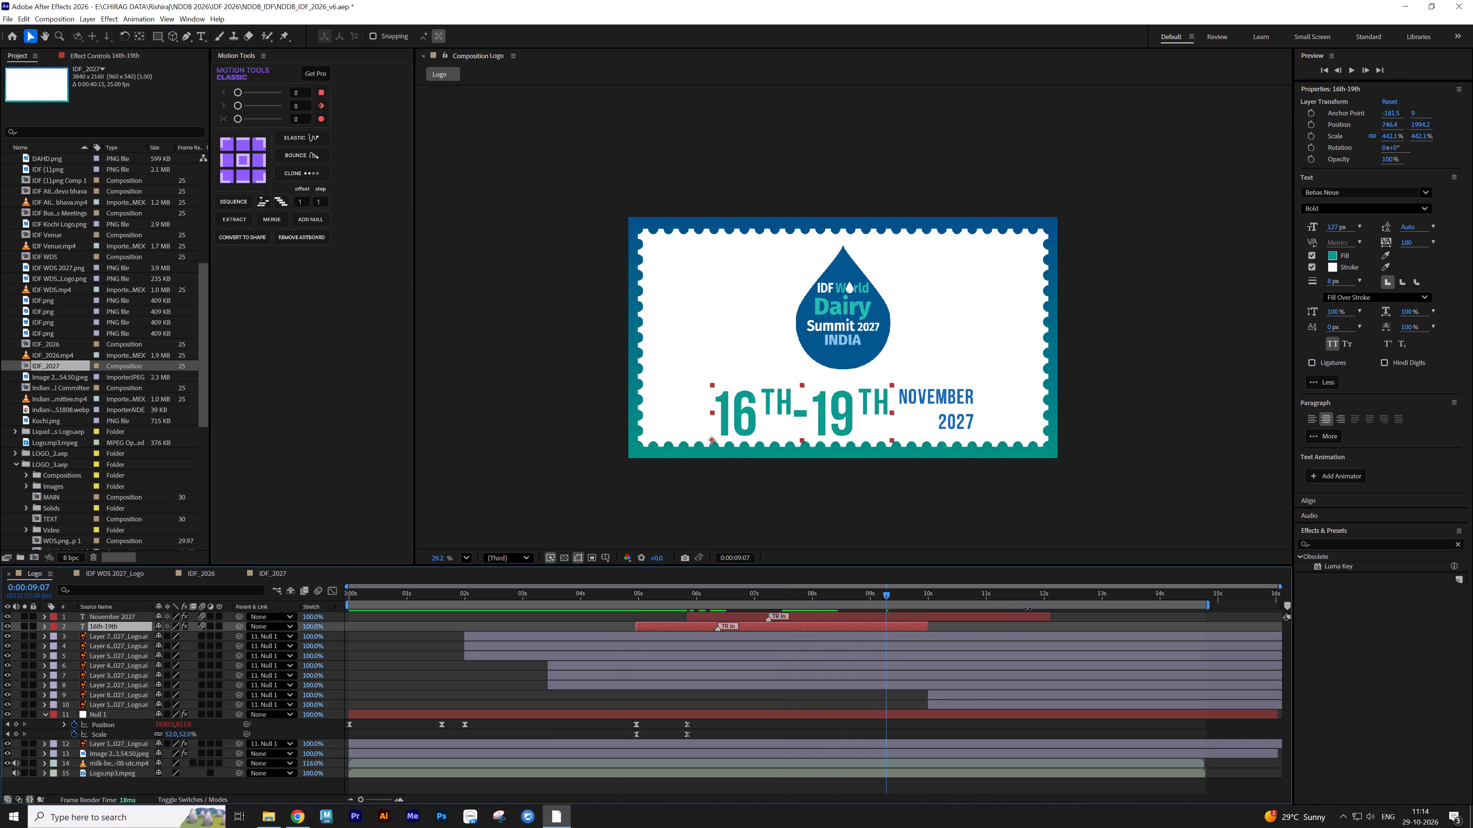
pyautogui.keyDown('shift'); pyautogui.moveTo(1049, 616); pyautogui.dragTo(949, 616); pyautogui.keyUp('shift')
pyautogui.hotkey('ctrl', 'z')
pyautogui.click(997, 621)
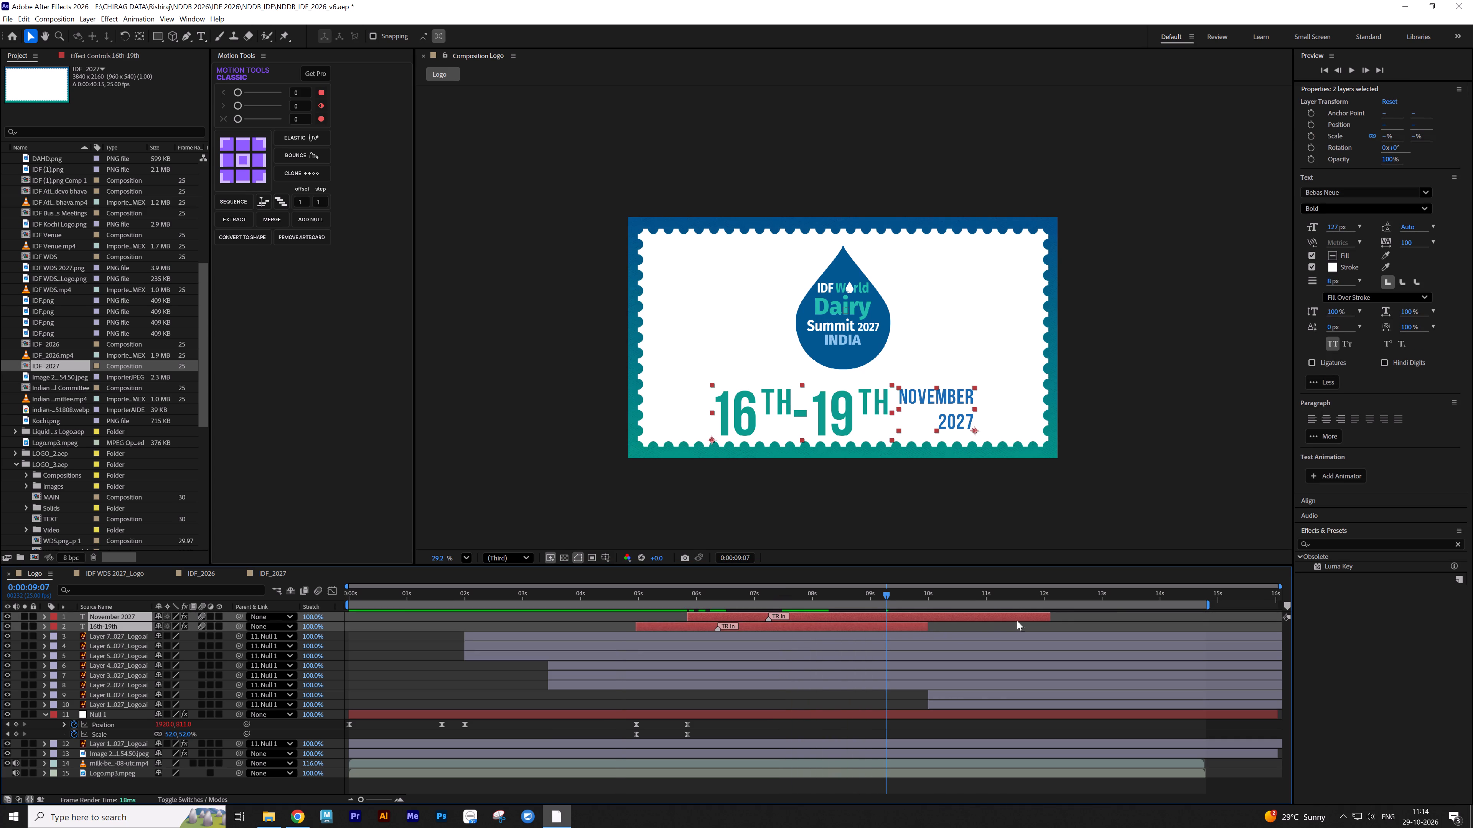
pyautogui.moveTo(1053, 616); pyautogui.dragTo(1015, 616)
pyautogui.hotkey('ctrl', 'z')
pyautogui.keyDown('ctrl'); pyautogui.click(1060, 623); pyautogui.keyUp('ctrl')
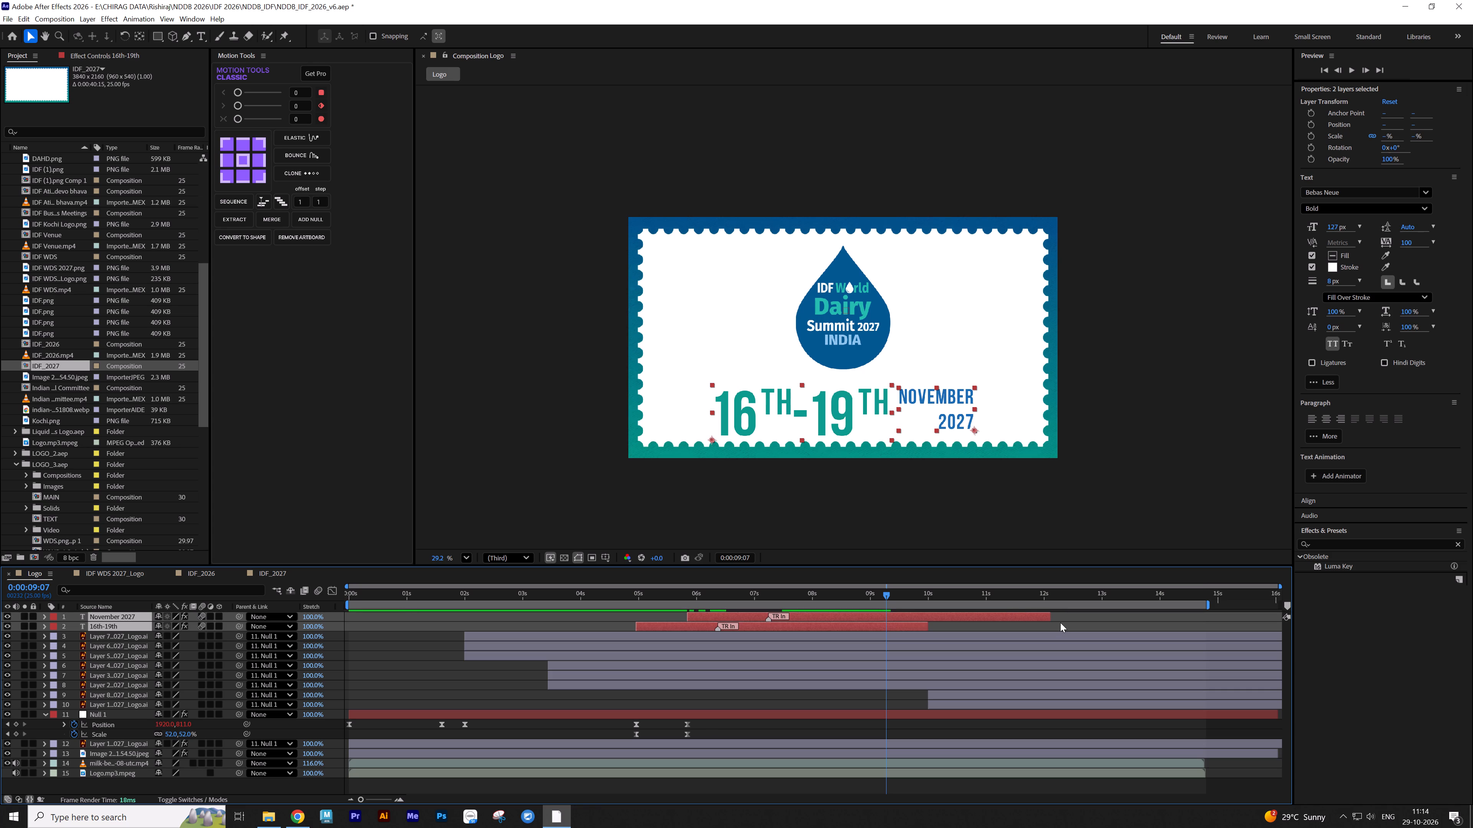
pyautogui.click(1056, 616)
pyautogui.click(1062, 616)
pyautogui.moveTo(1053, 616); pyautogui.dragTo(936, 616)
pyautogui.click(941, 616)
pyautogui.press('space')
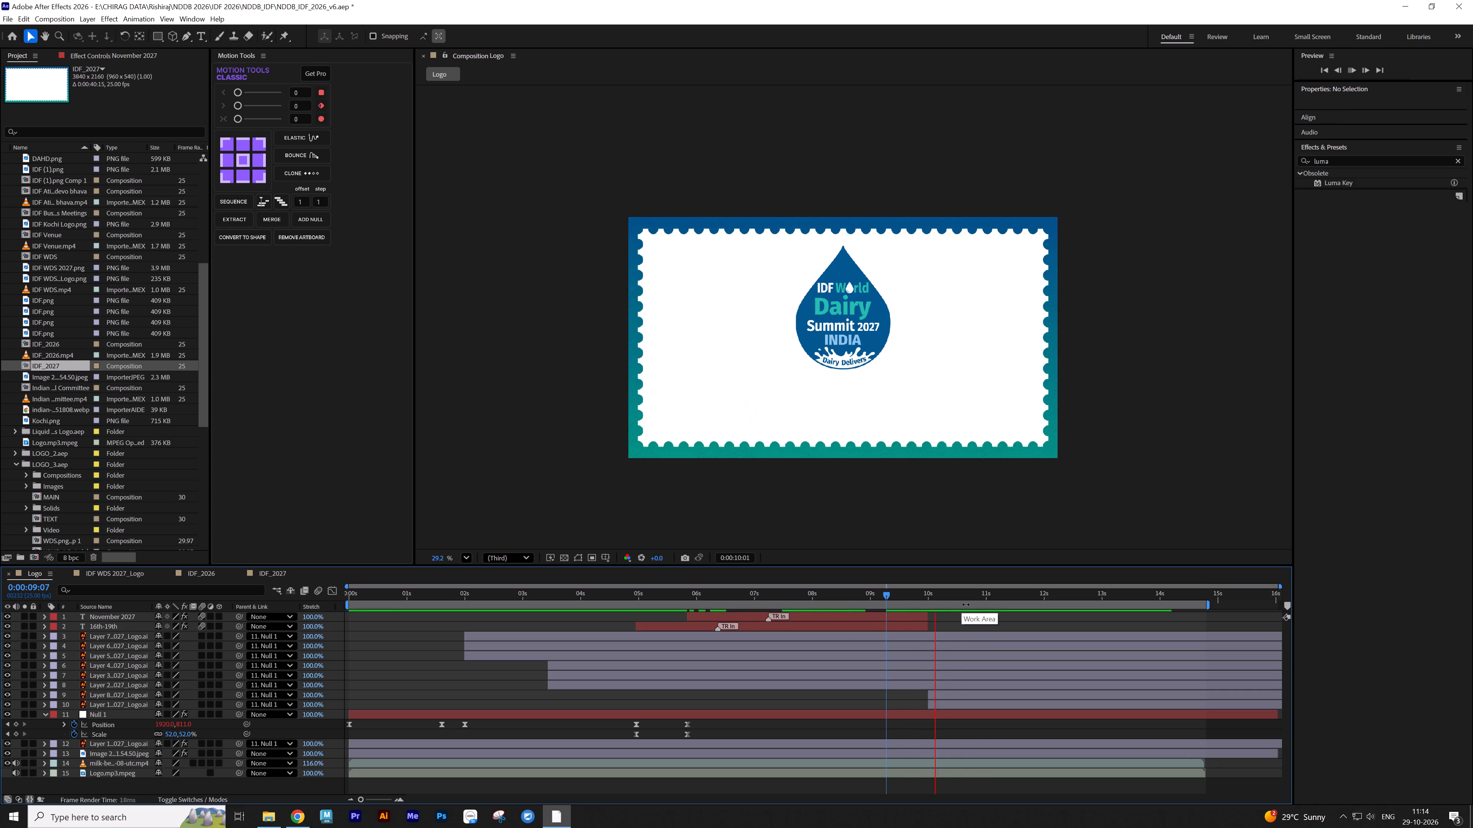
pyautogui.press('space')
# Extend both date layers to end with the milk video near the work area's end, and preview the closing section.
pyautogui.click(901, 629)
pyautogui.keyDown('ctrl'); pyautogui.click(910, 618); pyautogui.keyUp('ctrl')
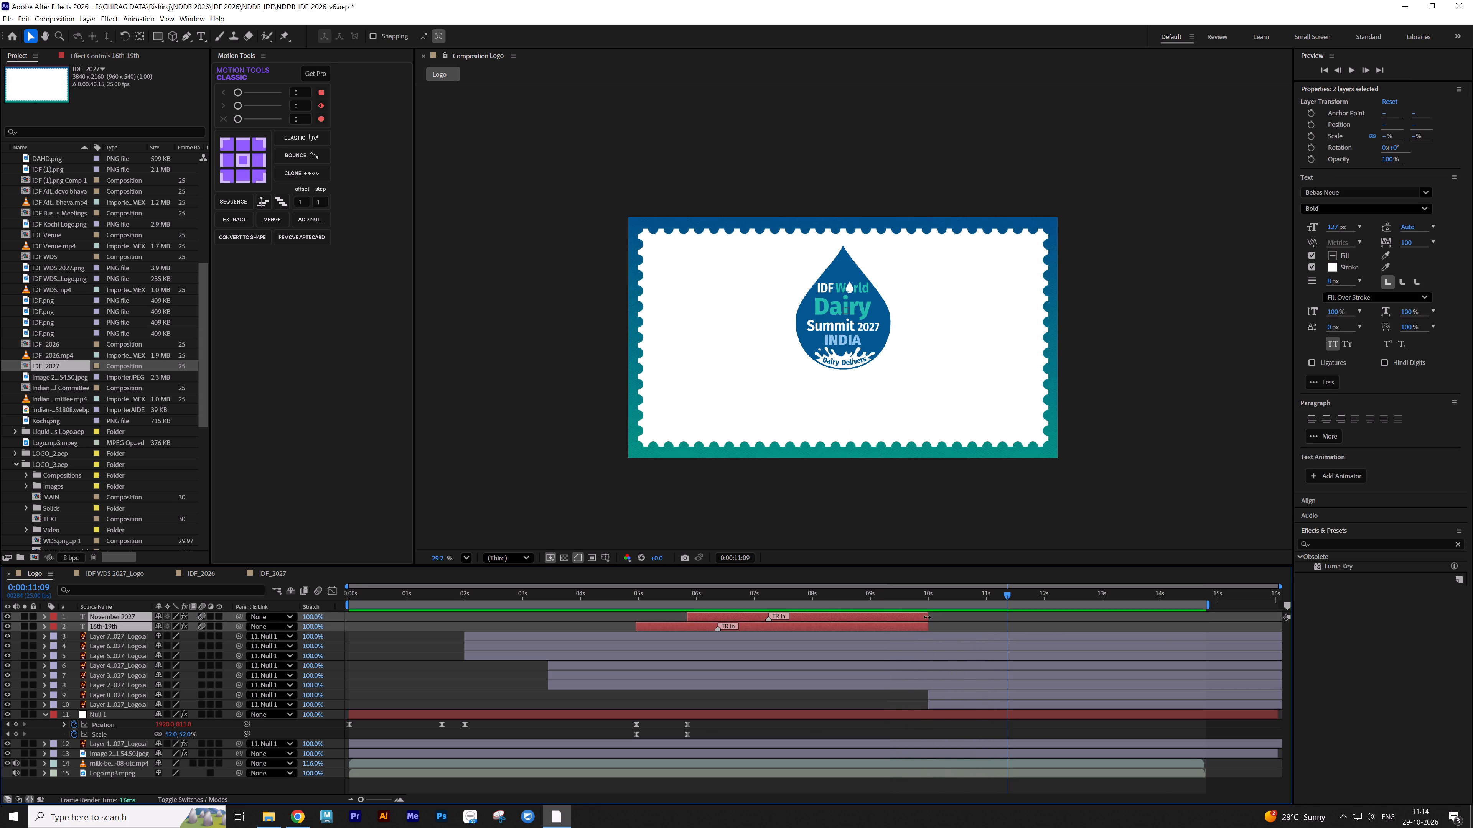
pyautogui.moveTo(931, 617); pyautogui.dragTo(1206, 617)
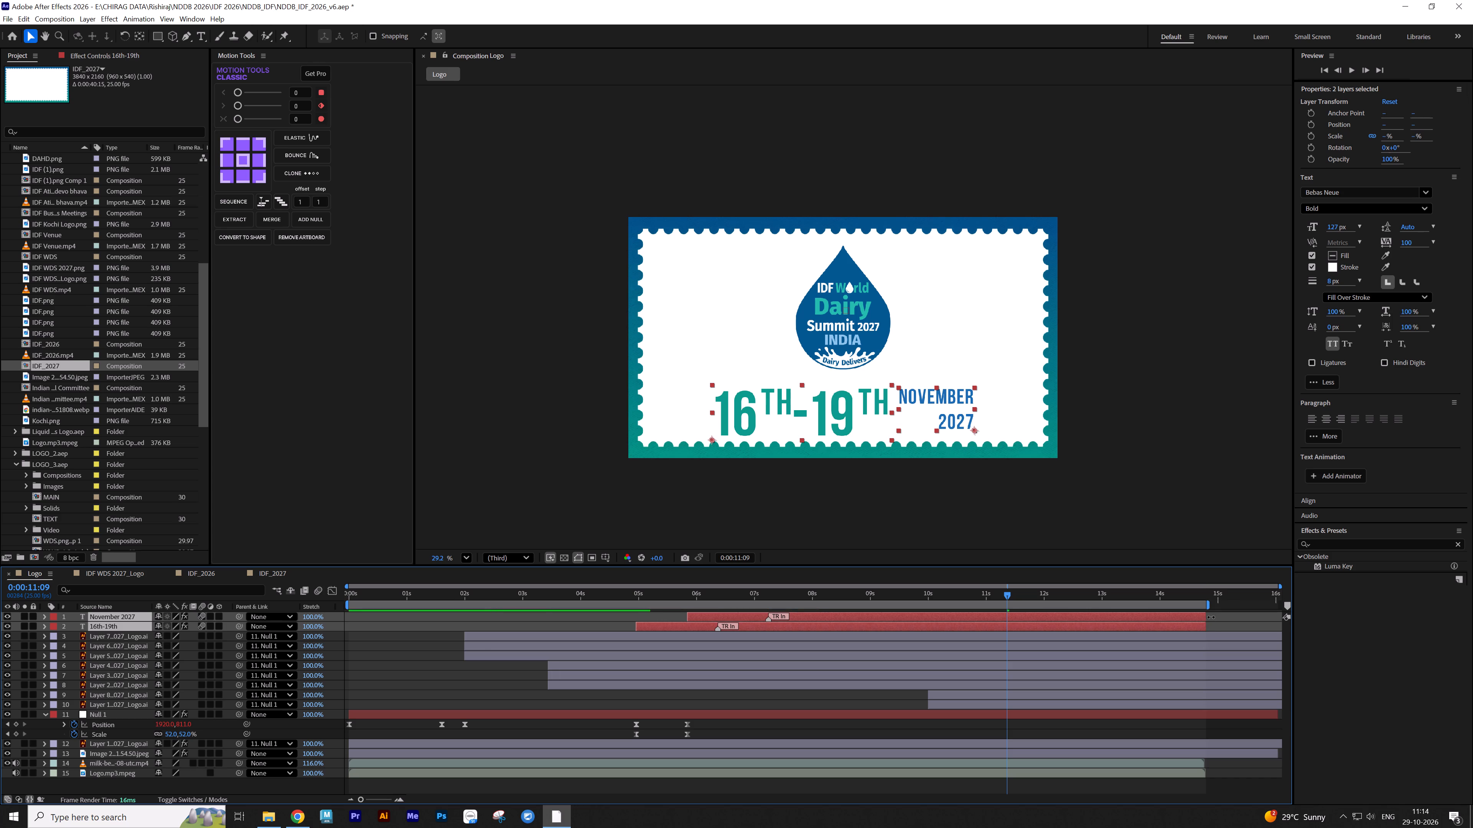
pyautogui.click(1221, 617)
pyautogui.press('space')
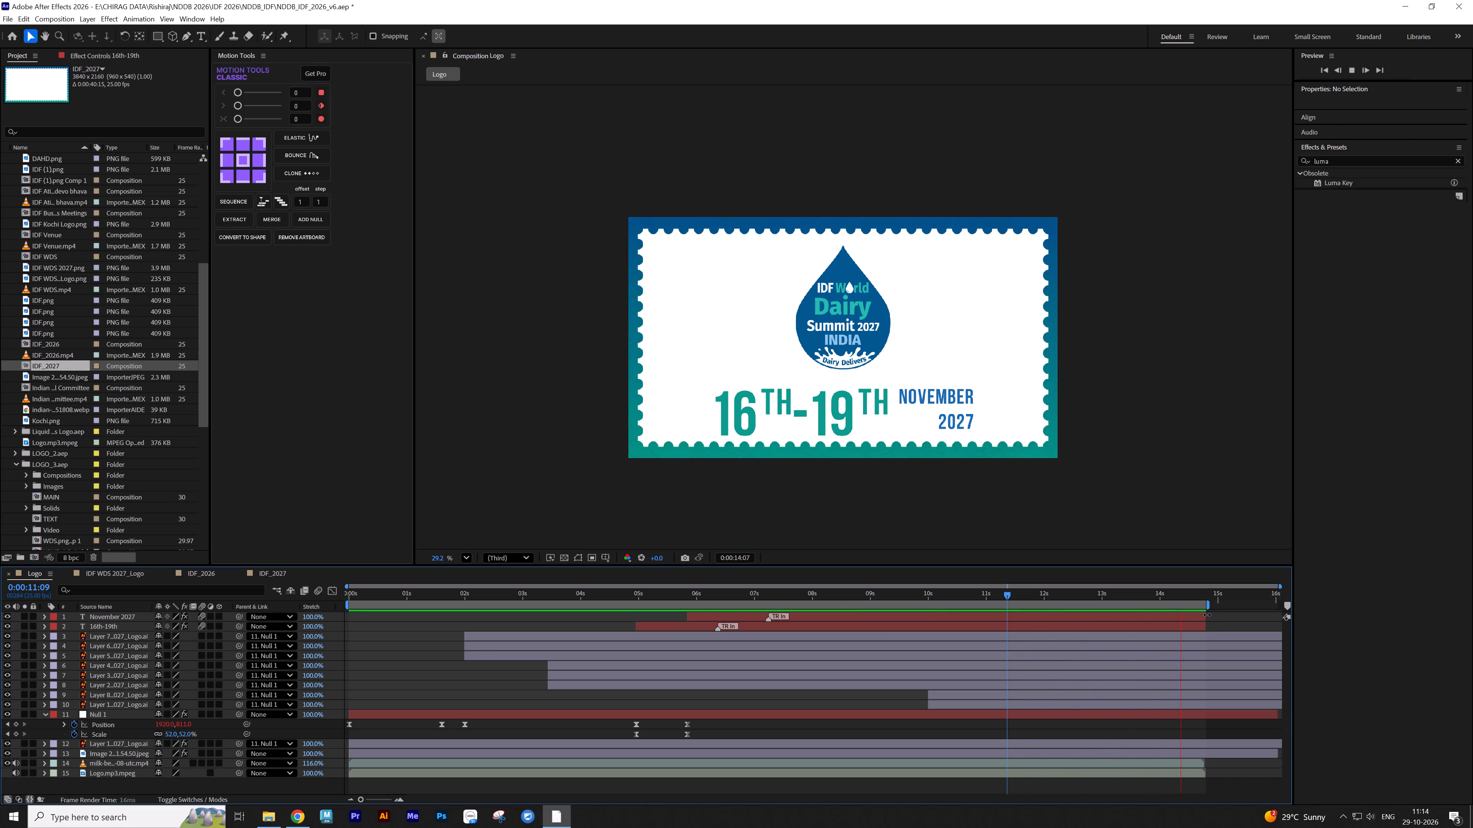
pyautogui.press('space')
# Preview the Logo composition from the start and stop at 0:00:02:10, once the Dairy text is in.
pyautogui.press('space')
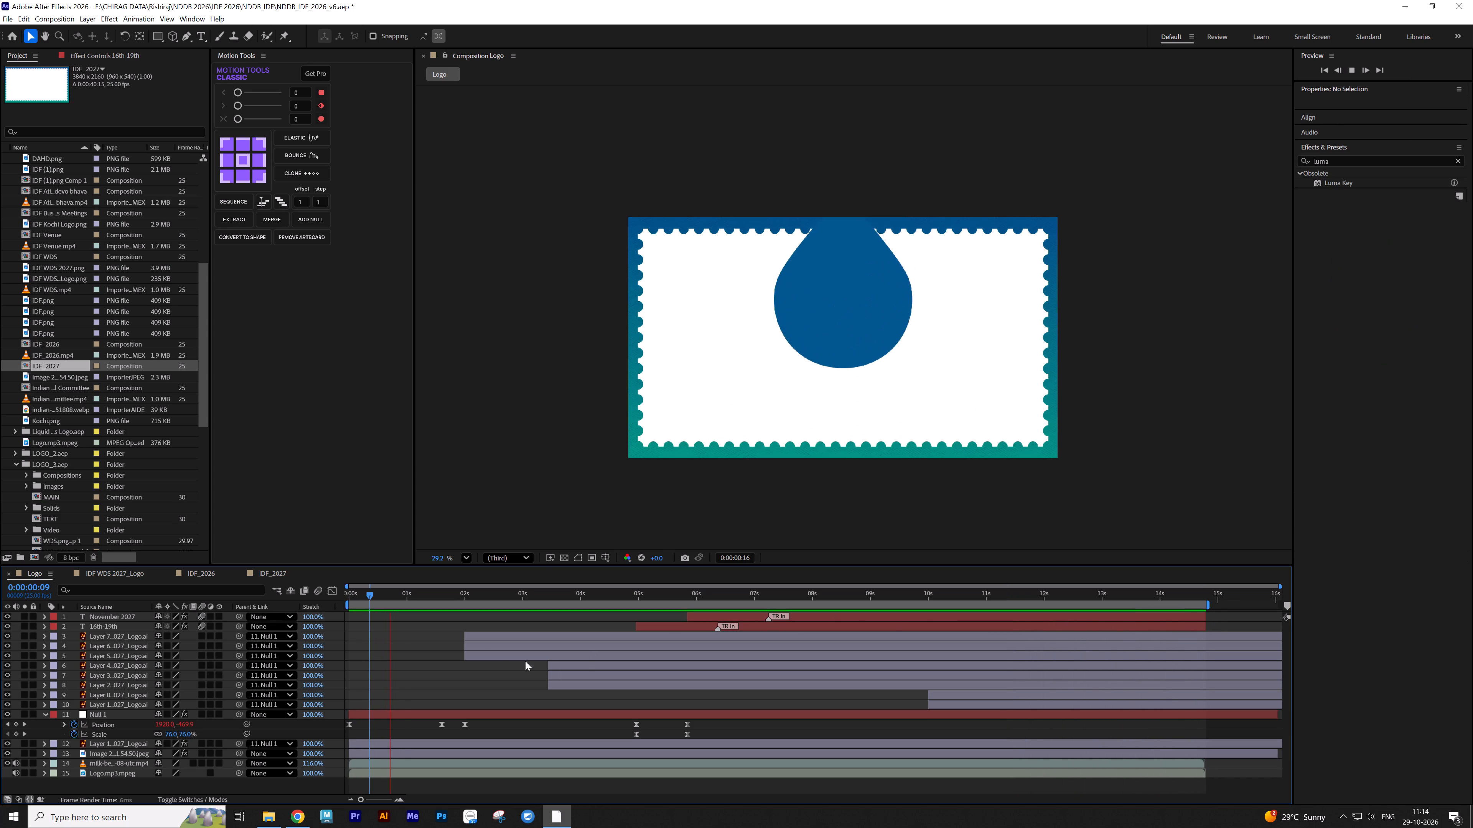
pyautogui.press('space')
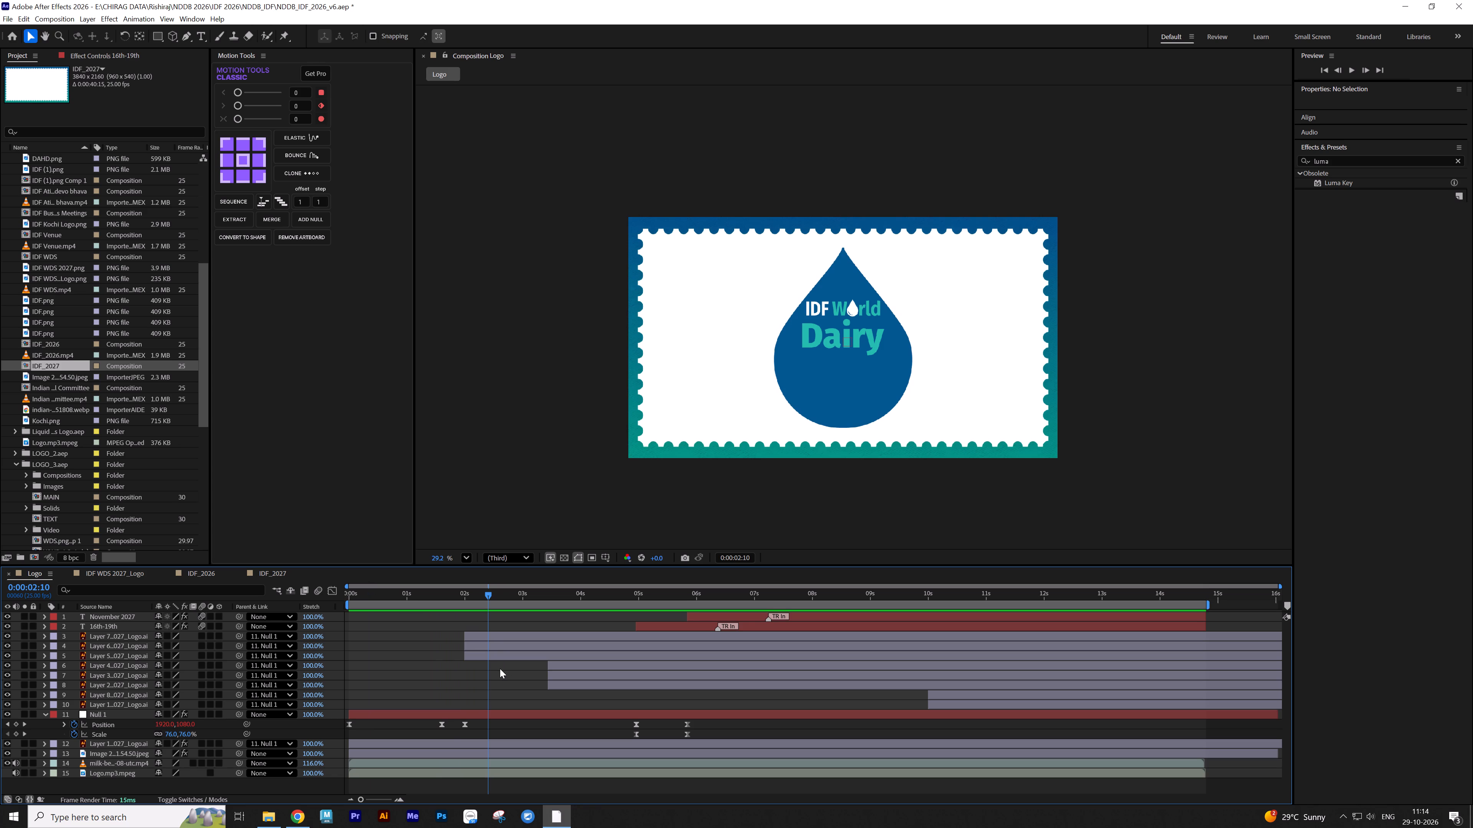
# Duplicate the IDF World text layer and draw a rectangular mask around the word IDF on the upper copy.
pyautogui.click(483, 656)
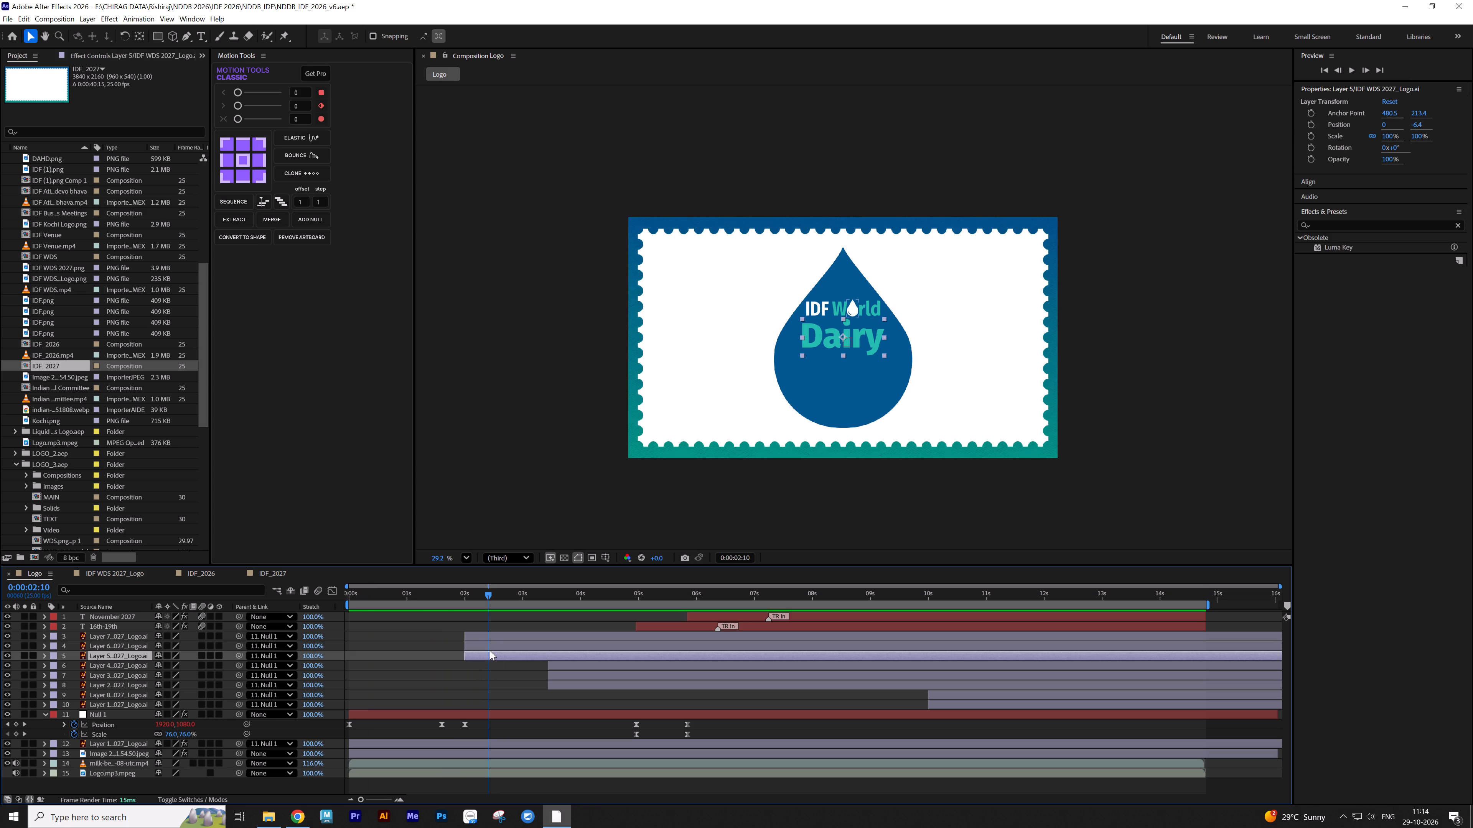
pyautogui.keyDown('ctrl'); pyautogui.click(490, 651); pyautogui.keyUp('ctrl')
pyautogui.click(479, 695)
pyautogui.click(502, 641)
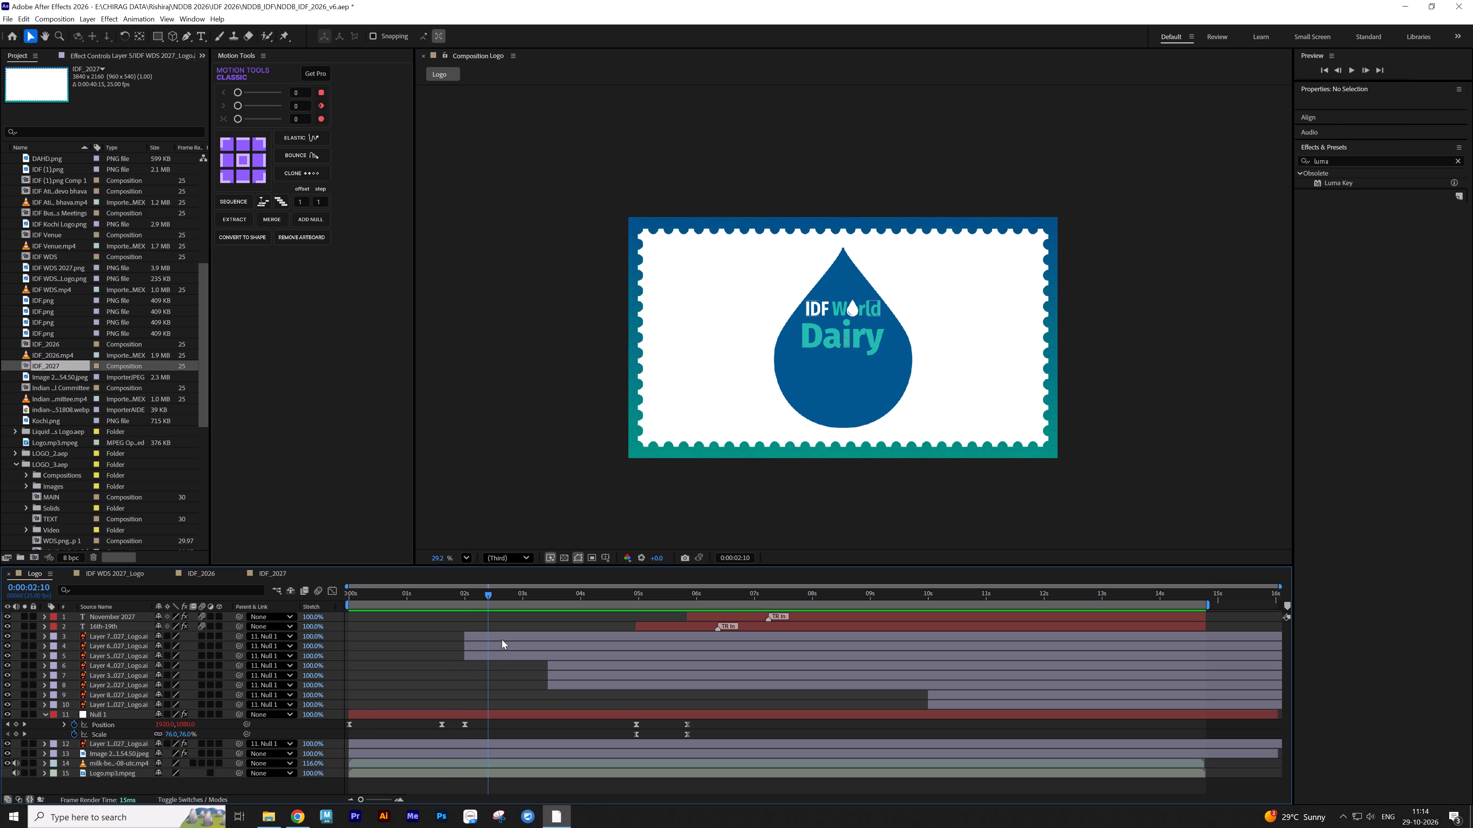
pyautogui.click(497, 637)
pyautogui.keyDown('alt'); pyautogui.scroll(6, 892, 302); pyautogui.keyUp('alt')
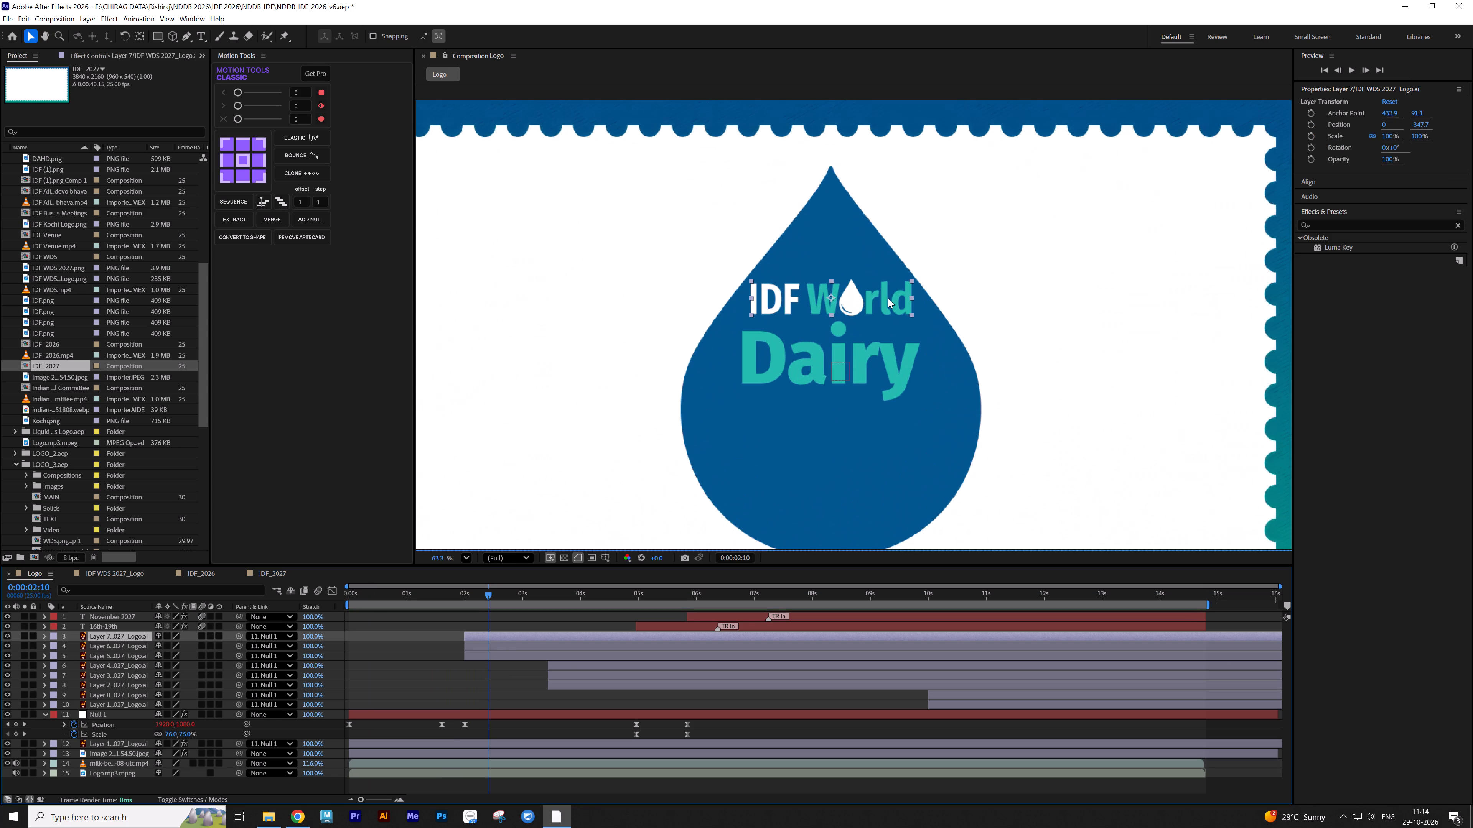
pyautogui.scroll(3, 882, 297)
pyautogui.scroll(-2, 861, 301)
pyautogui.press('v')
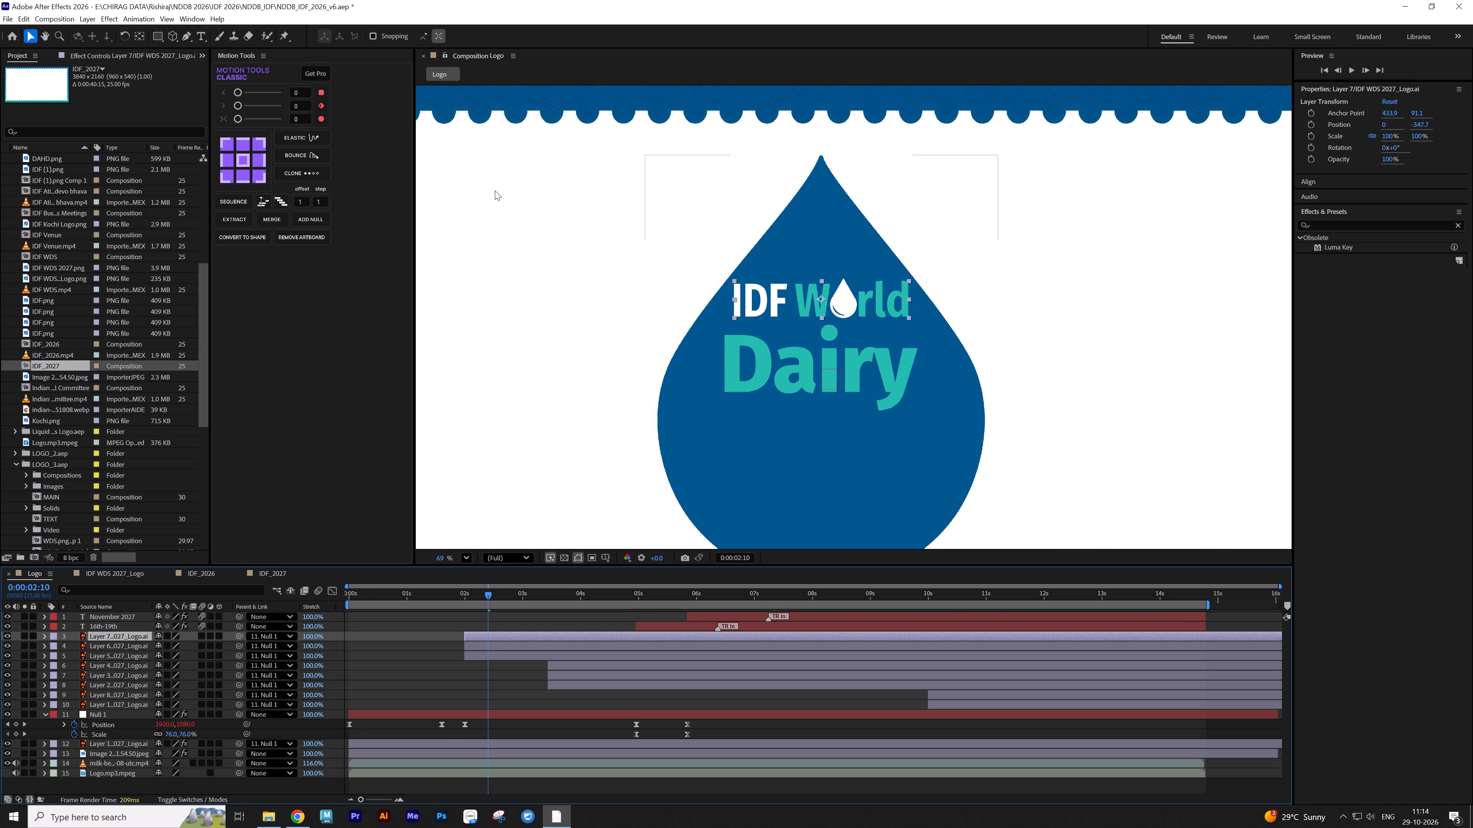
pyautogui.click(160, 37)
pyautogui.click(160, 39)
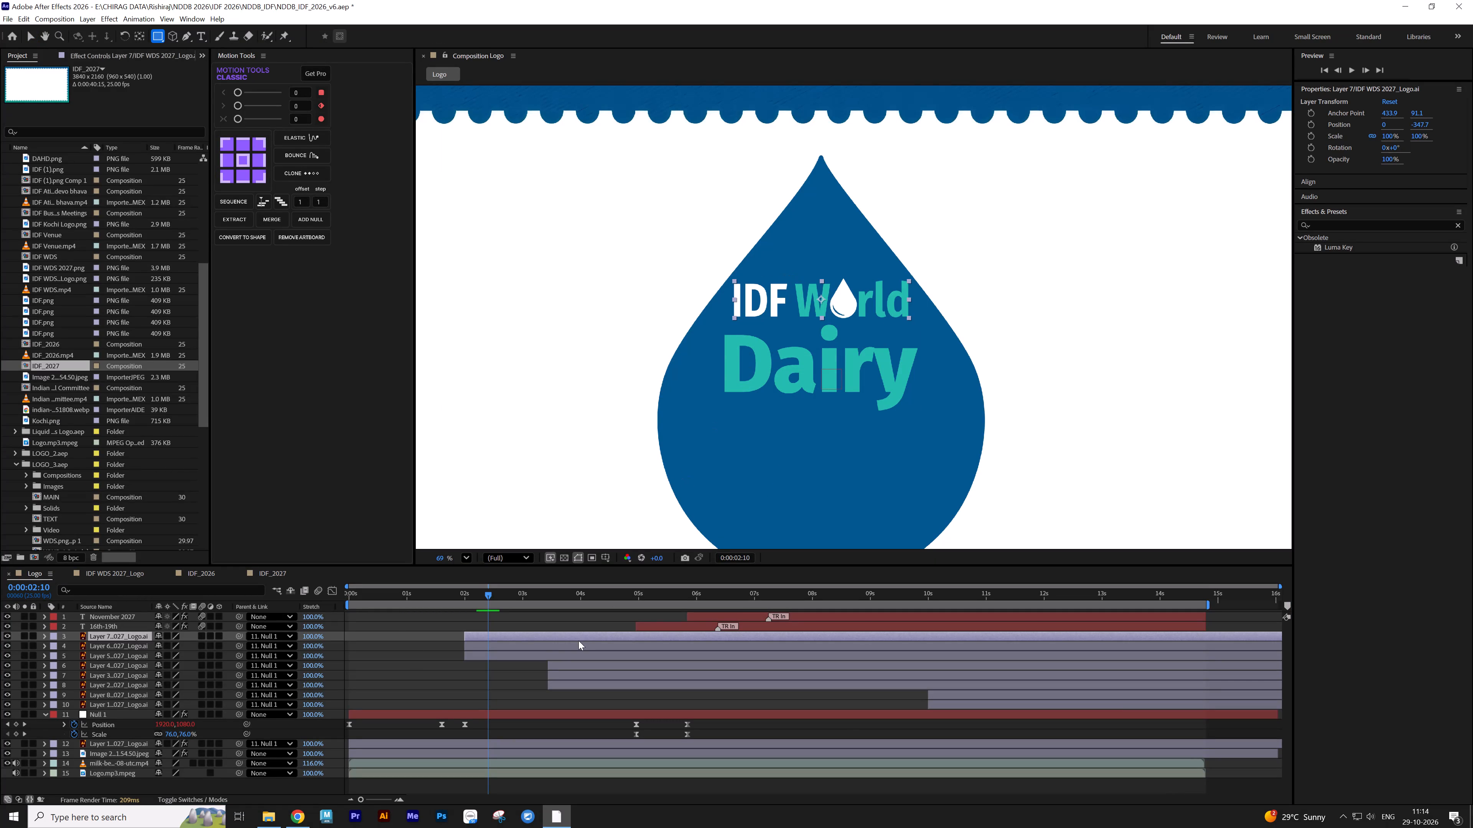
pyautogui.hotkey('ctrl', 'd')
pyautogui.moveTo(788, 278); pyautogui.dragTo(788, 281)
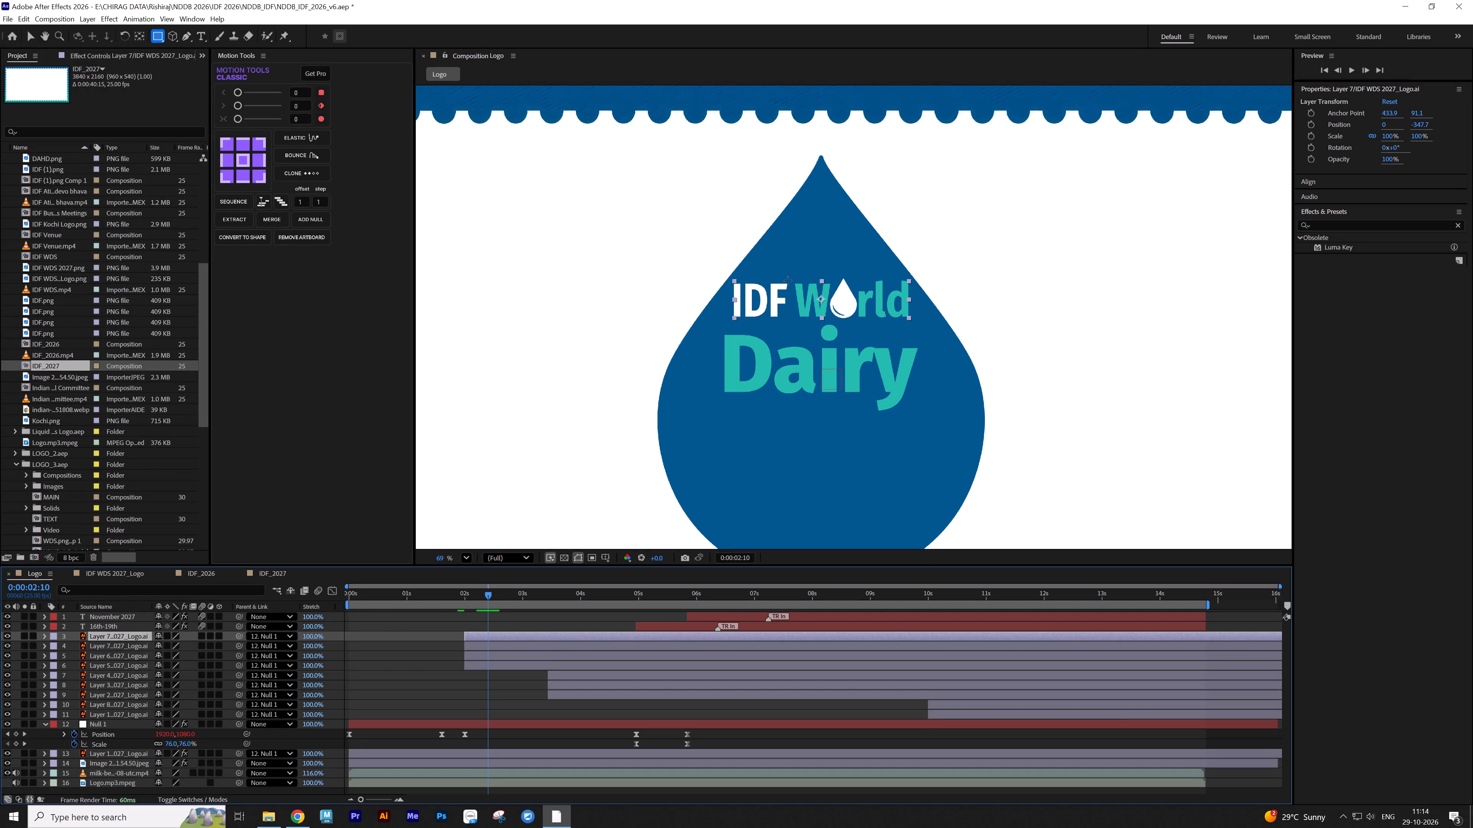
pyautogui.moveTo(788, 281); pyautogui.dragTo(731, 322)
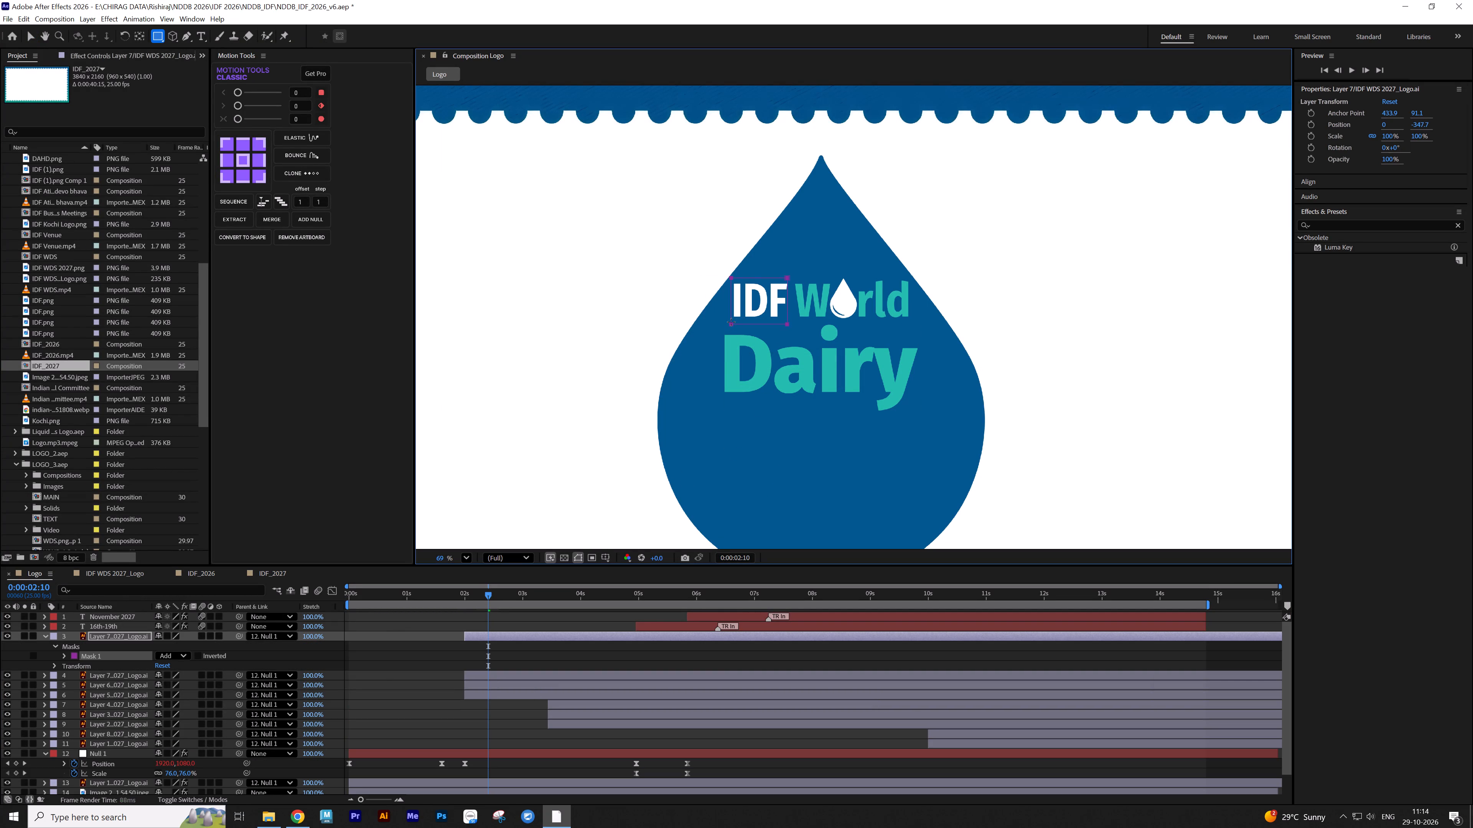
pyautogui.moveTo(731, 322); pyautogui.dragTo(730, 319)
# Mask the lower copy with a rectangle around the word World, then collapse the layer properties.
pyautogui.click(516, 675)
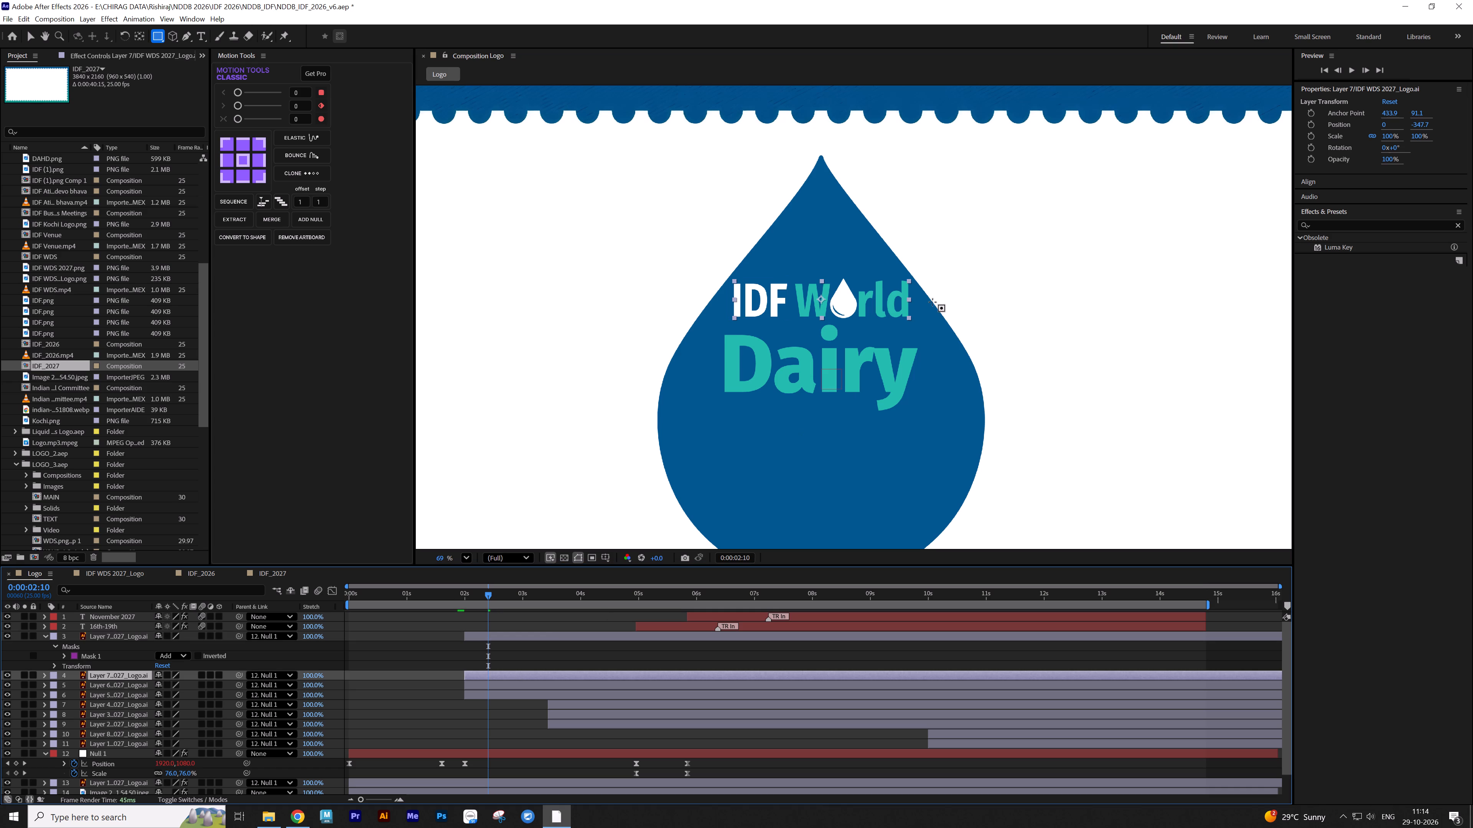
pyautogui.moveTo(943, 268); pyautogui.dragTo(793, 325)
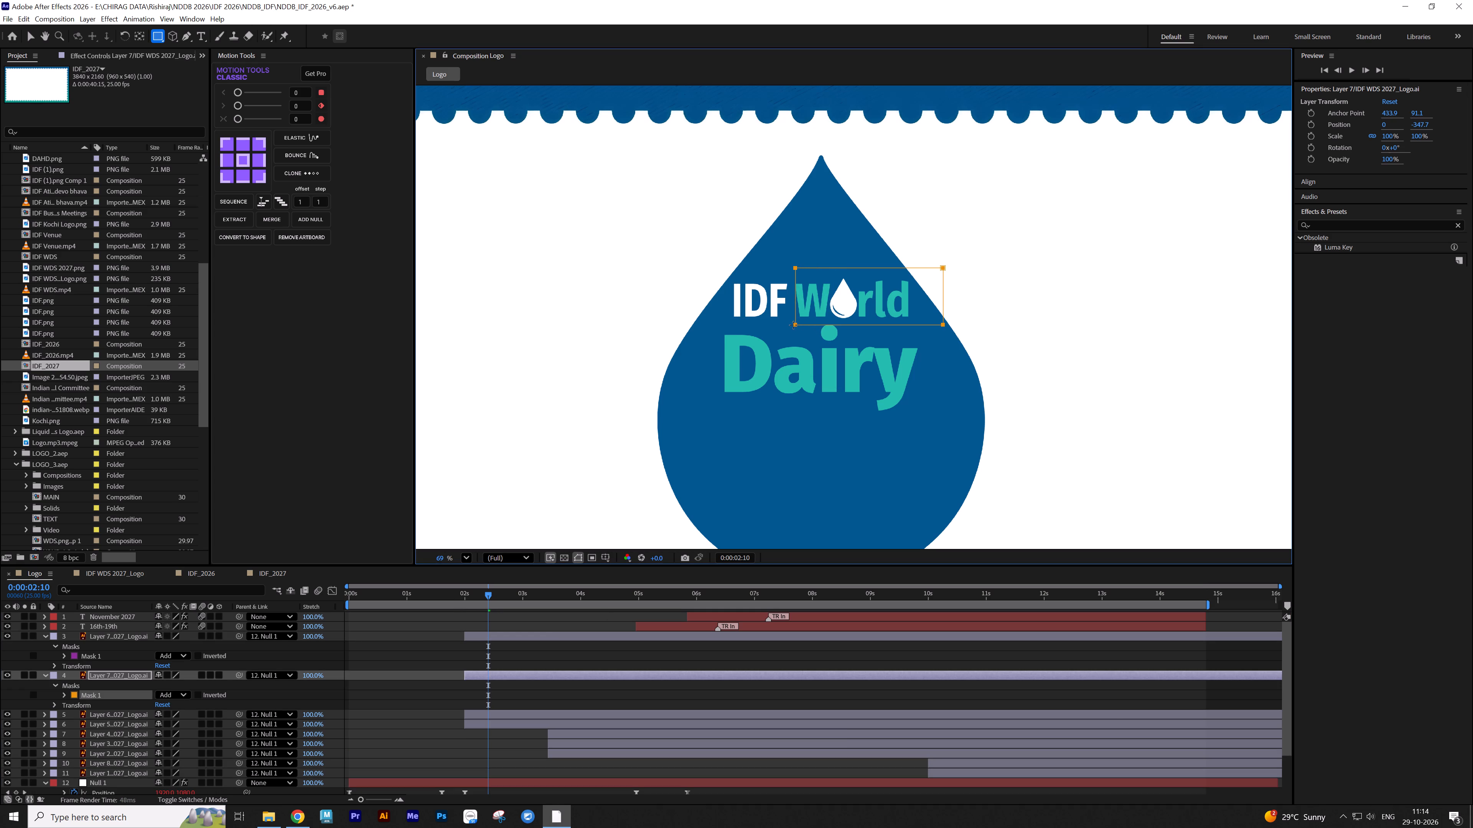
pyautogui.moveTo(793, 325); pyautogui.dragTo(791, 325)
pyautogui.click(502, 713)
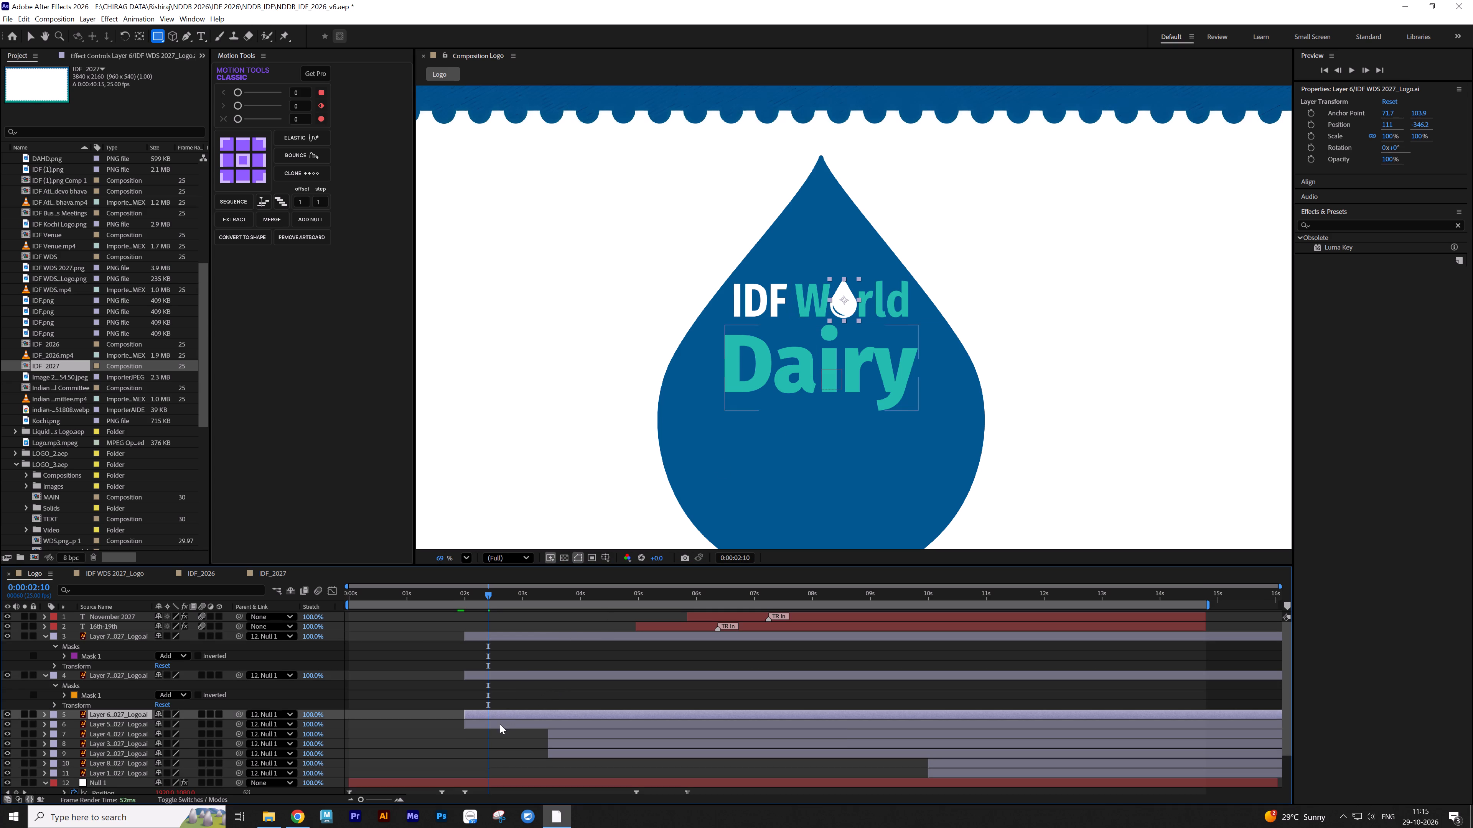
pyautogui.click(500, 724)
pyautogui.press('v')
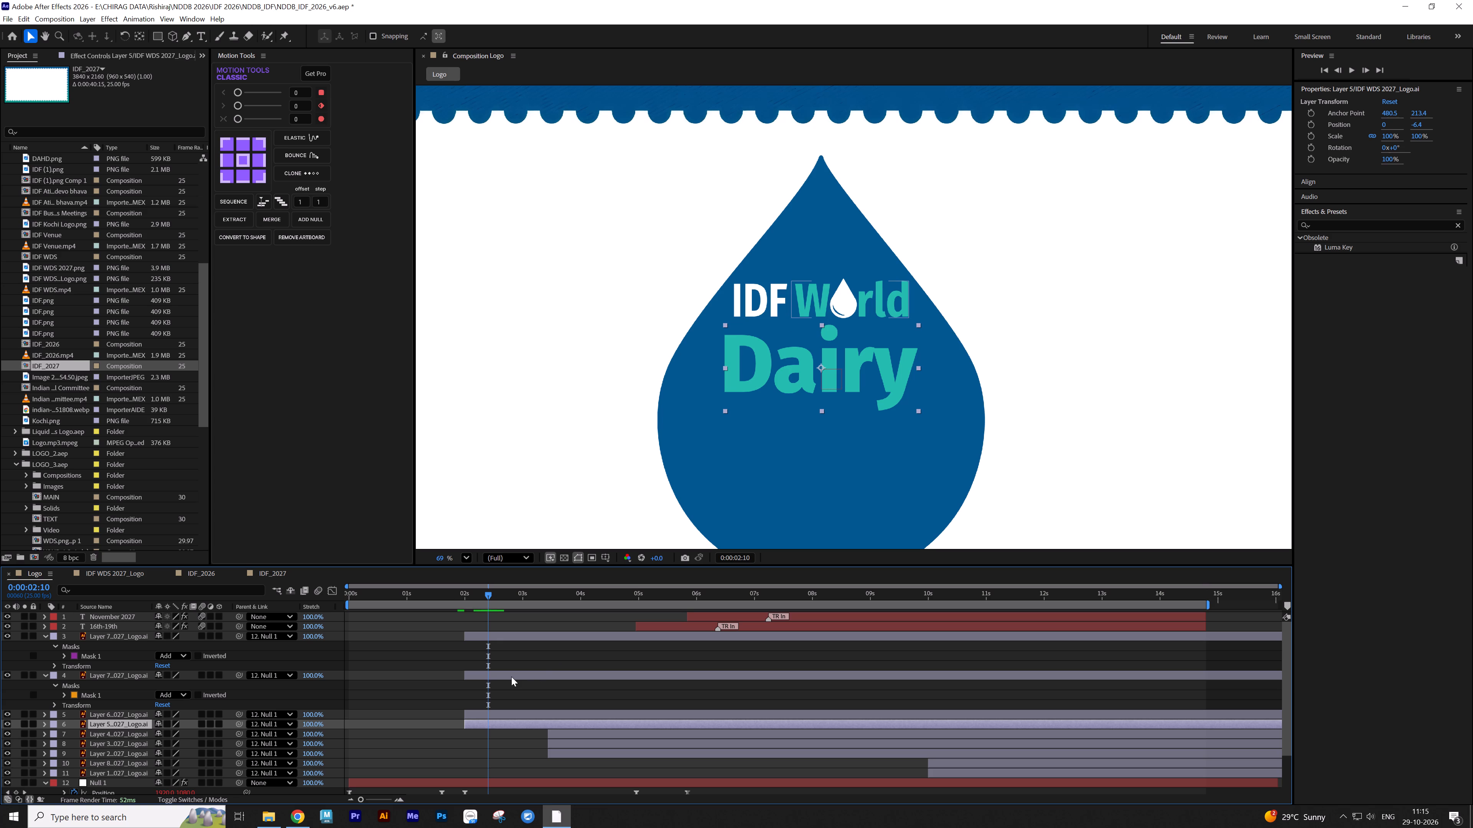
pyautogui.click(506, 693)
pyautogui.write('ss')
# Move the IDF, World and white drop layers together so they start earlier, at about 0:00:01:11.
pyautogui.click(504, 639)
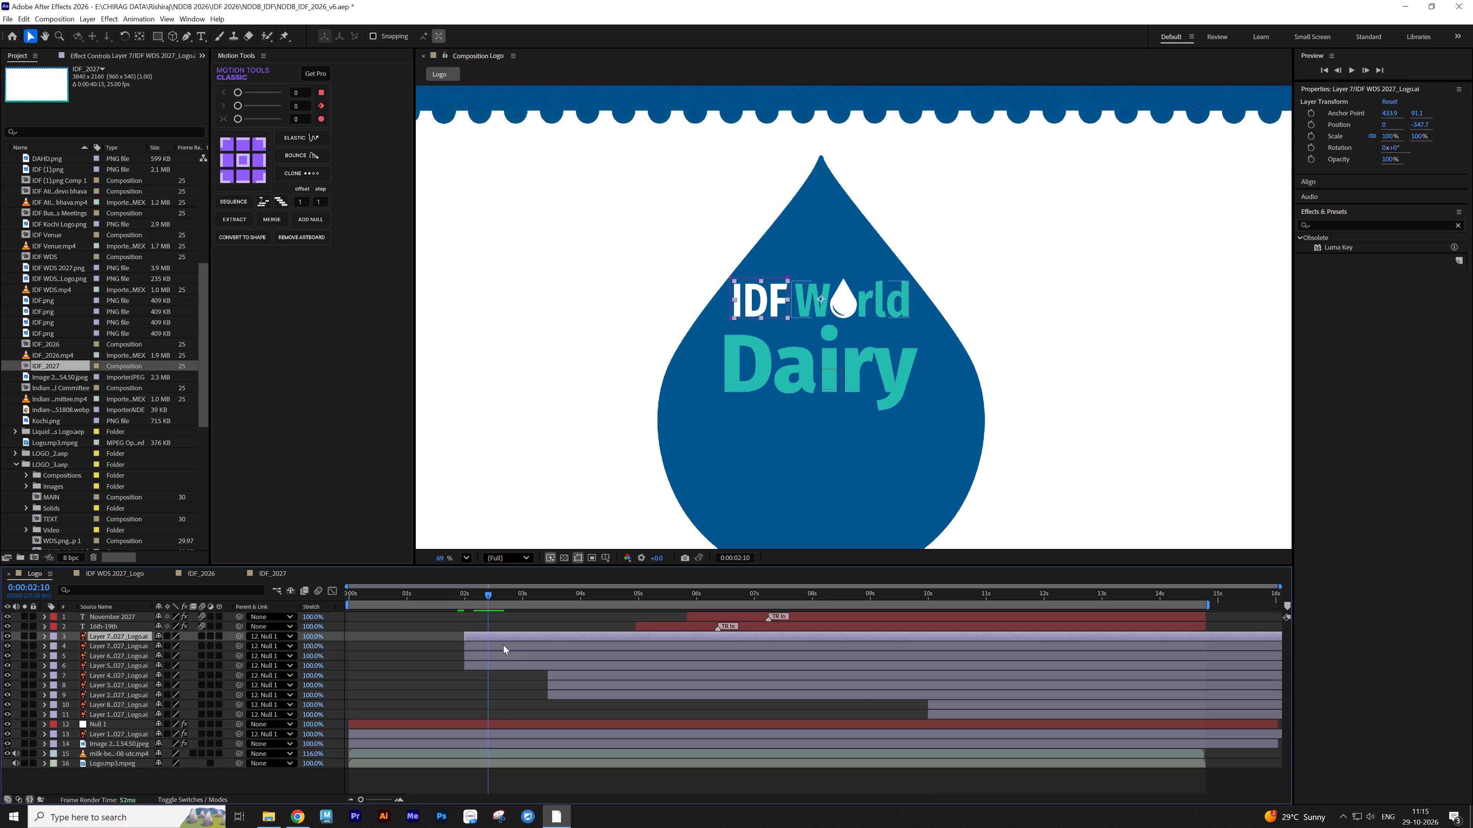
pyautogui.click(503, 645)
pyautogui.keyDown('ctrl'); pyautogui.click(491, 654); pyautogui.keyUp('ctrl')
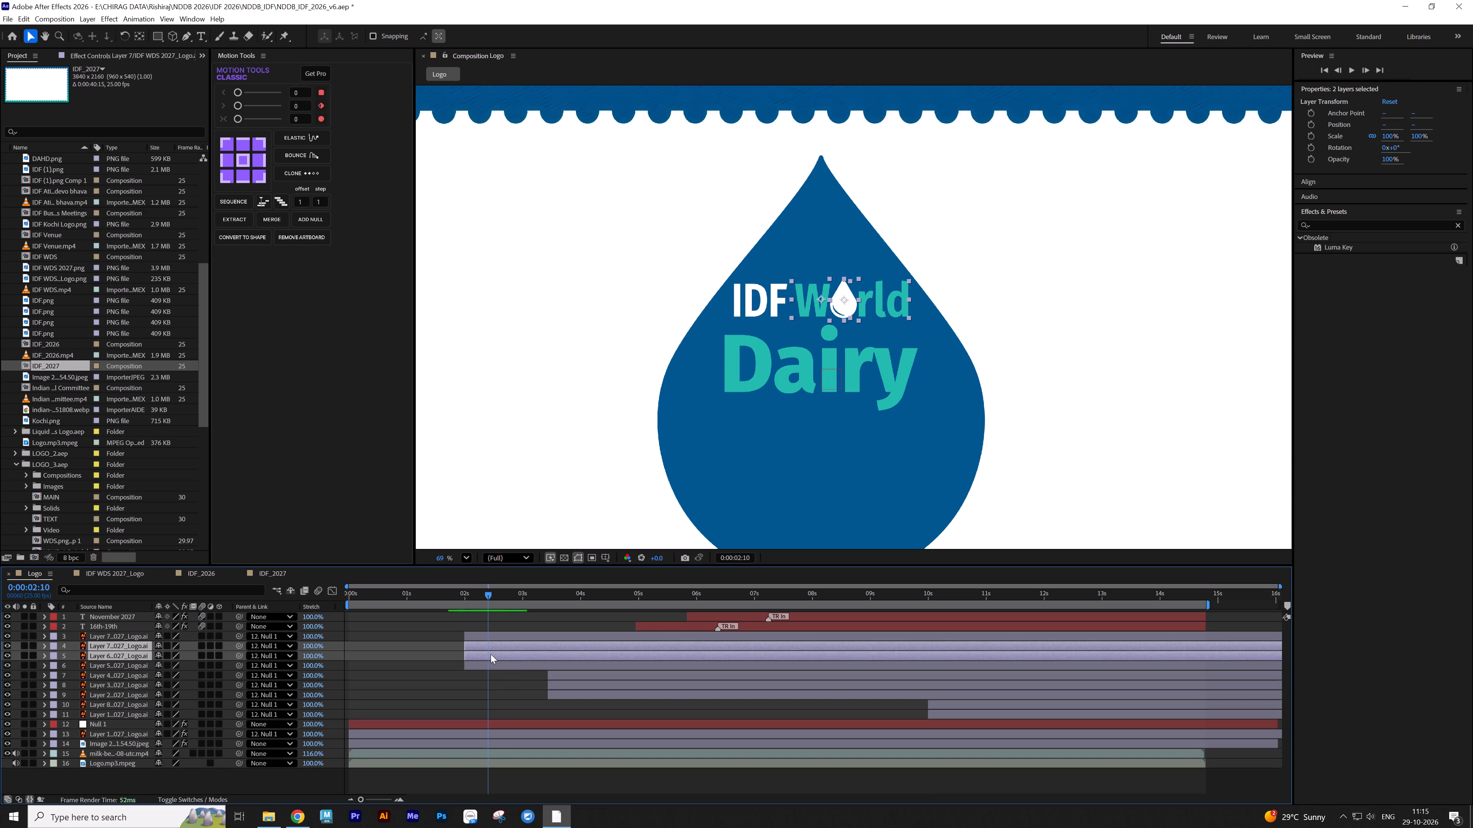
pyautogui.keyDown('ctrl'); pyautogui.click(493, 638); pyautogui.keyUp('ctrl')
pyautogui.moveTo(506, 636); pyautogui.dragTo(474, 641)
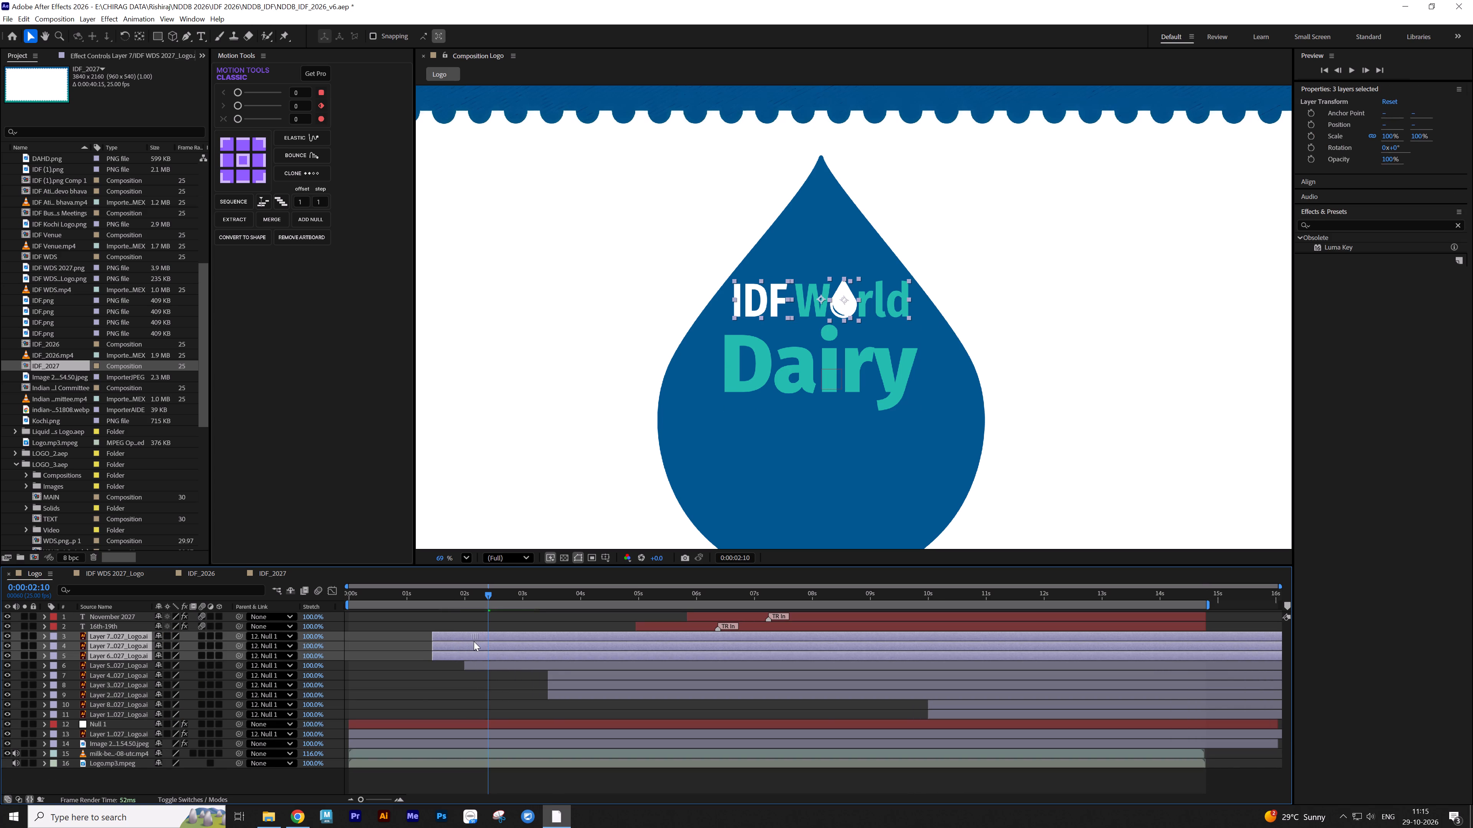
pyautogui.moveTo(474, 641); pyautogui.dragTo(473, 642)
# Stagger the Dairy layer and Layer 4 beneath it to start at about 0:00:02:09 and 0:00:02:20.
pyautogui.moveTo(497, 666); pyautogui.dragTo(527, 663)
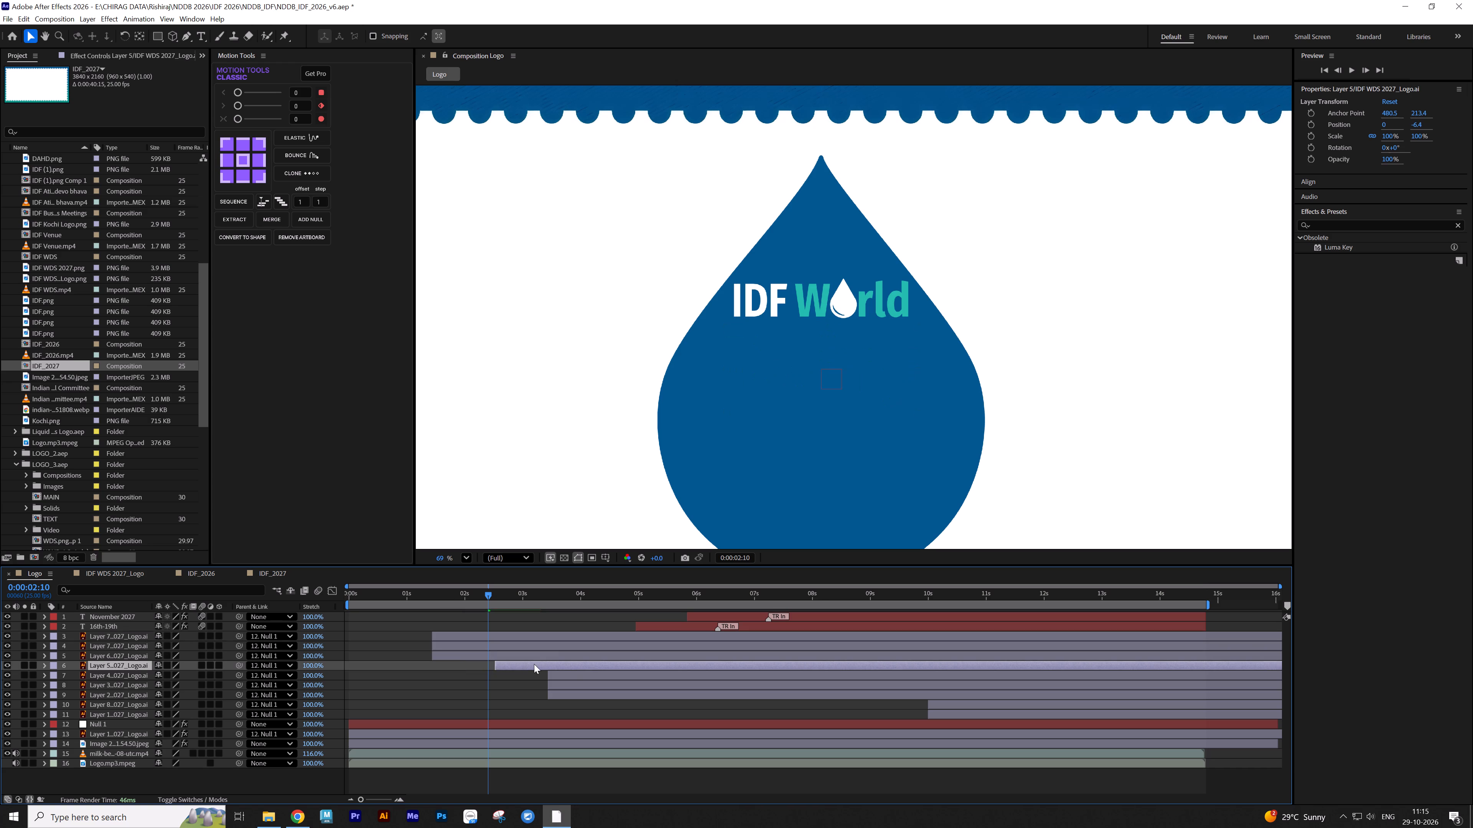
pyautogui.moveTo(569, 672); pyautogui.dragTo(542, 676)
pyautogui.keyDown('ctrl'); pyautogui.click(539, 665); pyautogui.keyUp('ctrl')
pyautogui.click(544, 667)
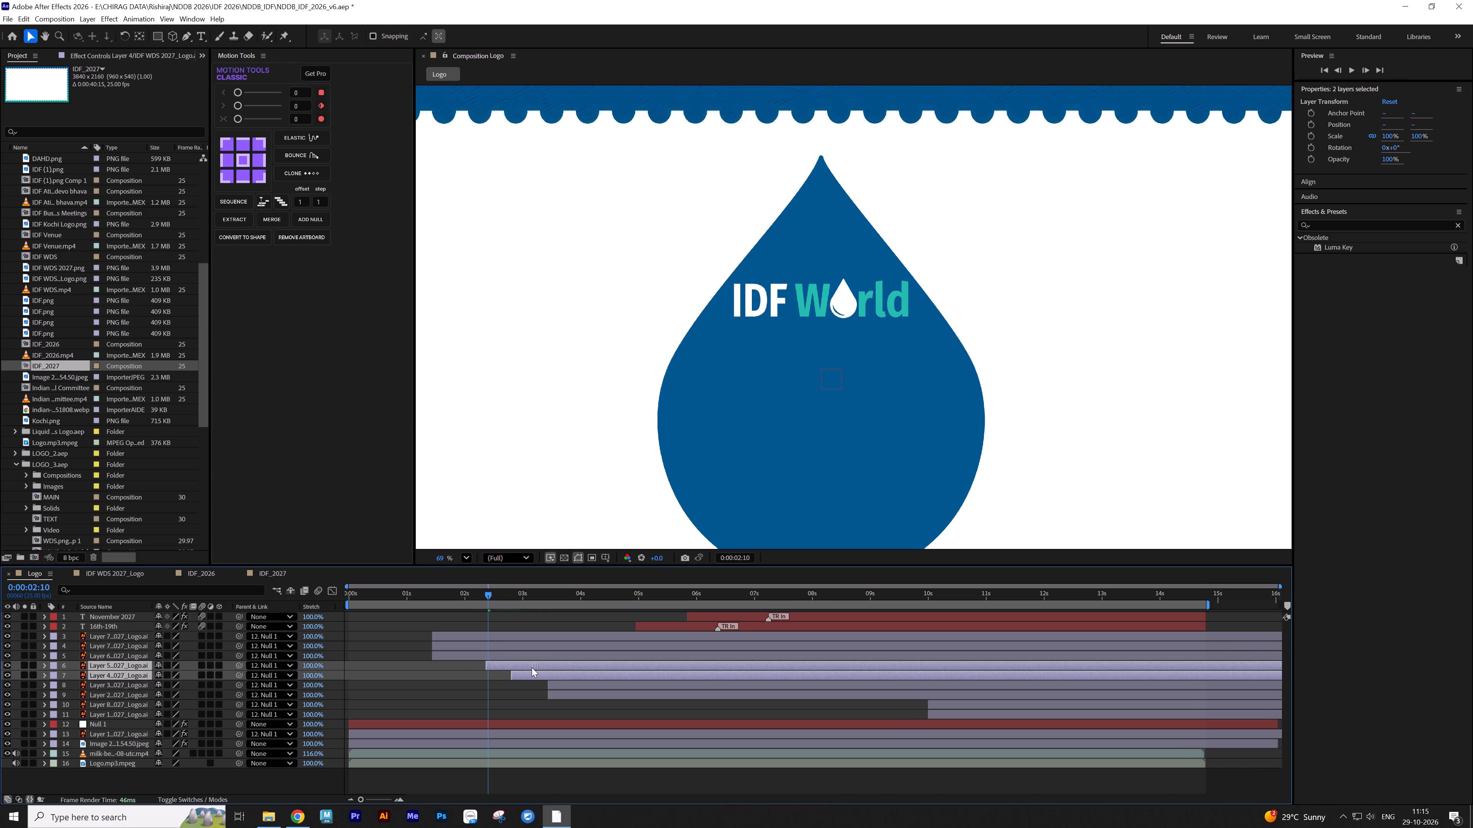